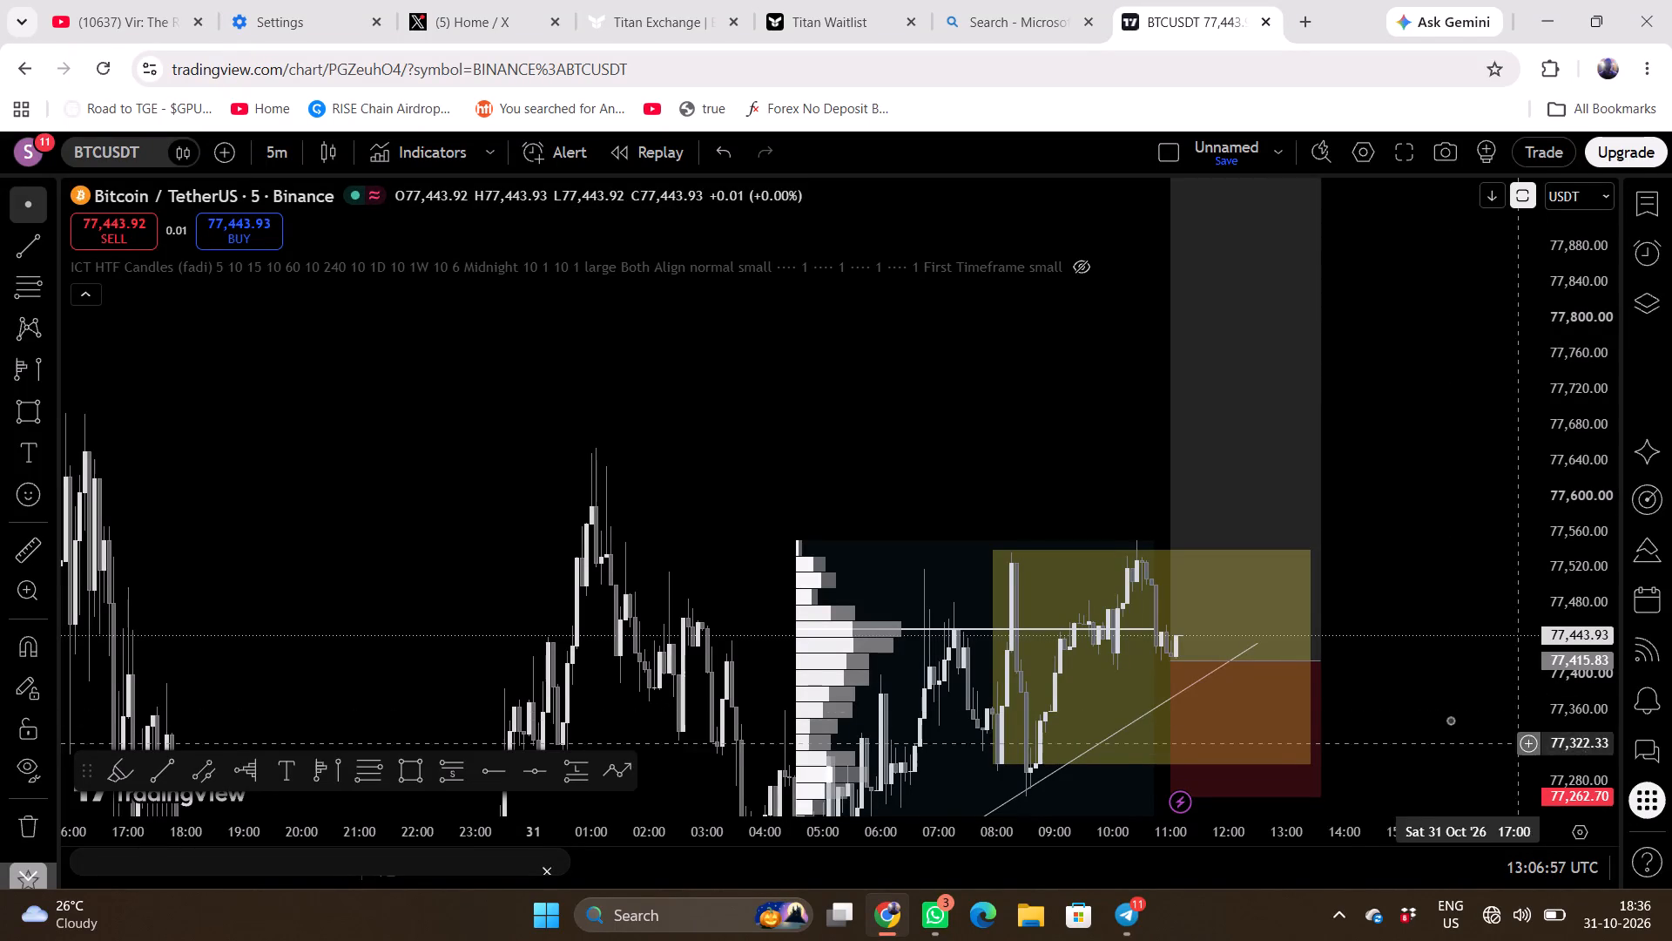
Restart Wi-Fi by switching it off and on, and check the network list until the saved network reconnects.
{"action": "left_click", "coordinate": [1497, 914]}
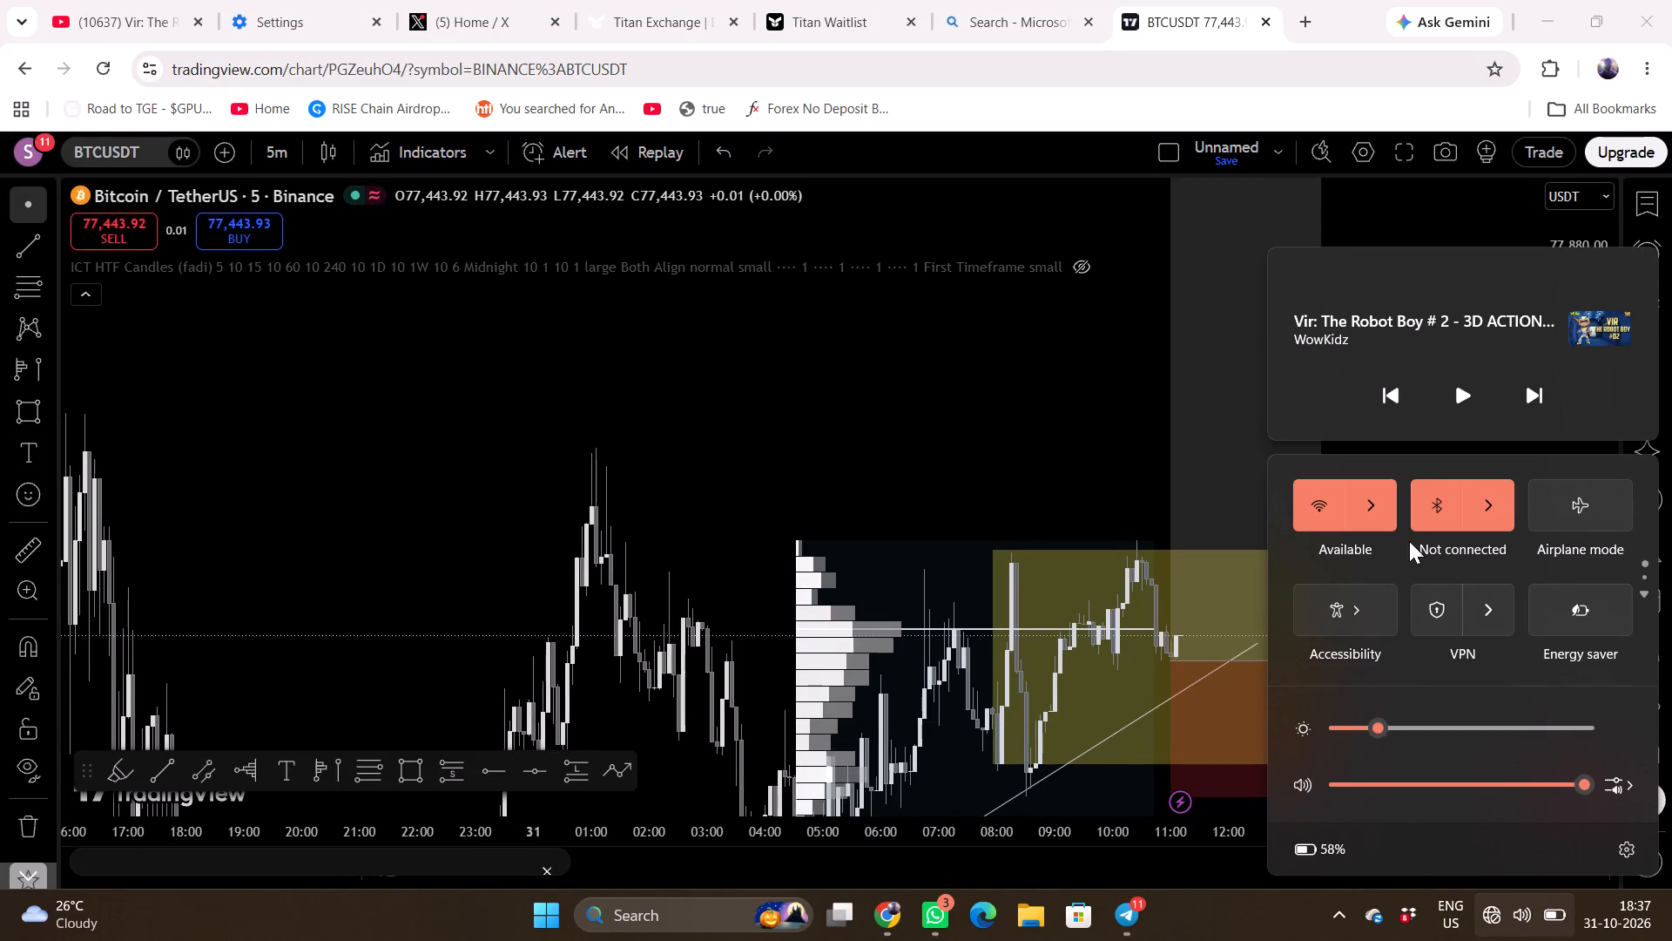
{"action": "left_click", "coordinate": [1373, 504]}
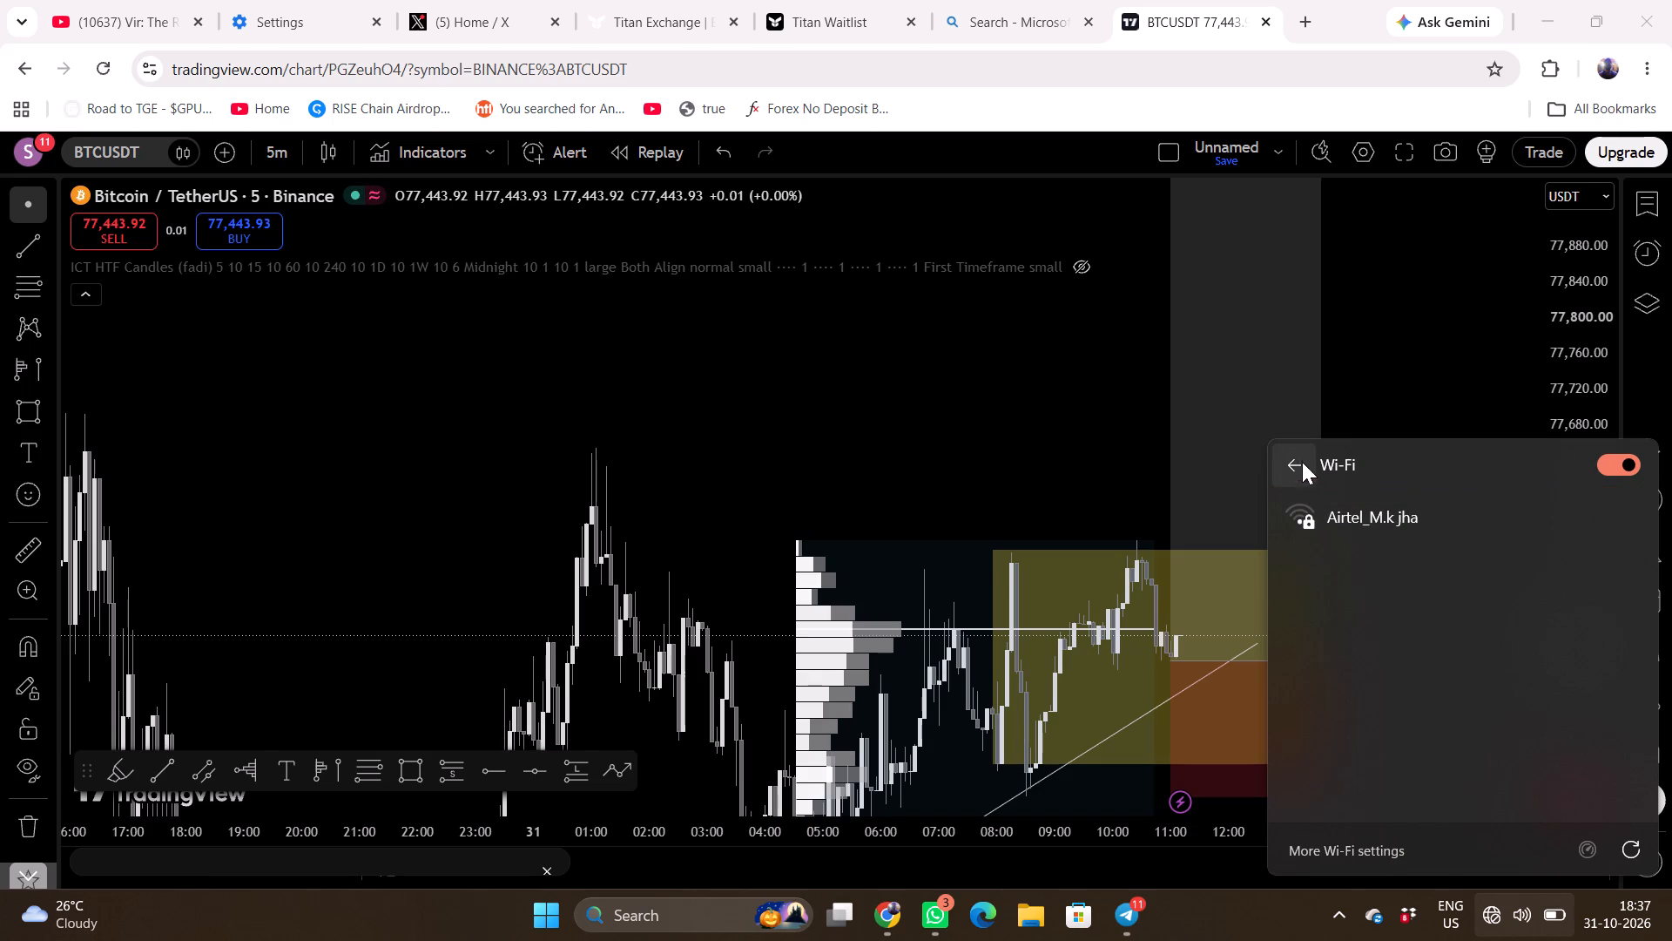
{"action": "left_click", "coordinate": [1628, 475]}
{"action": "left_click", "coordinate": [1628, 475]}
{"action": "left_click", "coordinate": [1627, 468]}
{"action": "left_click", "coordinate": [1627, 468]}
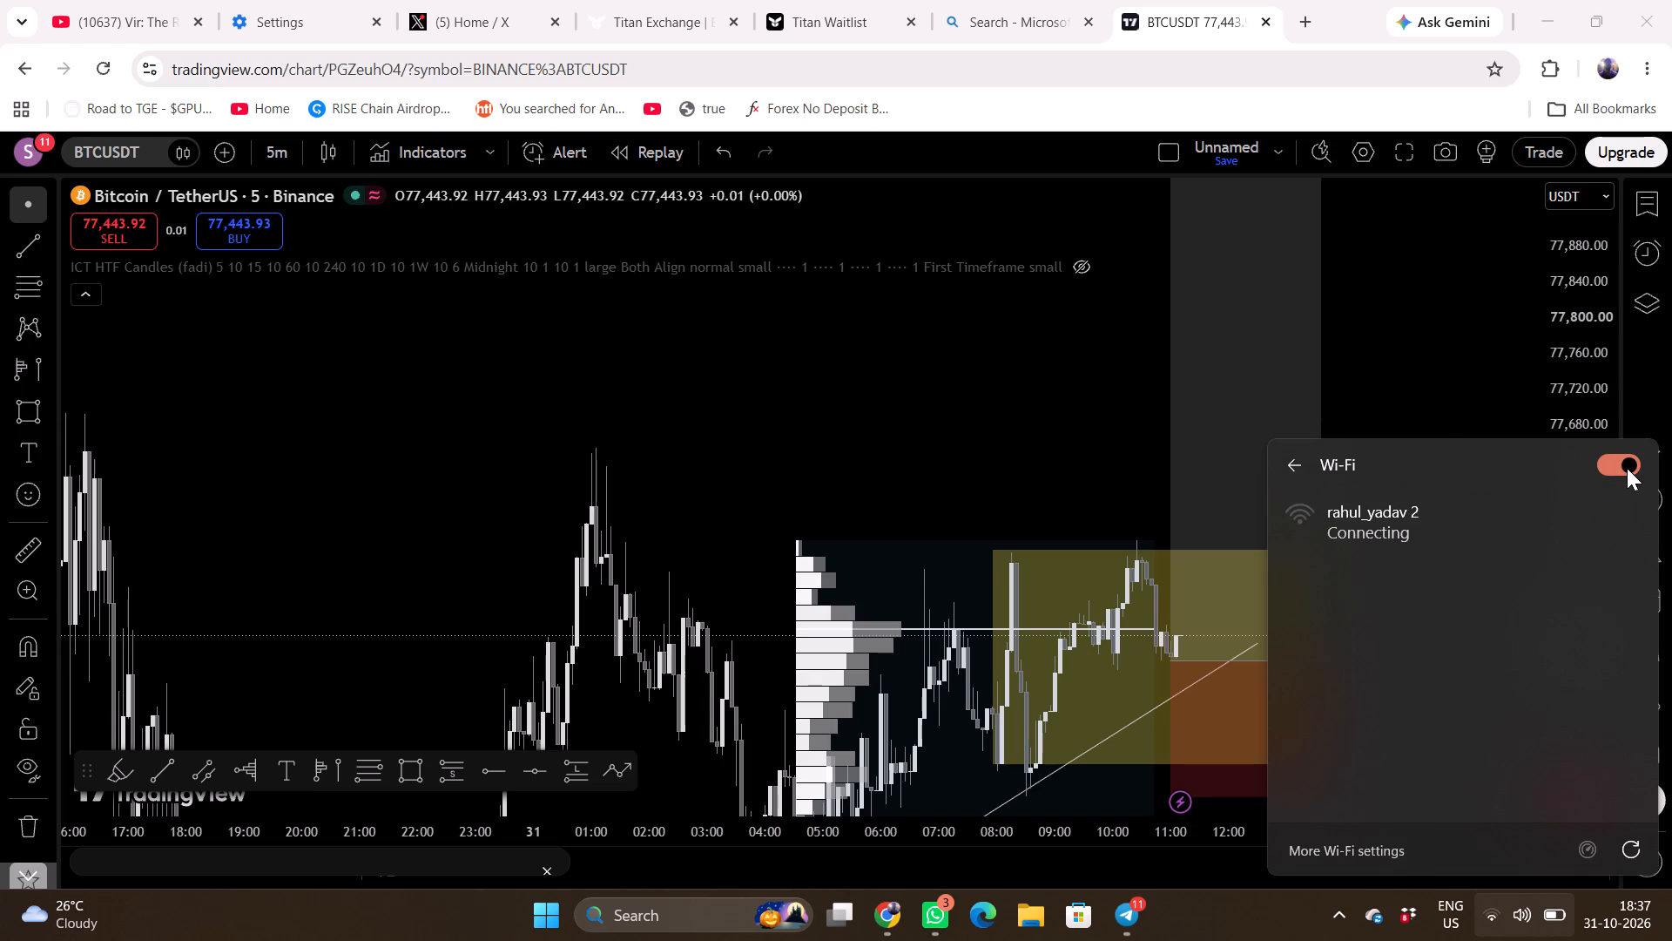
{"action": "left_click", "coordinate": [1294, 462]}
{"action": "left_click", "coordinate": [1386, 497]}
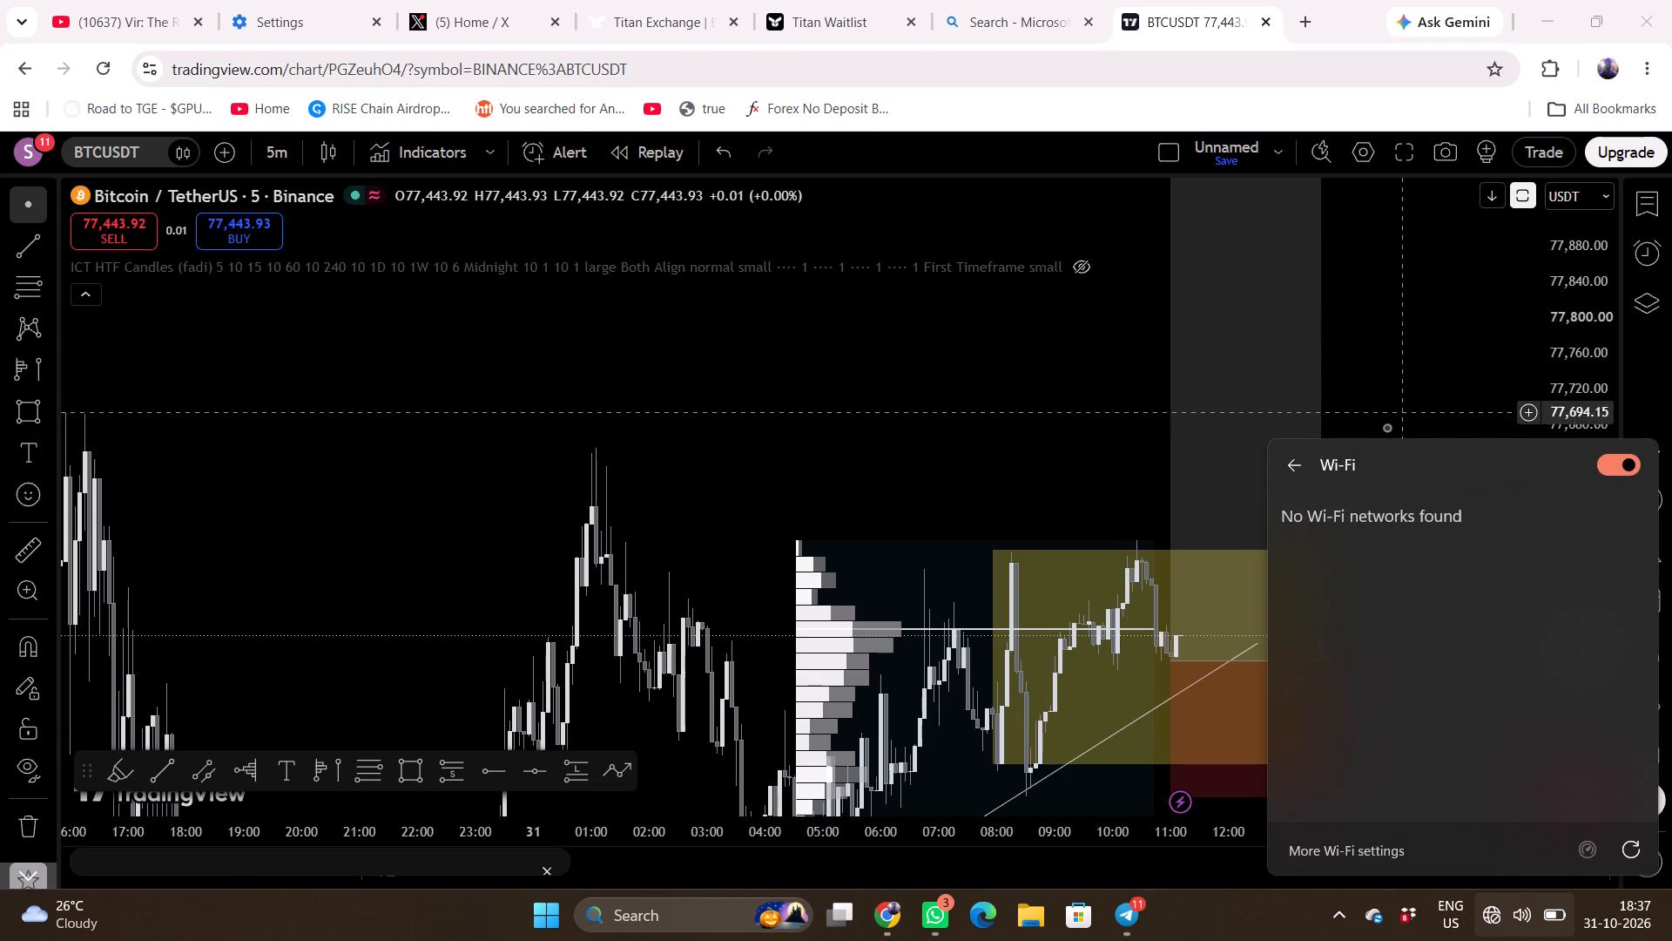
{"action": "left_click", "coordinate": [1290, 459]}
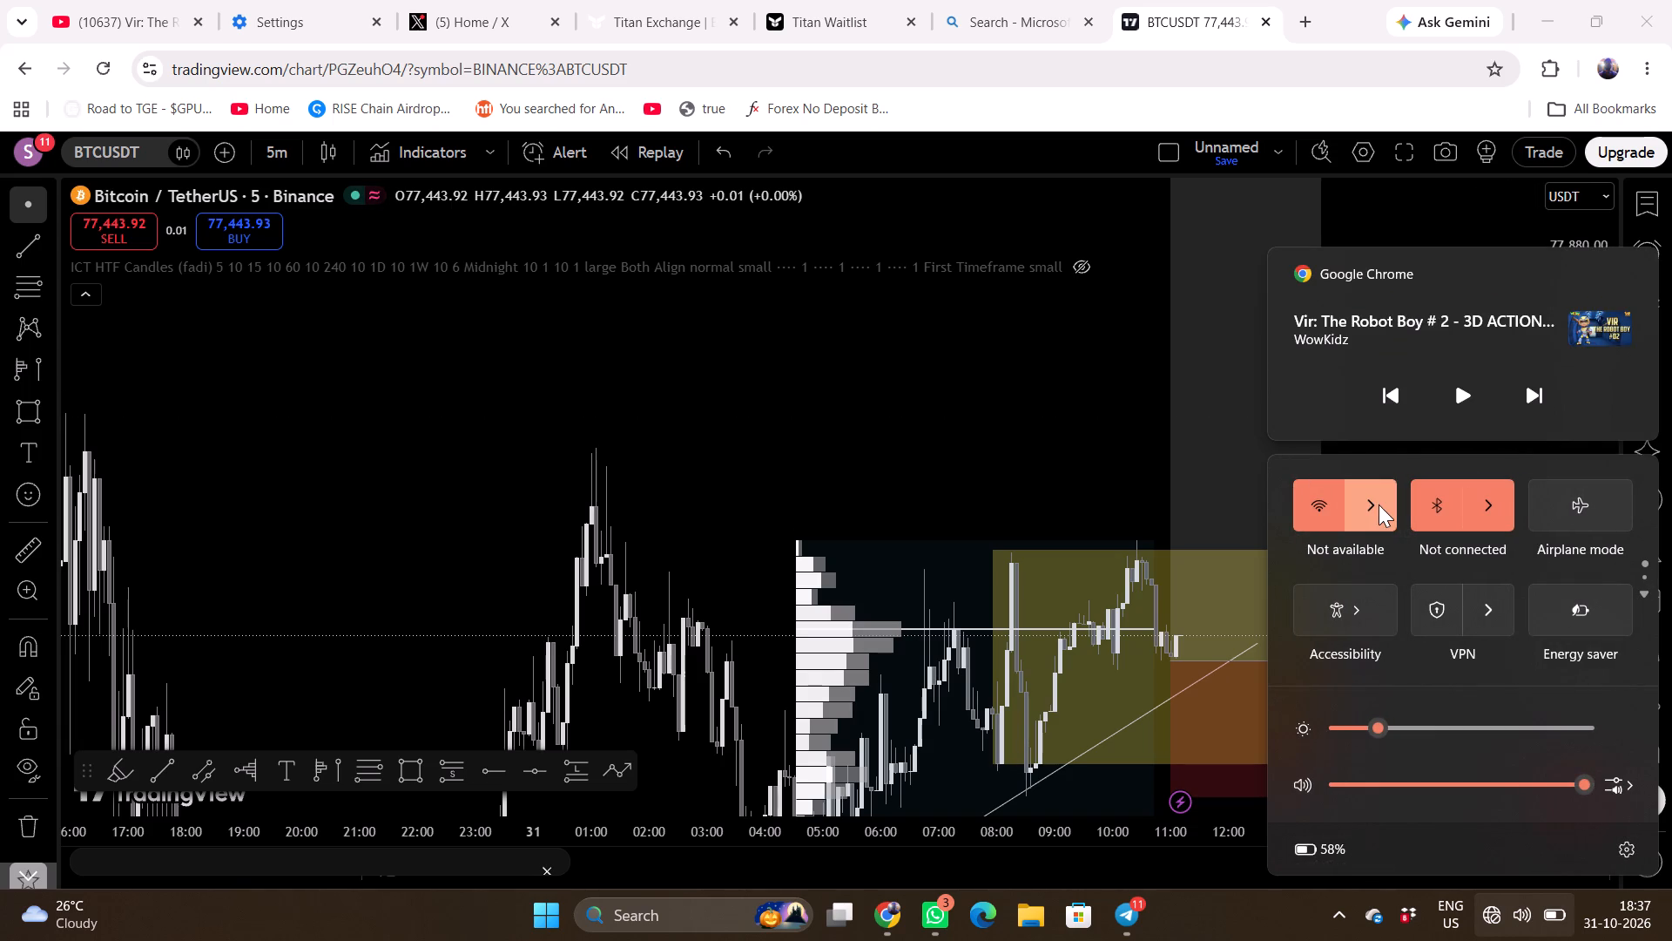
{"action": "left_click", "coordinate": [1379, 504]}
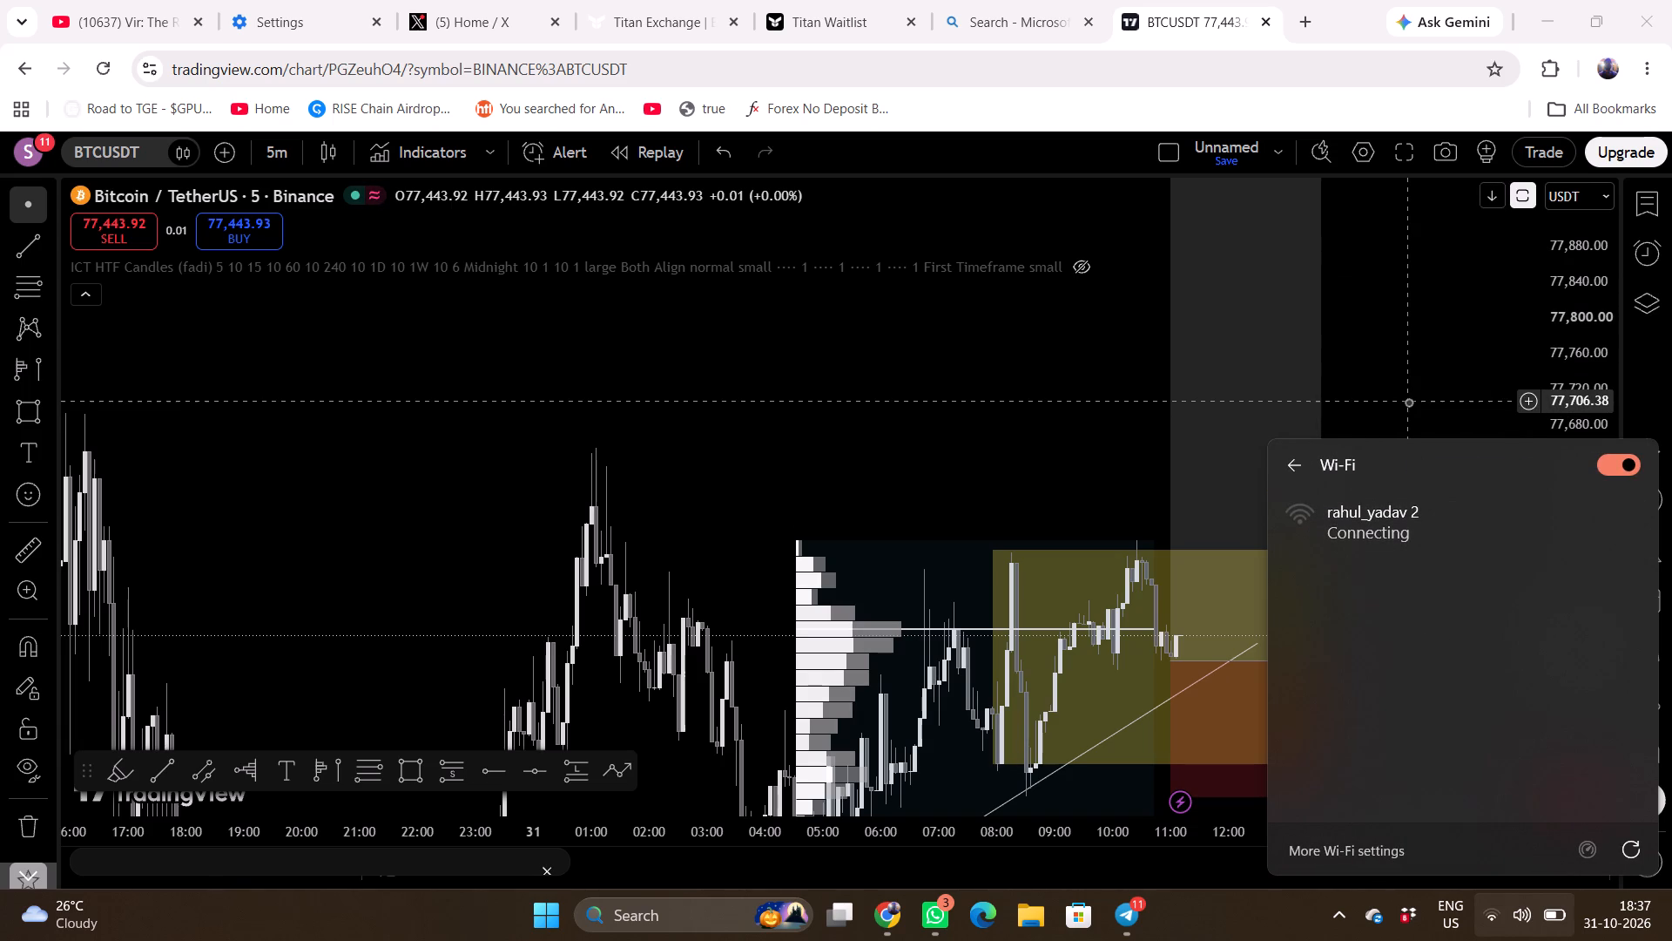
{"action": "left_click", "coordinate": [1299, 463]}
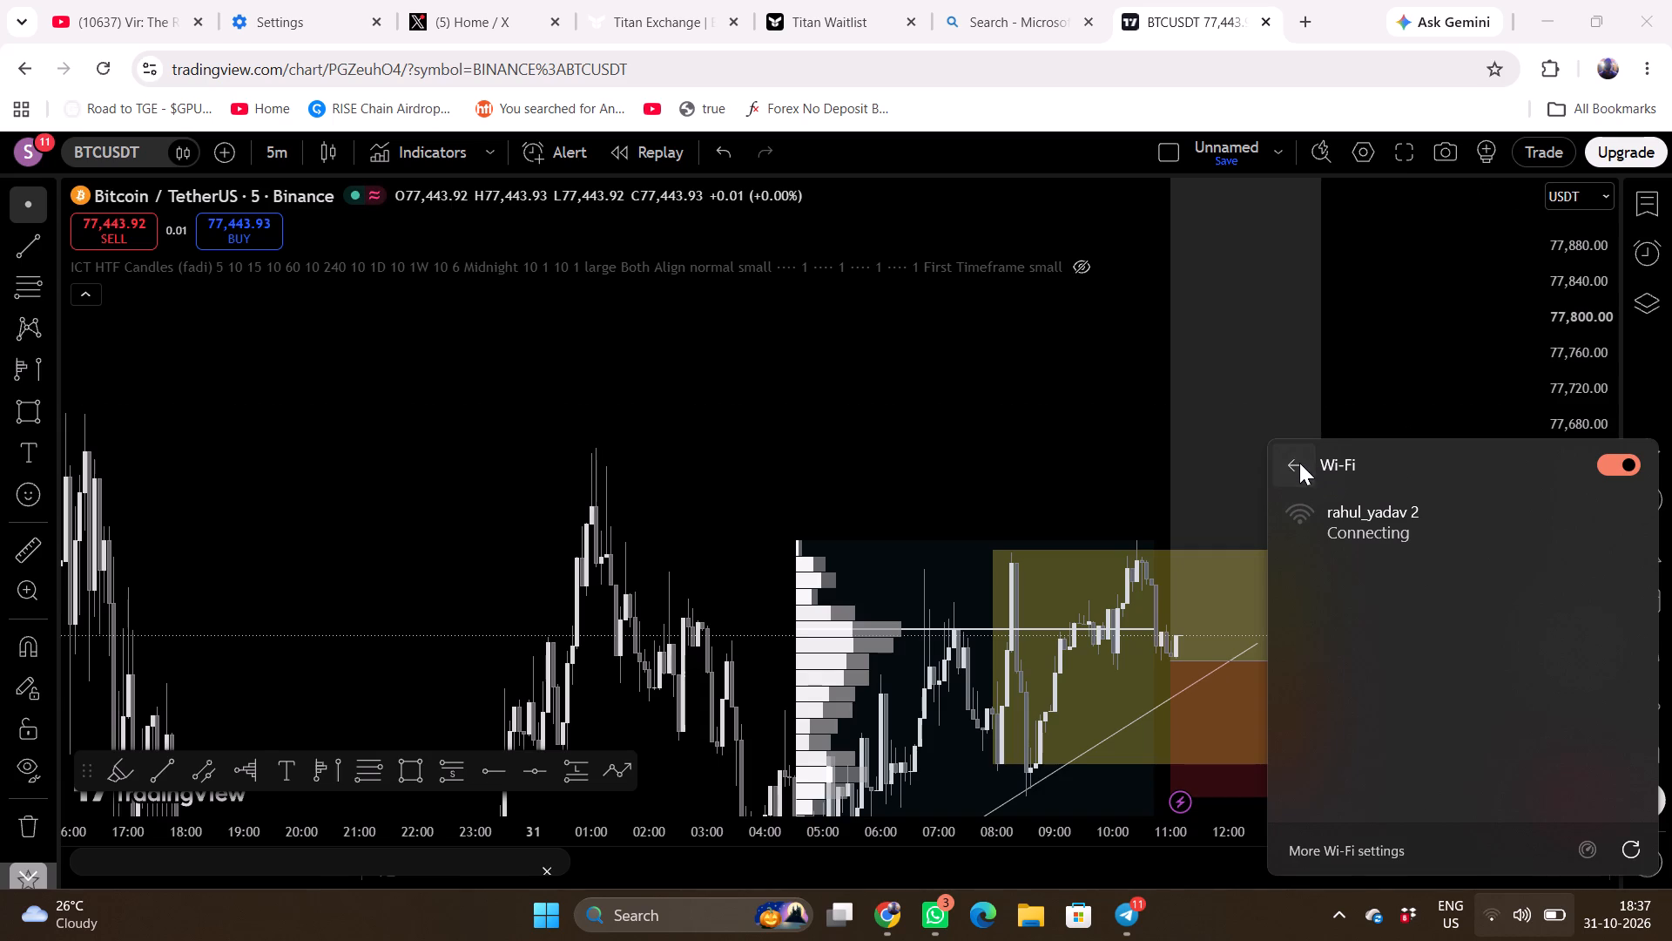
{"action": "left_click", "coordinate": [1376, 508]}
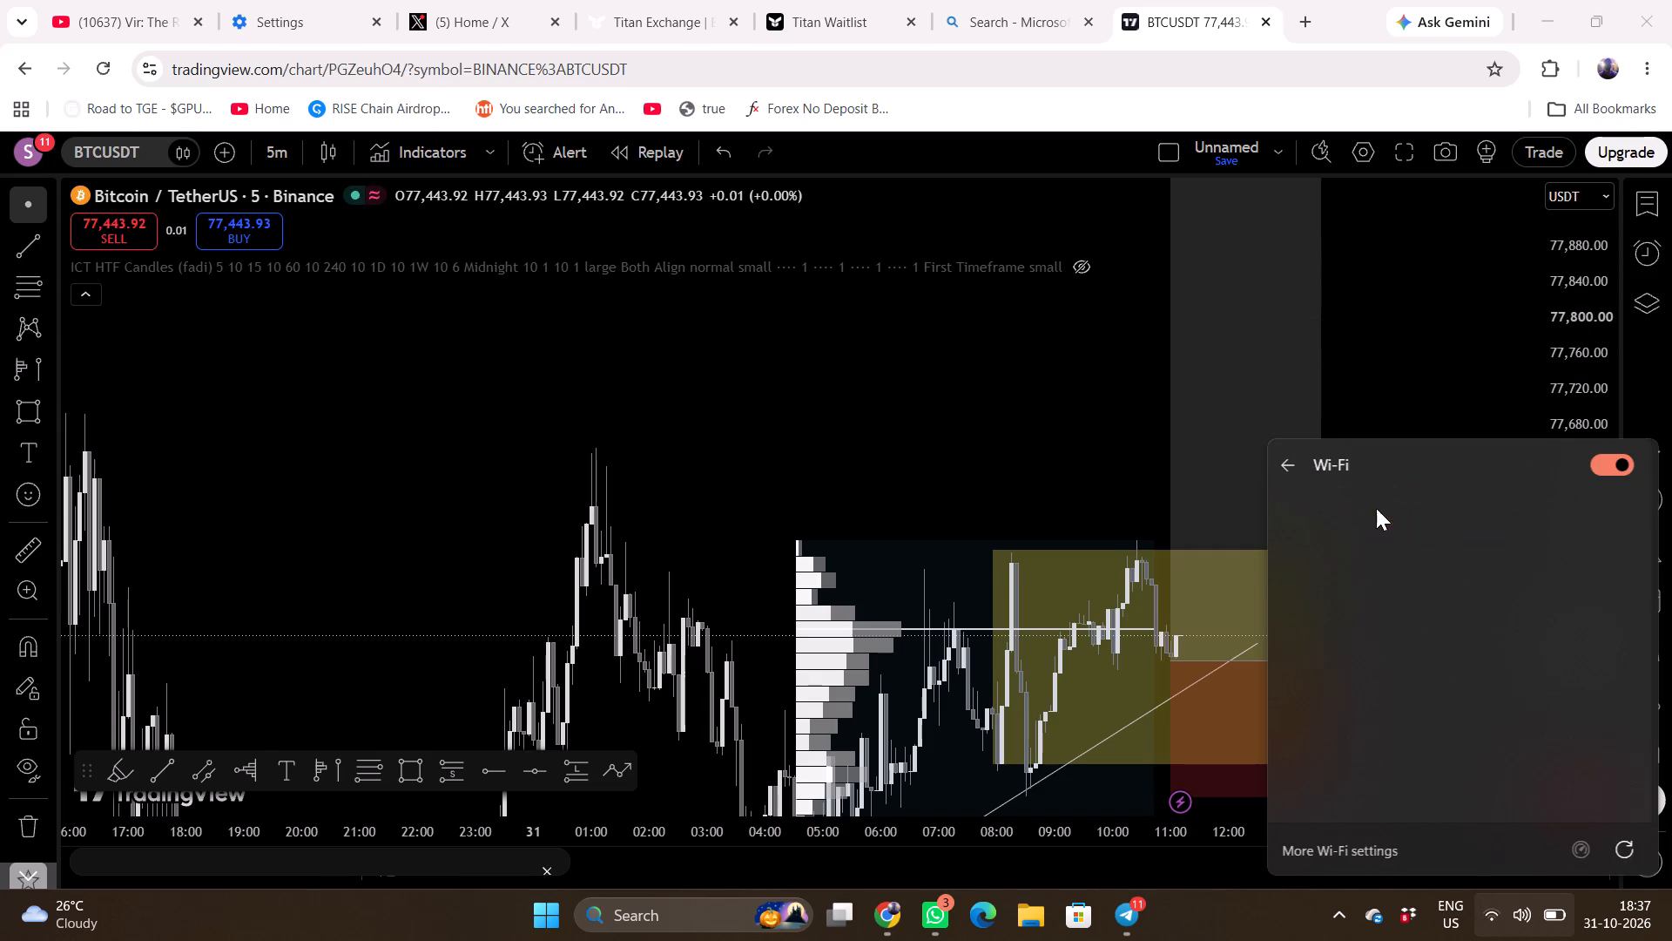
{"action": "scroll", "coordinate": [1423, 582], "scroll_direction": "down", "scroll_amount": 1}
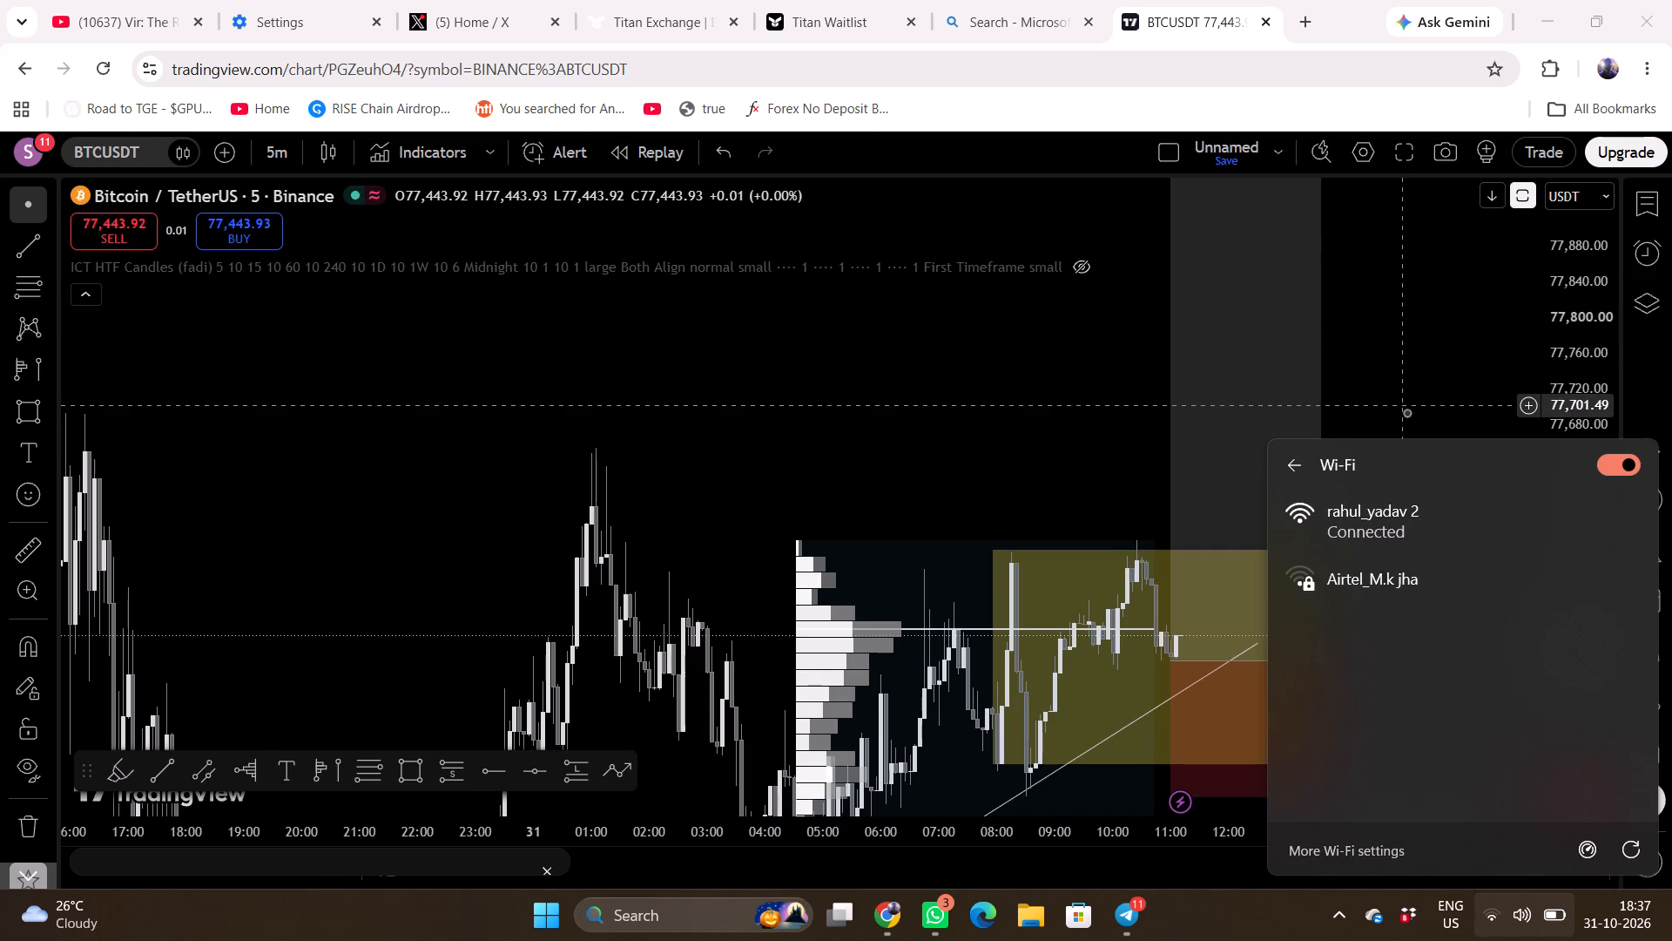
{"action": "left_click", "coordinate": [1410, 415]}
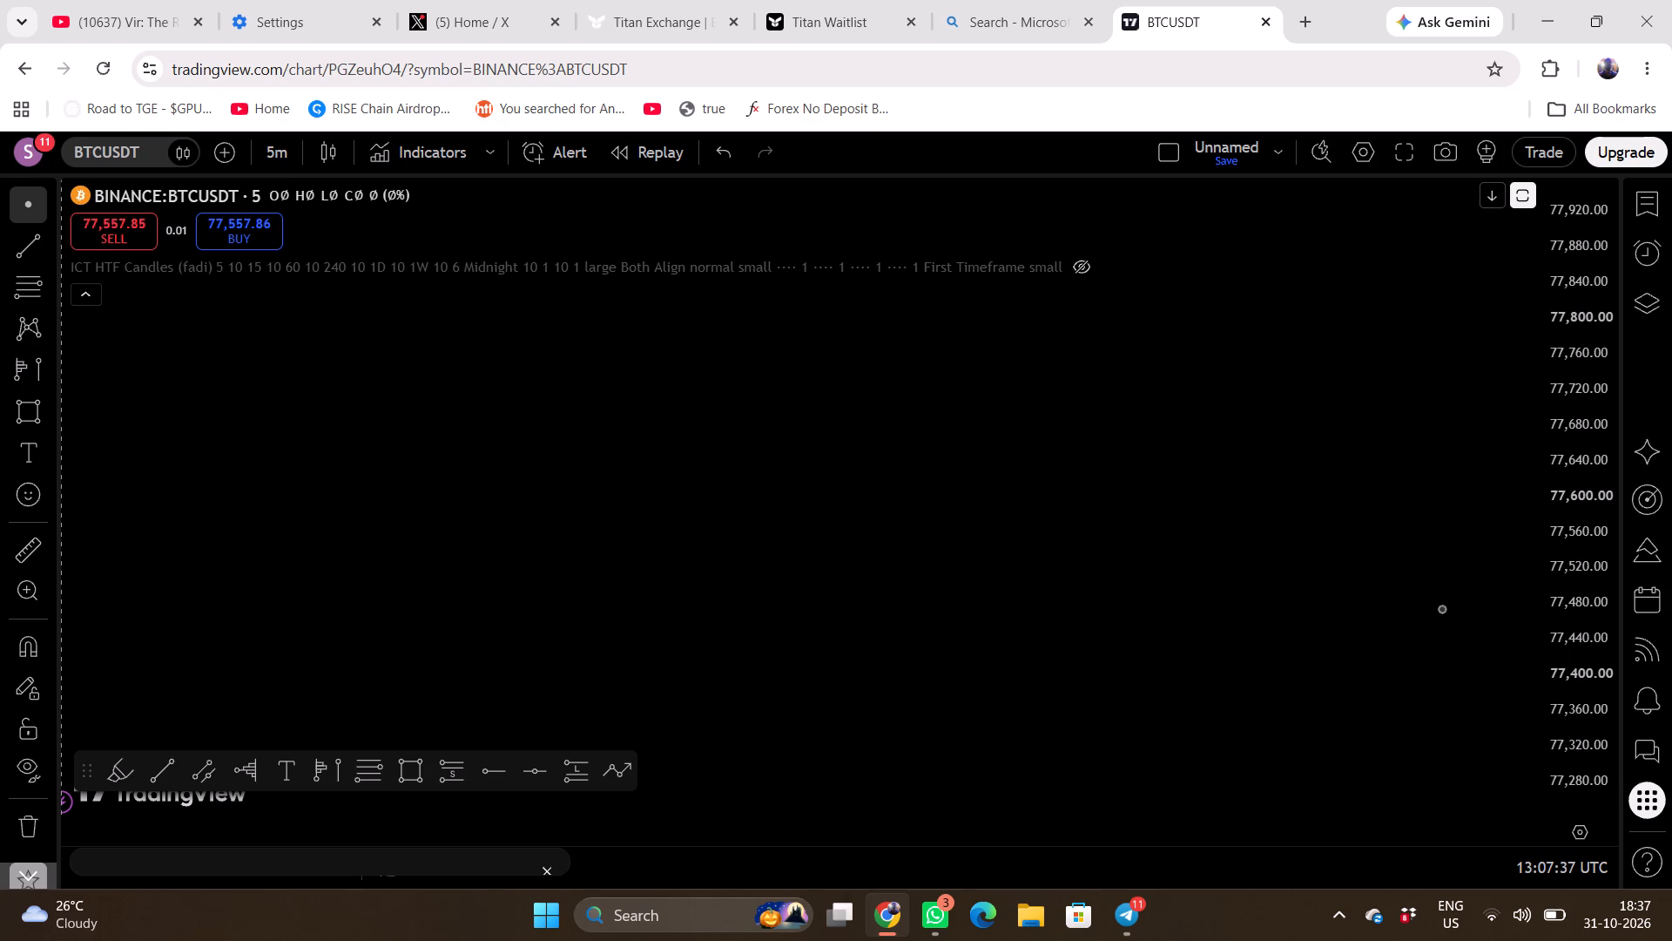
Extend the long position's end time on the BTCUSDT 5-minute chart to about 14:35 on 31 Oct.
{"action": "left_click_drag", "start_coordinate": [1387, 489], "coordinate": [1392, 316]}
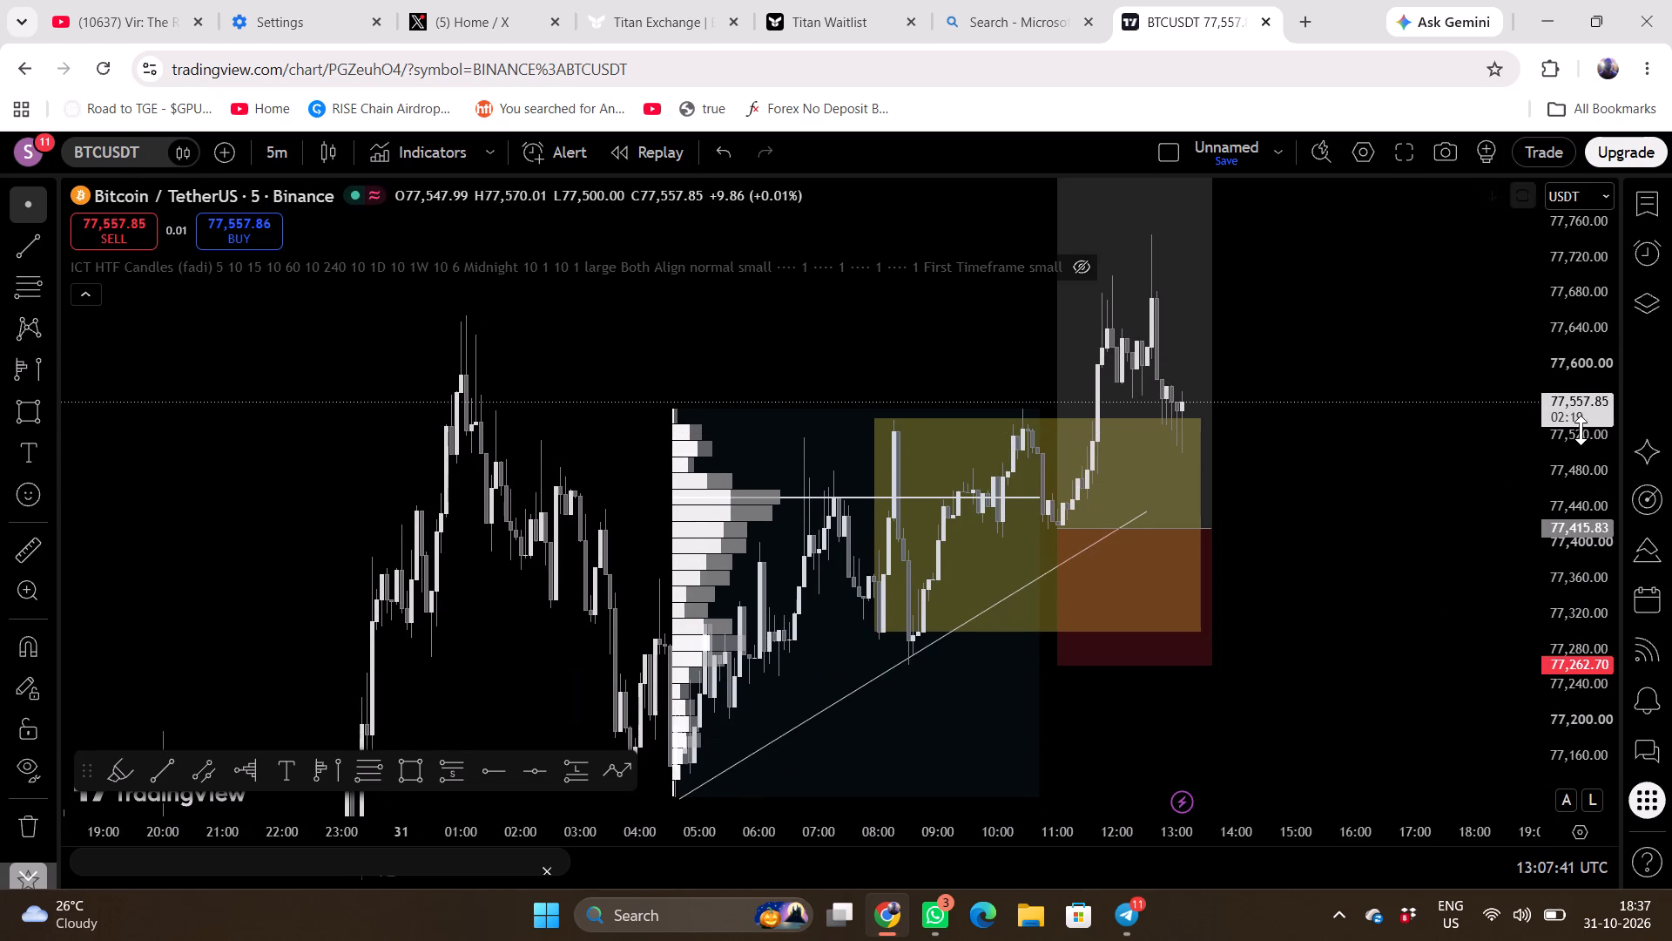
{"action": "scroll", "coordinate": [1581, 430], "scroll_direction": "up", "scroll_amount": 2}
{"action": "left_click_drag", "start_coordinate": [1355, 432], "coordinate": [1358, 505]}
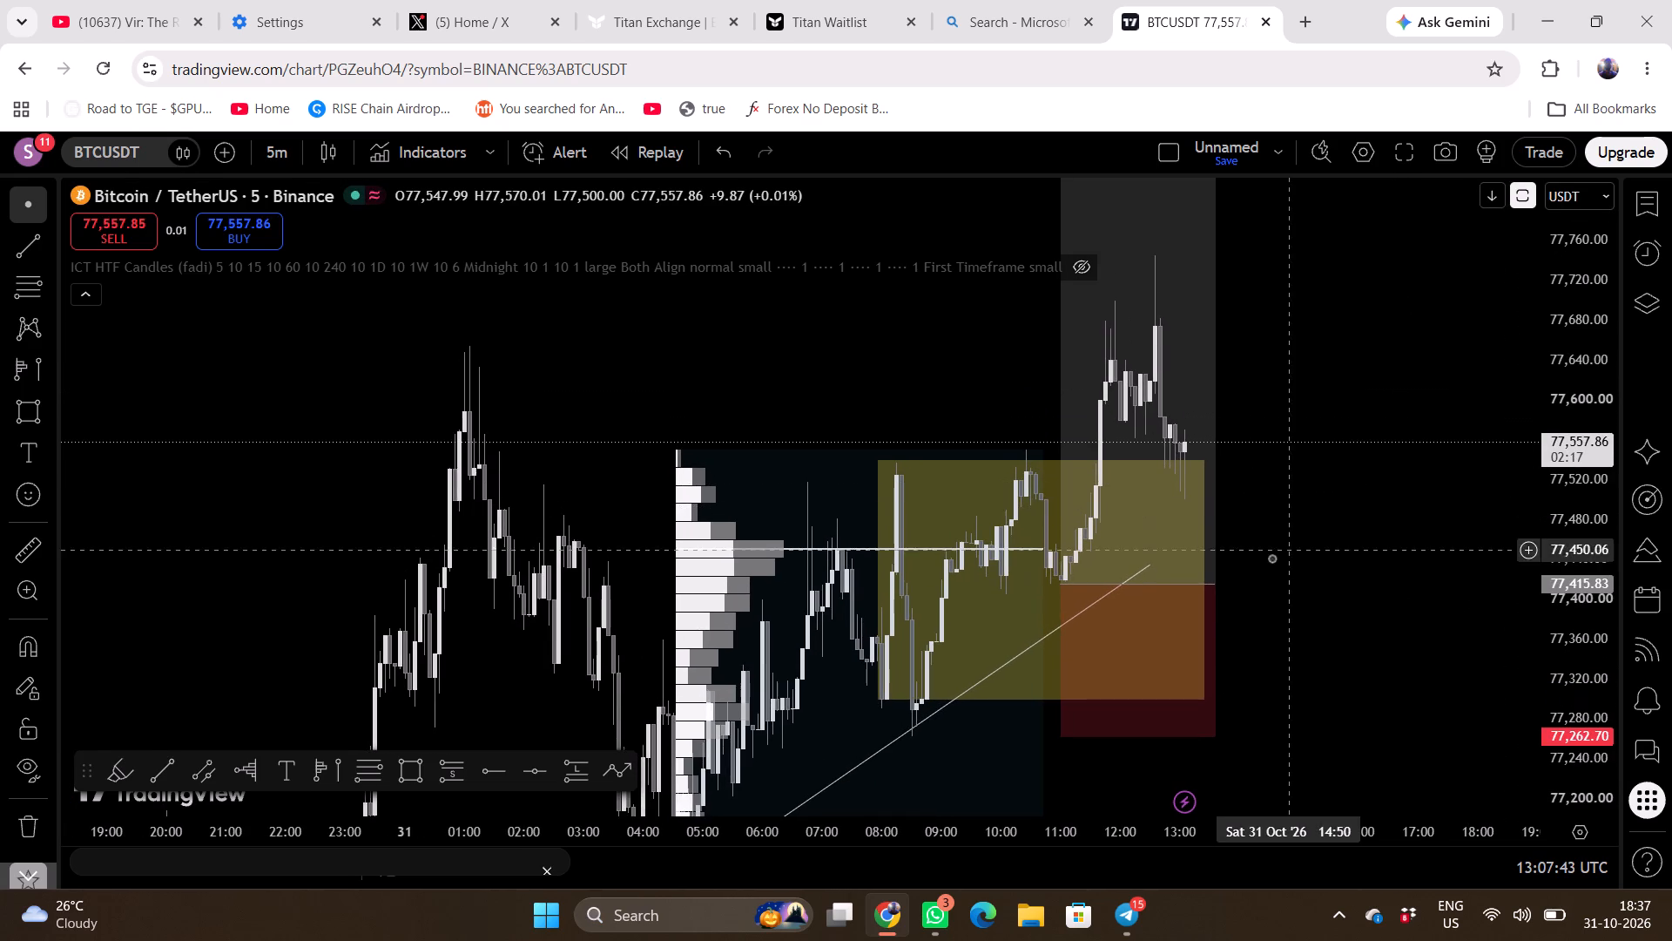
{"action": "left_click_drag", "start_coordinate": [1216, 584], "coordinate": [1234, 582]}
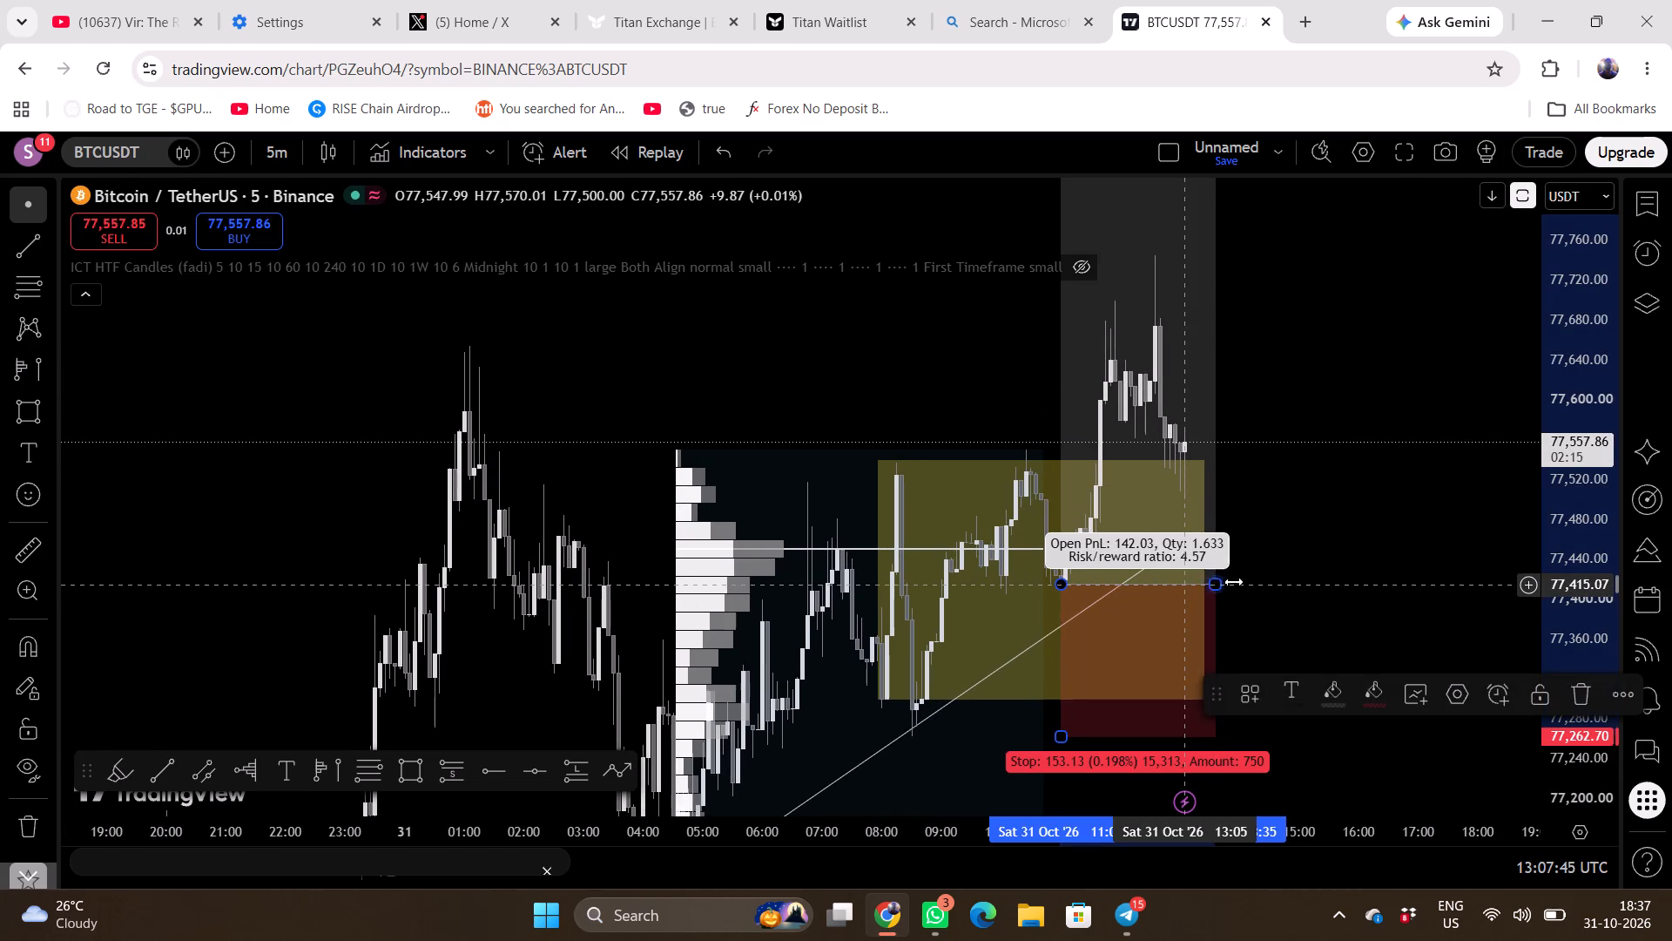
{"action": "left_click_drag", "start_coordinate": [1234, 582], "coordinate": [1274, 579]}
Examine the recent BTCUSDT 5-minute price action against the long position's target and stop zones.
{"action": "left_click_drag", "start_coordinate": [1338, 540], "coordinate": [1301, 577]}
{"action": "scroll", "coordinate": [1301, 577], "scroll_direction": "down", "scroll_amount": 1}
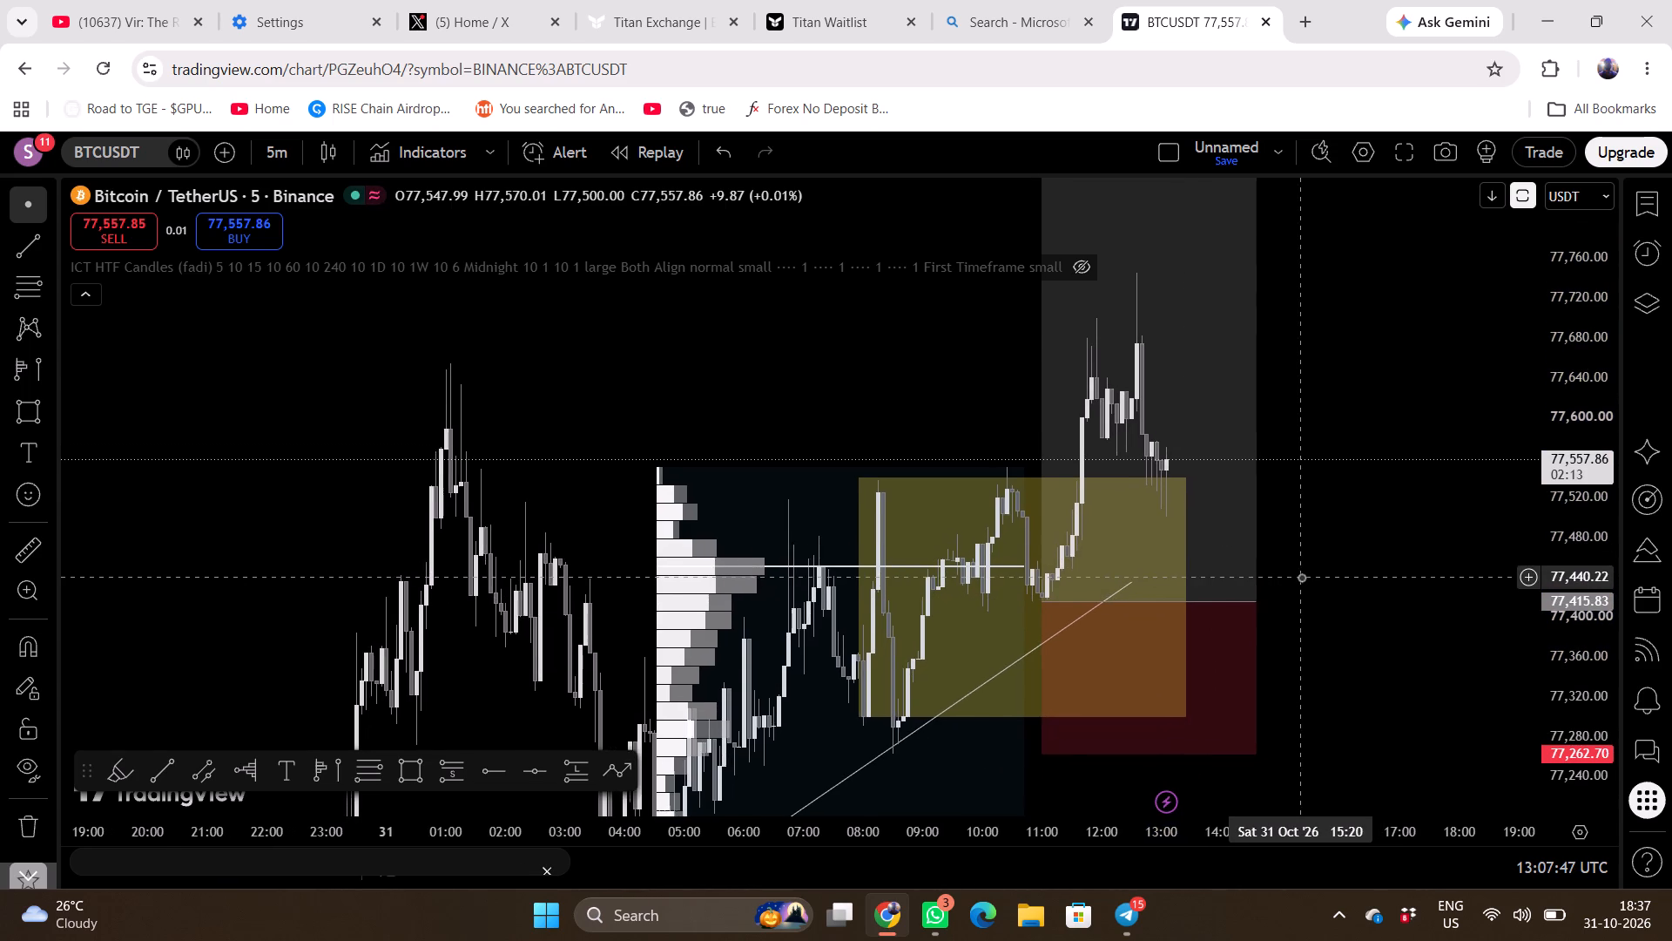
{"action": "scroll", "coordinate": [1301, 577], "scroll_direction": "down", "scroll_amount": 1}
{"action": "left_click_drag", "start_coordinate": [1351, 561], "coordinate": [1355, 571]}
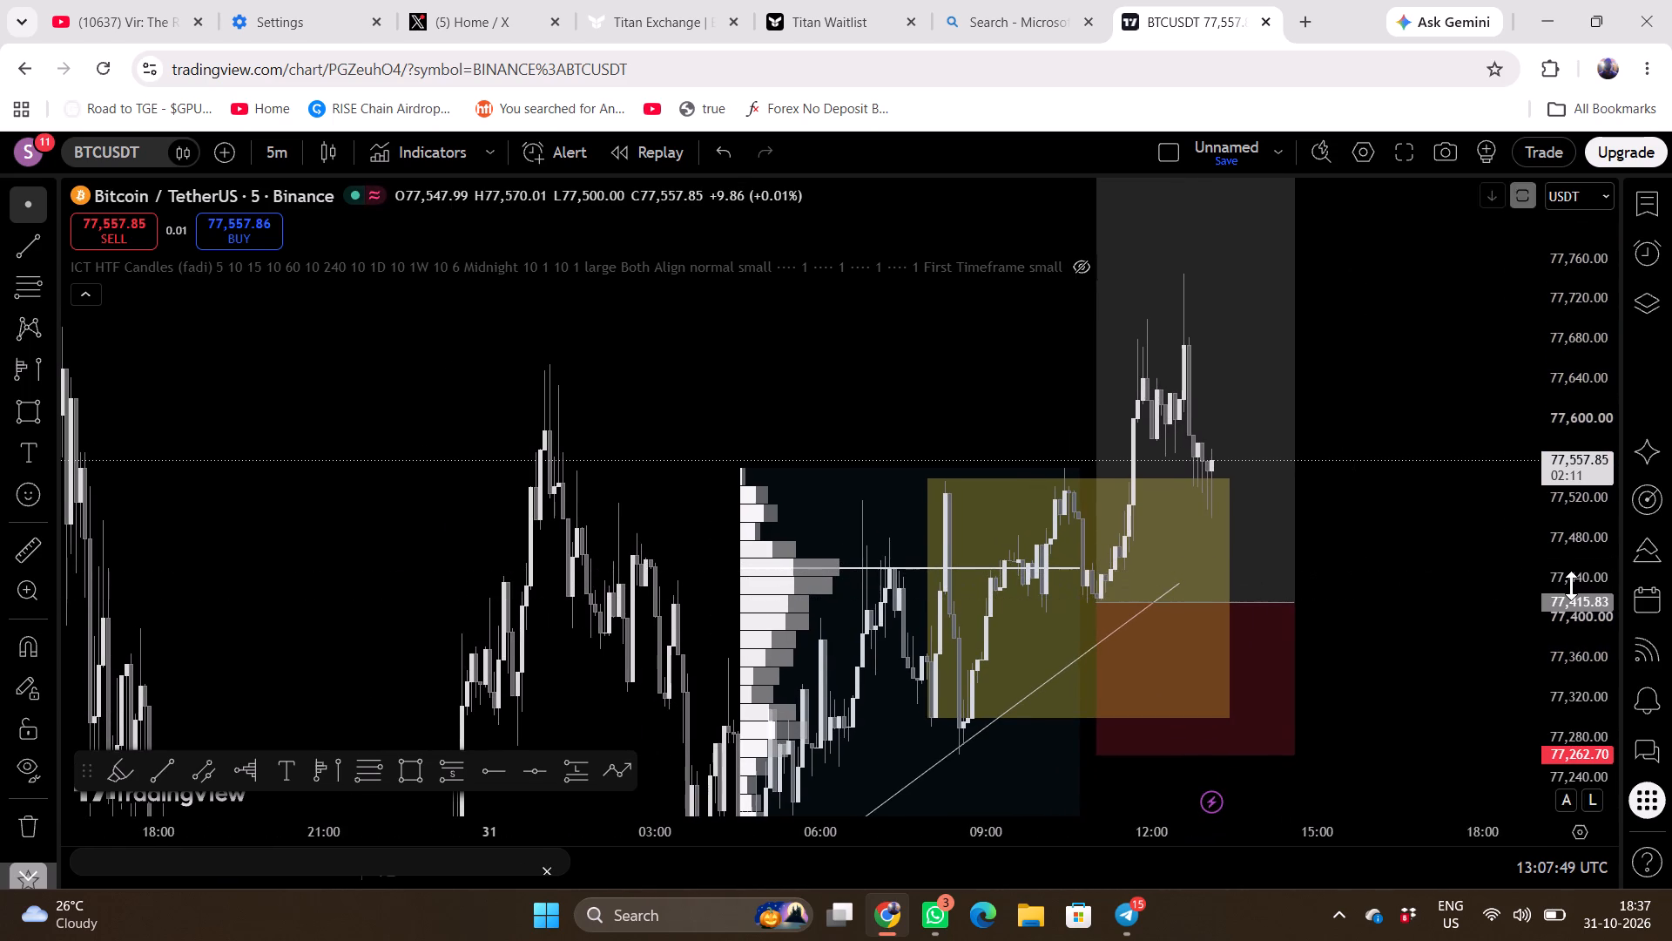
{"action": "scroll", "coordinate": [1571, 585], "scroll_direction": "down", "scroll_amount": 4}
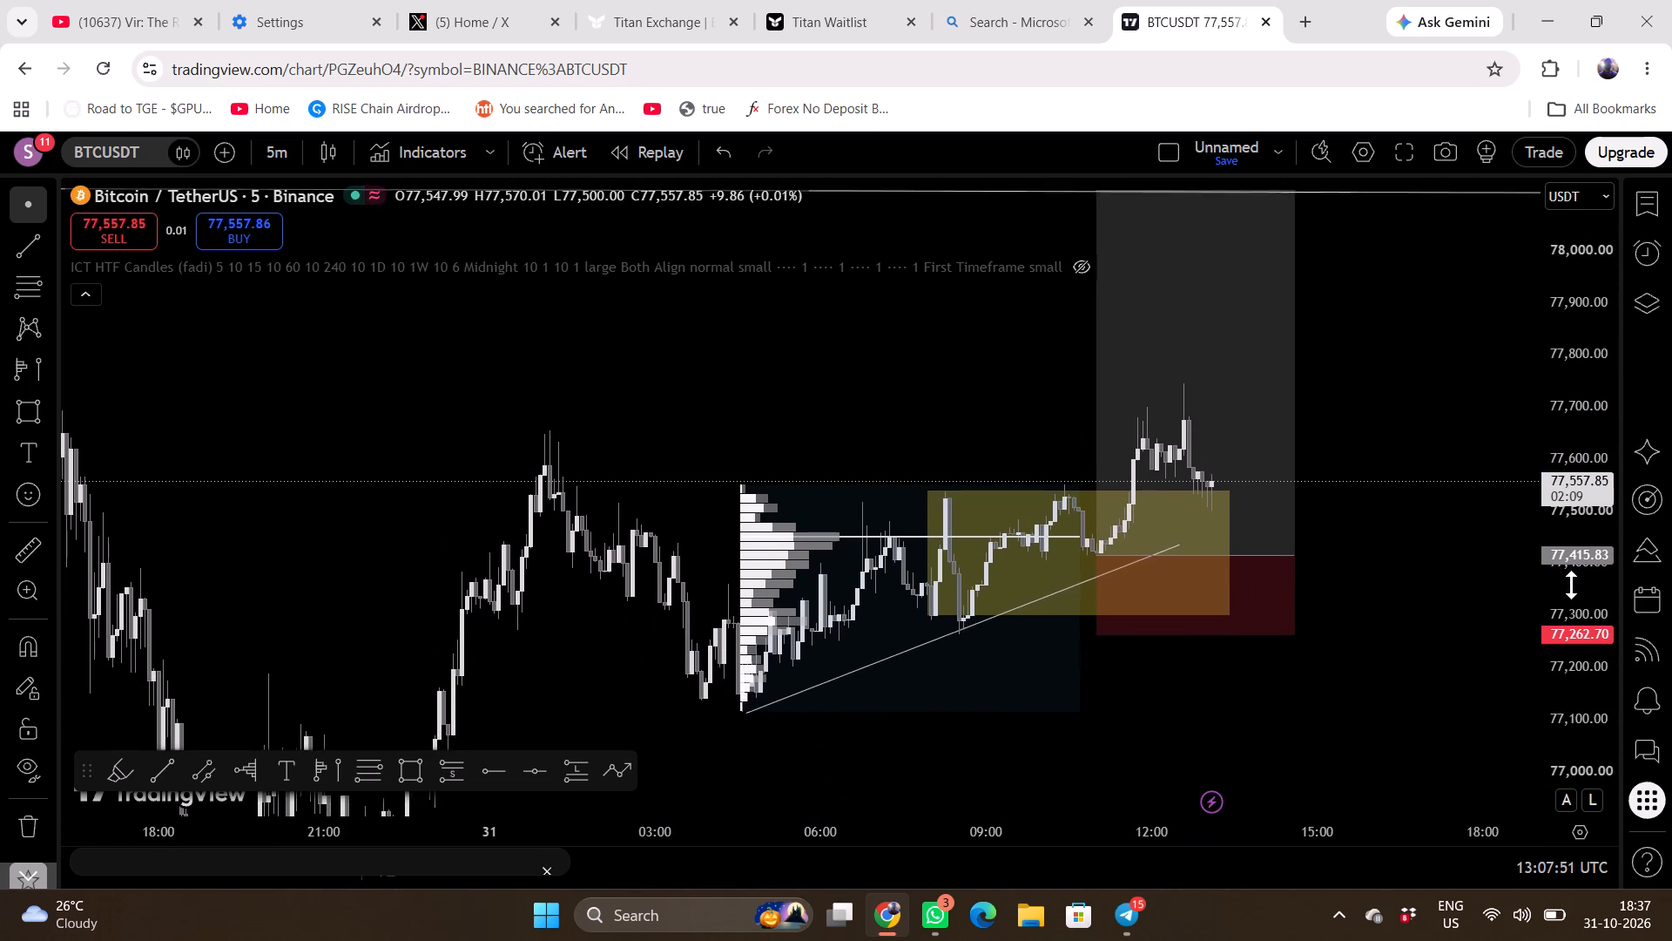
{"action": "scroll", "coordinate": [1456, 531], "scroll_direction": "up", "scroll_amount": 1}
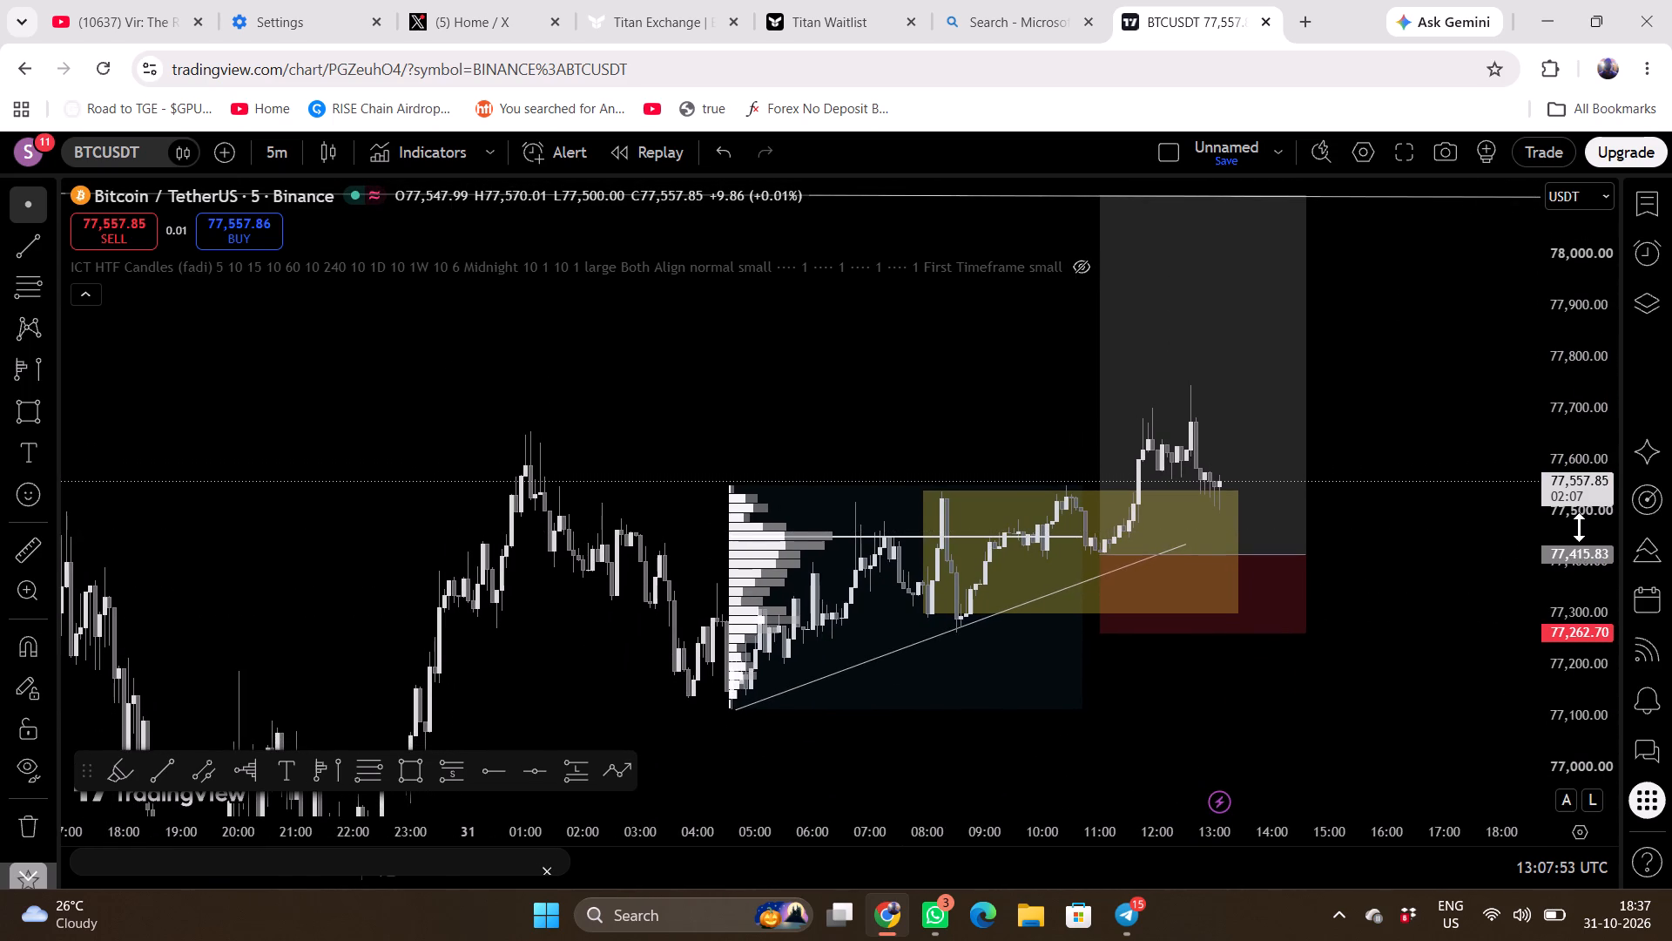
{"action": "scroll", "coordinate": [1579, 527], "scroll_direction": "up", "scroll_amount": 4}
{"action": "left_click_drag", "start_coordinate": [1412, 501], "coordinate": [1431, 603]}
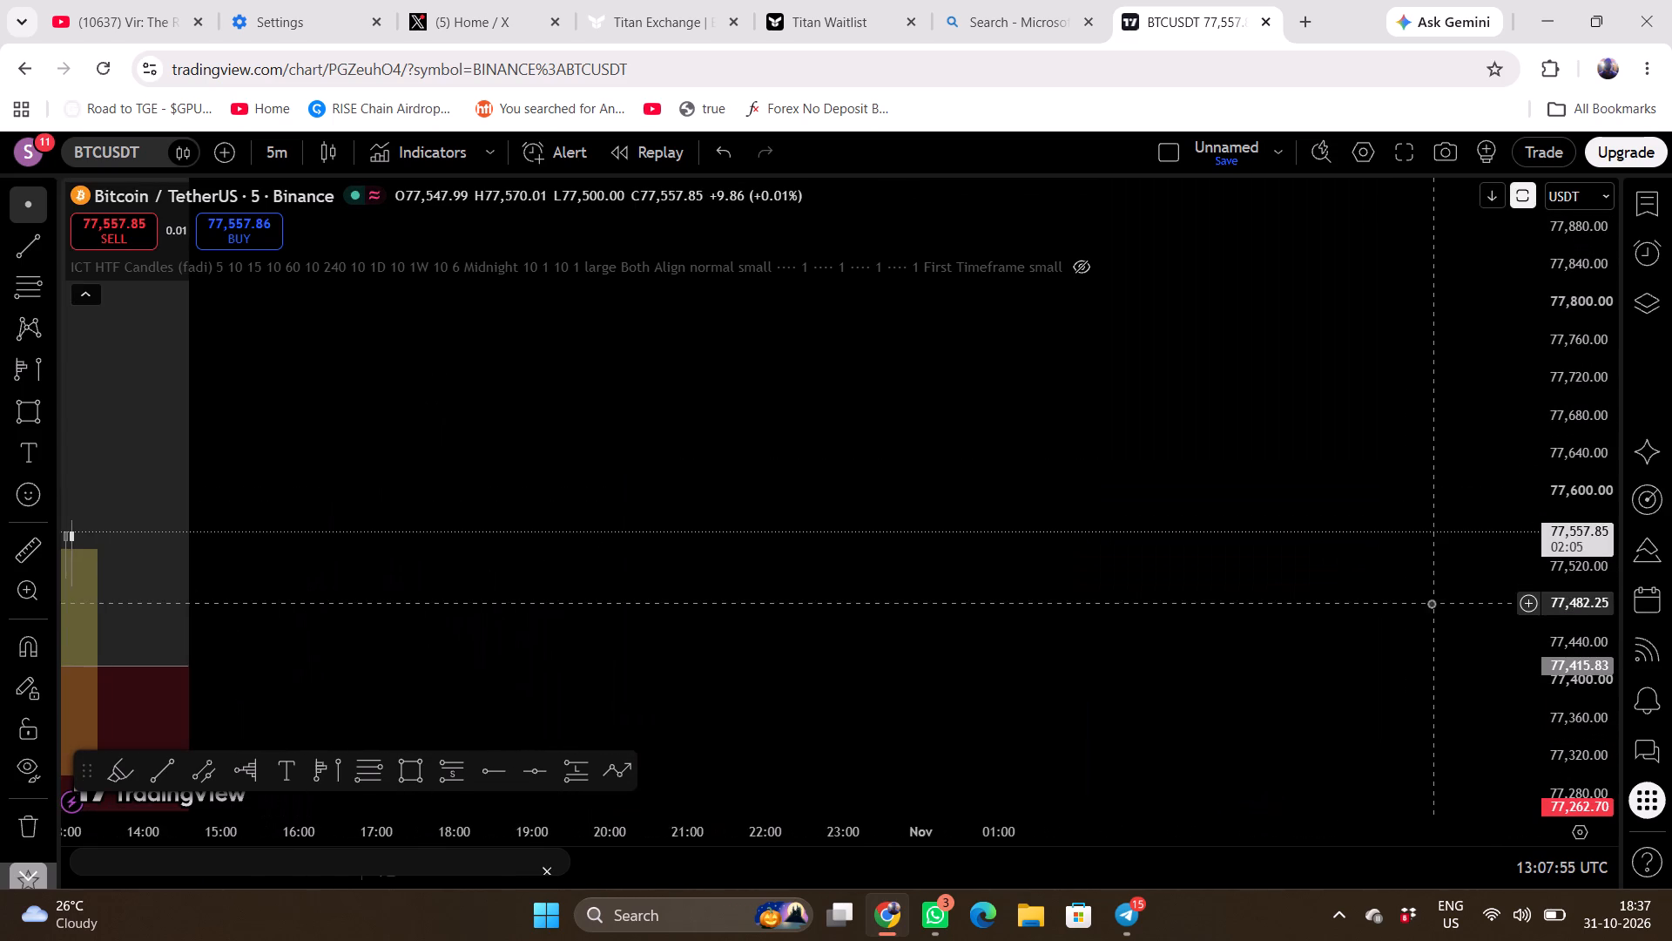
{"action": "left_click_drag", "start_coordinate": [1043, 484], "coordinate": [1352, 422]}
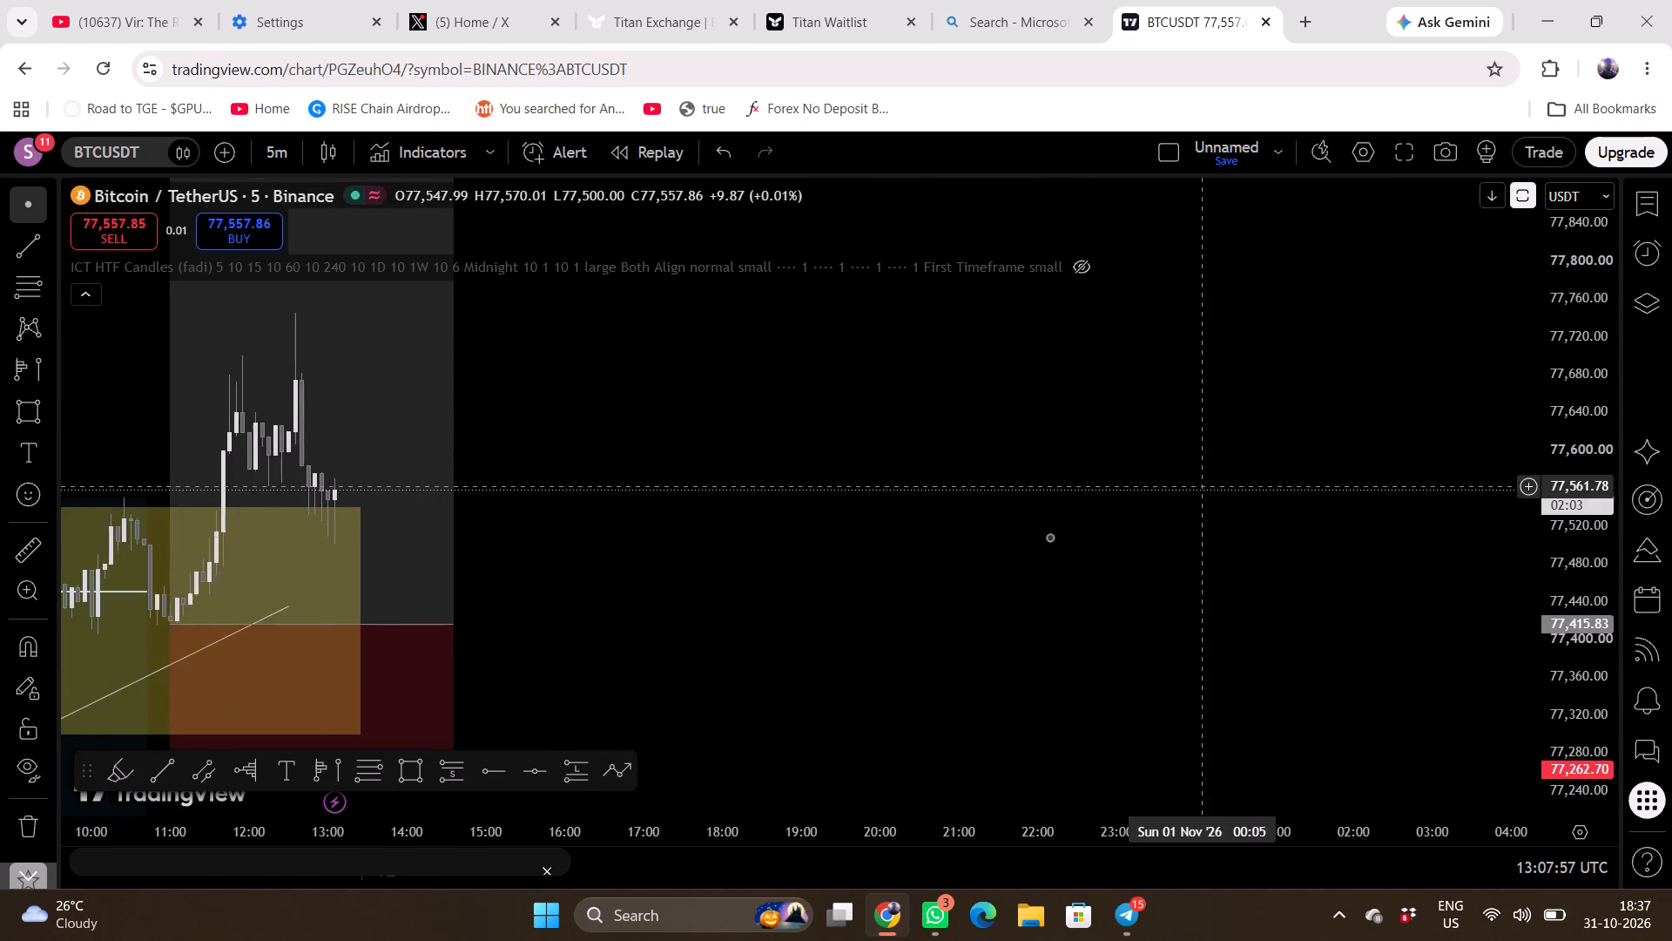
{"action": "scroll", "coordinate": [1049, 537], "scroll_direction": "down", "scroll_amount": 1}
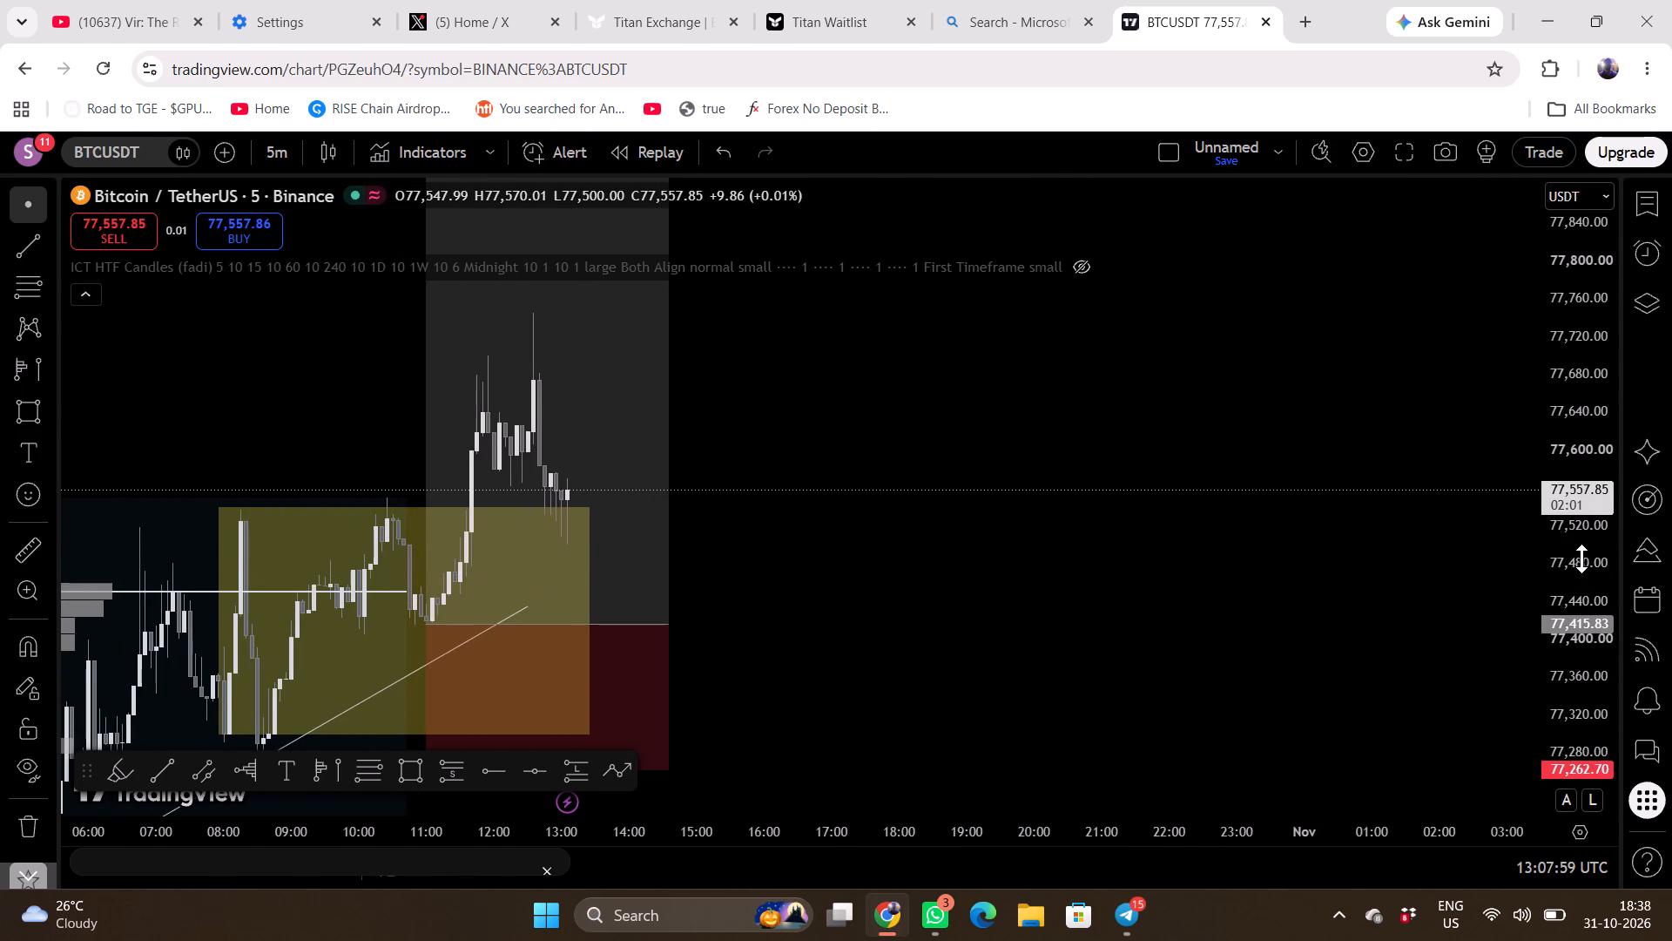
{"action": "scroll", "coordinate": [1582, 556], "scroll_direction": "down", "scroll_amount": 3}
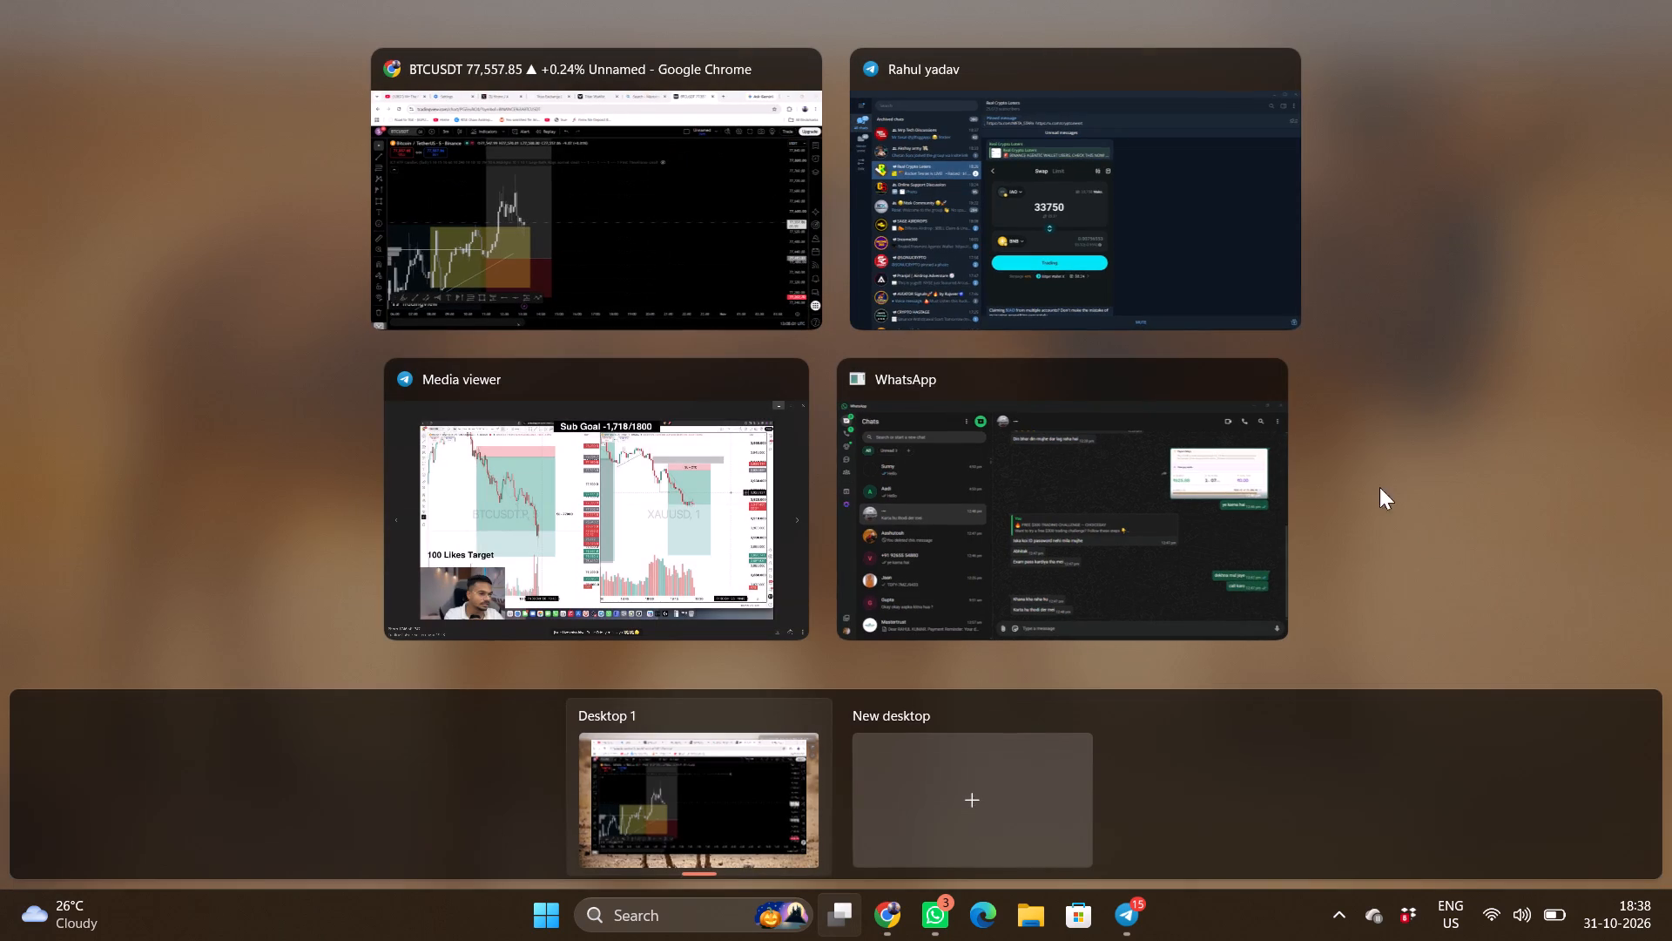
Switch to Chrome's Titan Exchange page and review the rewards leaderboard around the account's own ranking.
{"action": "left_click", "coordinate": [583, 175]}
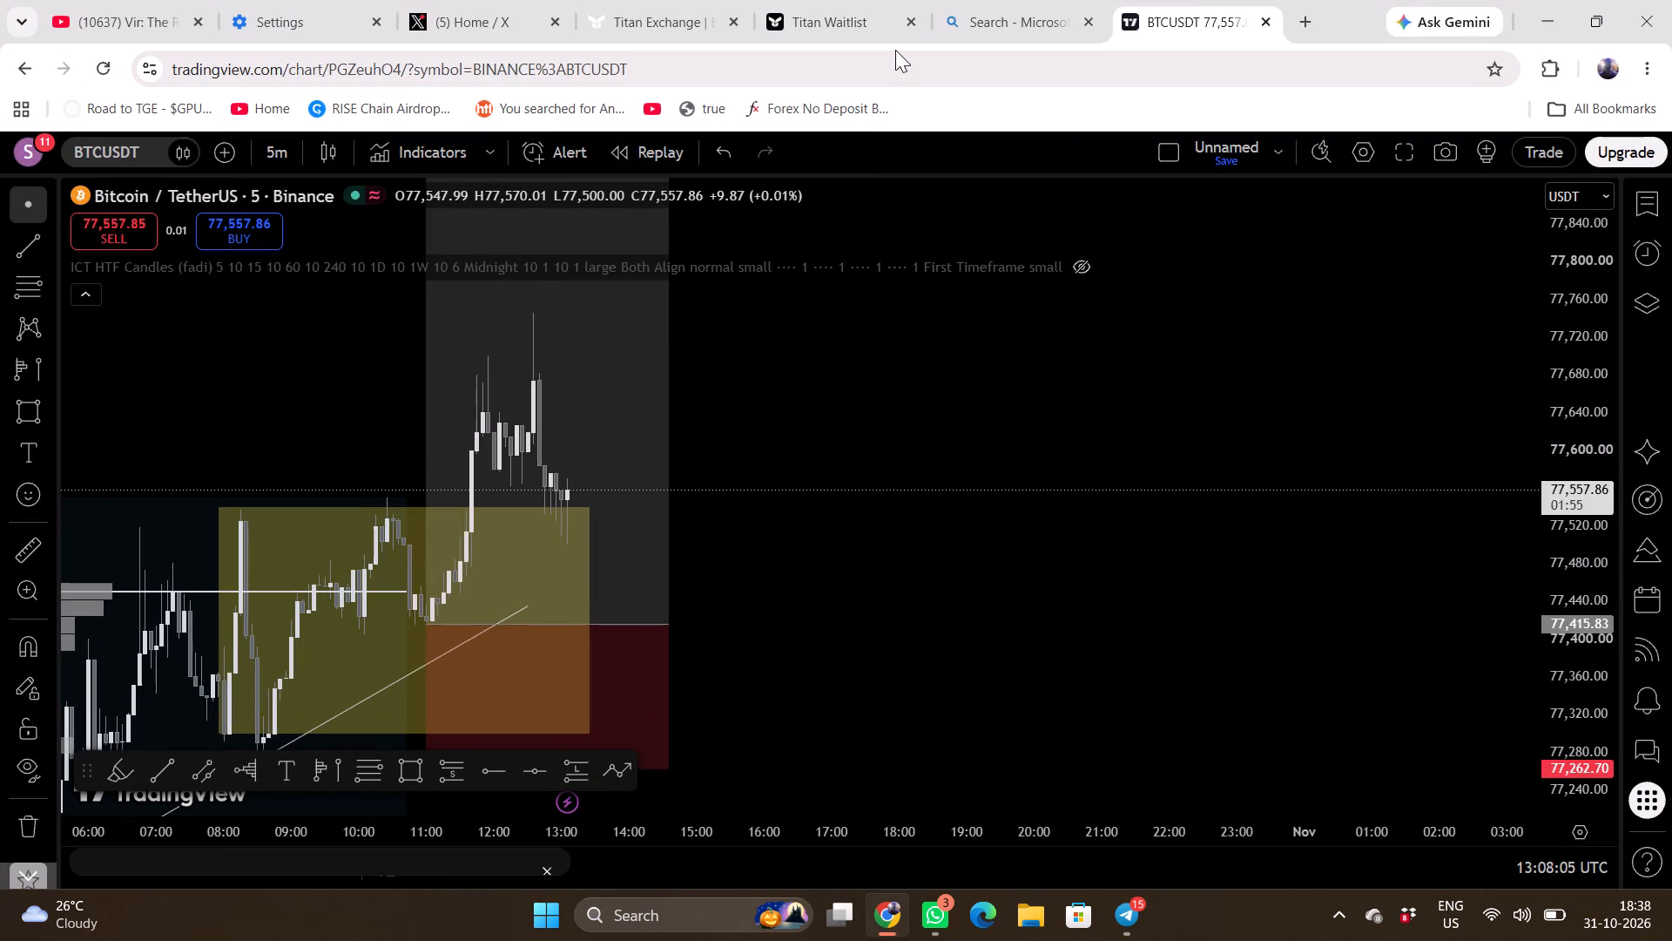
{"action": "left_click", "coordinate": [630, 4]}
{"action": "scroll", "coordinate": [969, 519], "scroll_direction": "up", "scroll_amount": 5}
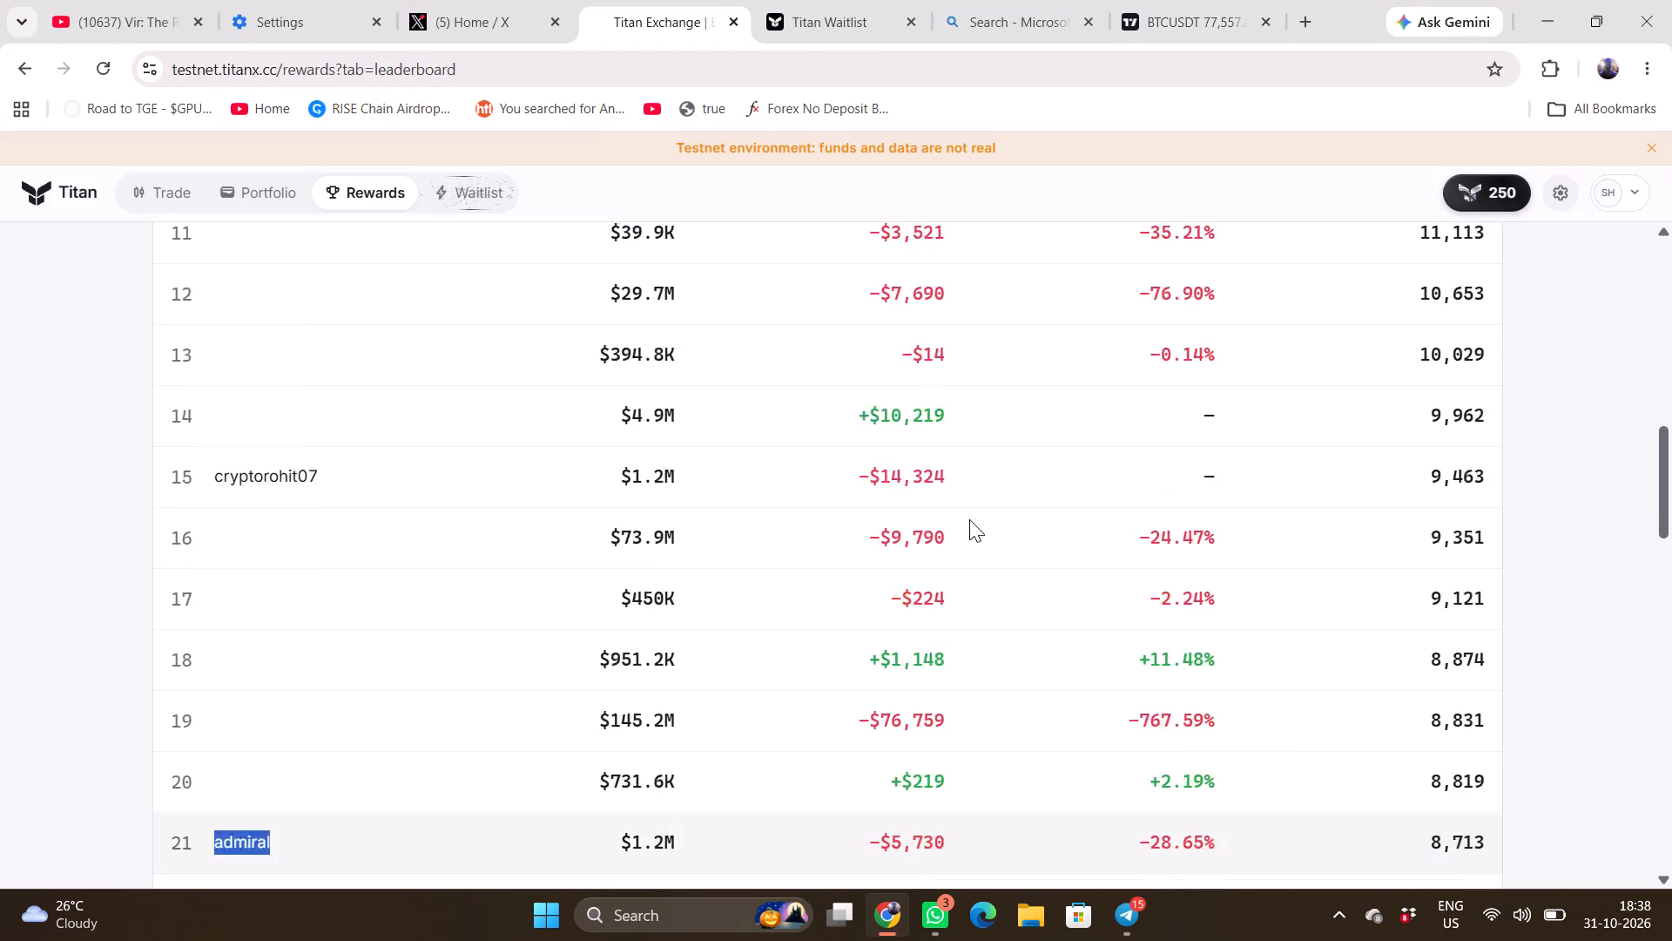
{"action": "scroll", "coordinate": [969, 519], "scroll_direction": "up", "scroll_amount": 5}
{"action": "scroll", "coordinate": [969, 519], "scroll_direction": "down", "scroll_amount": 1}
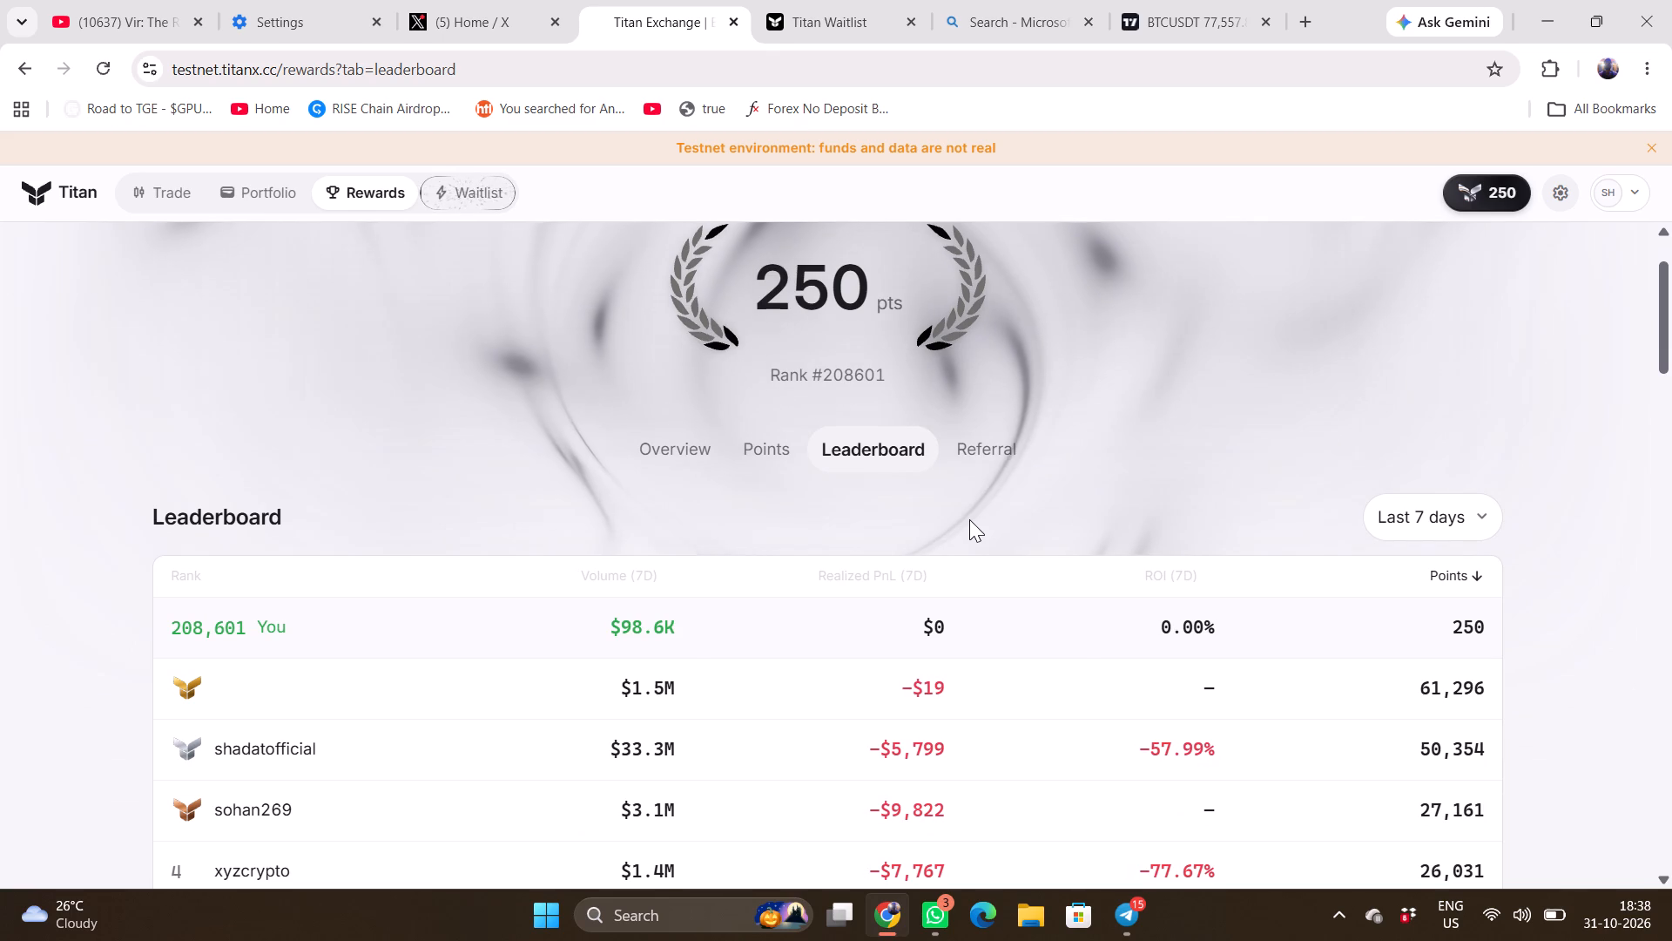
{"action": "scroll", "coordinate": [969, 519], "scroll_direction": "down", "scroll_amount": 1}
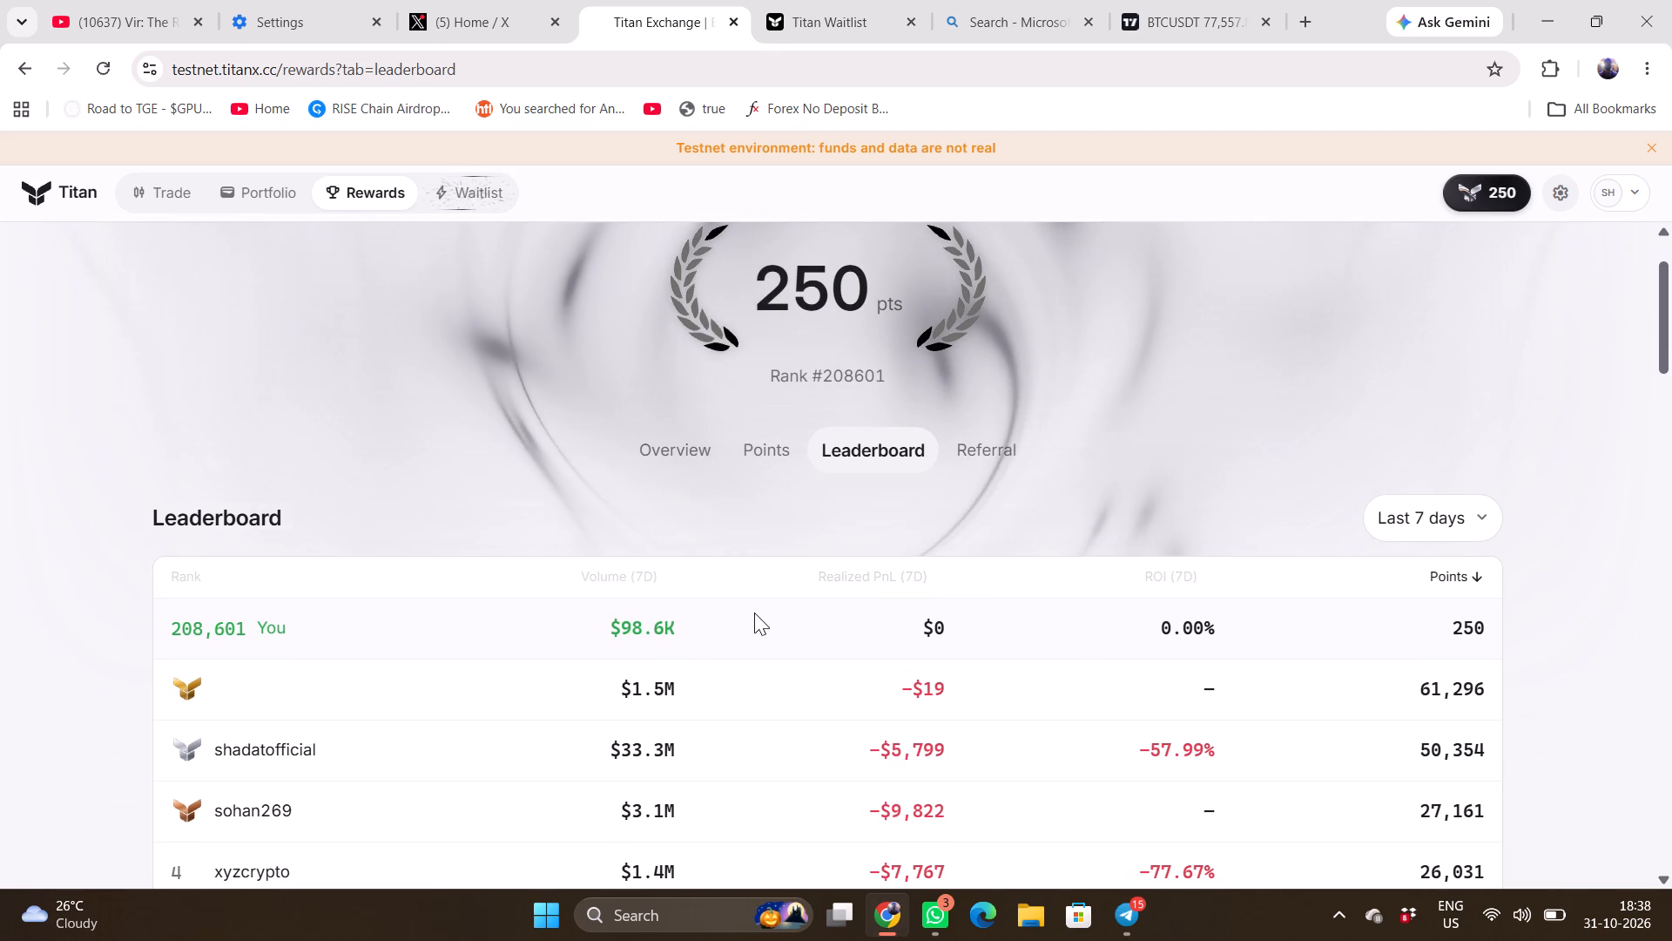
{"action": "left_click", "coordinate": [751, 618]}
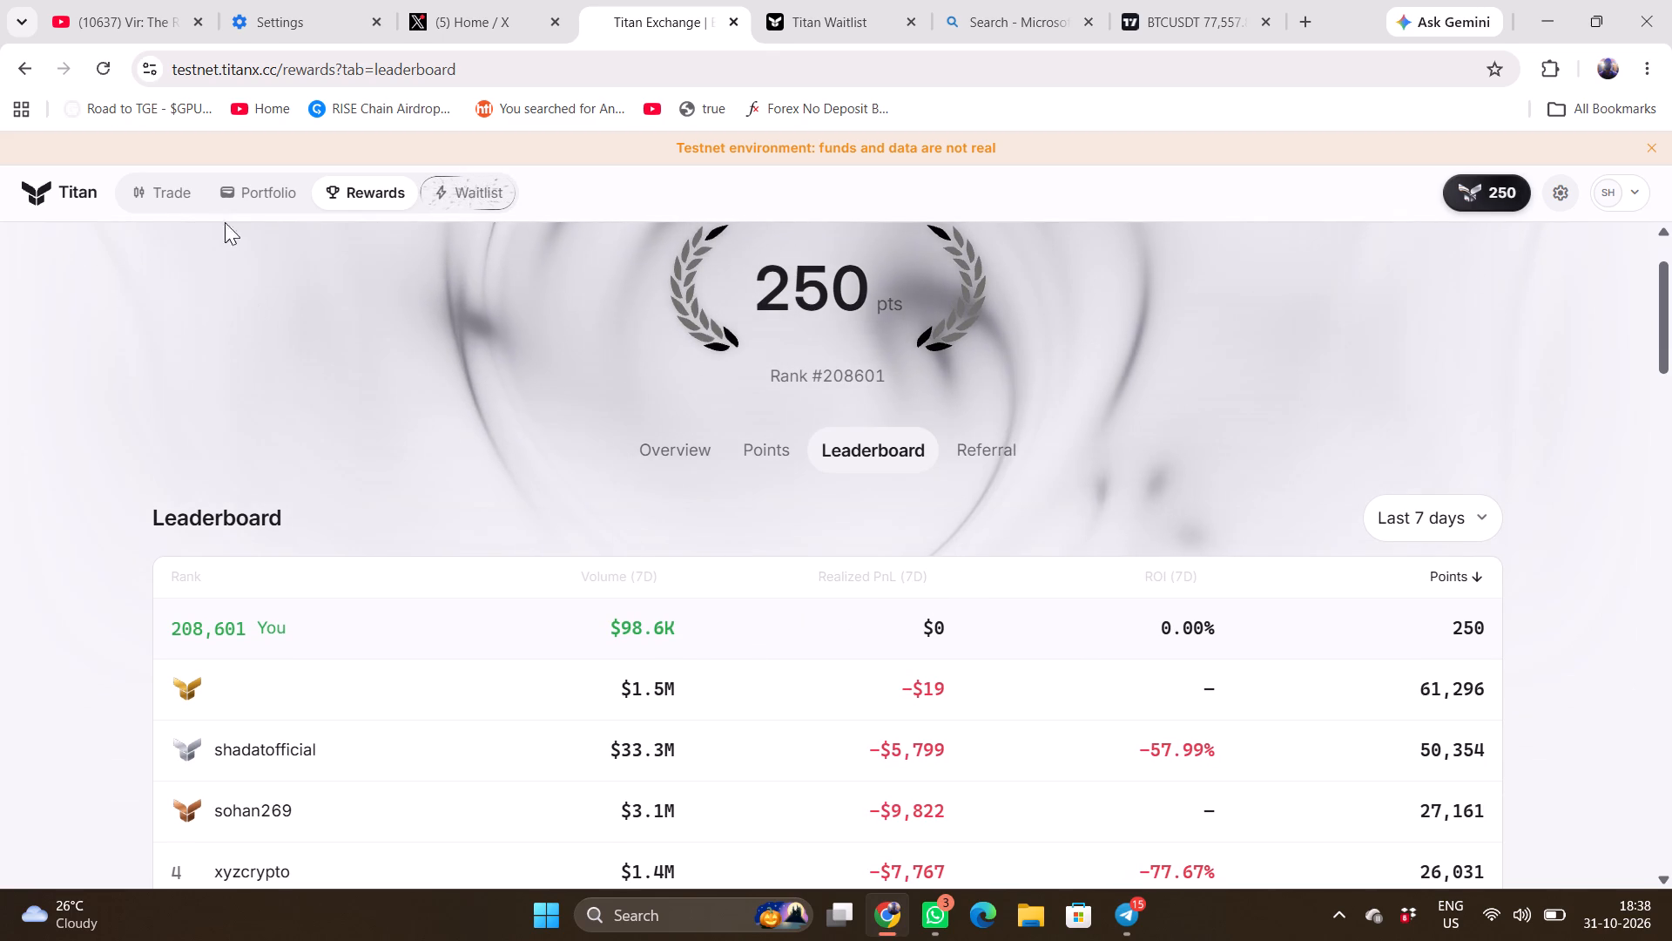
Open the Titan portfolio and review the account value, holdings and the open BTC position.
{"action": "left_click", "coordinate": [250, 193]}
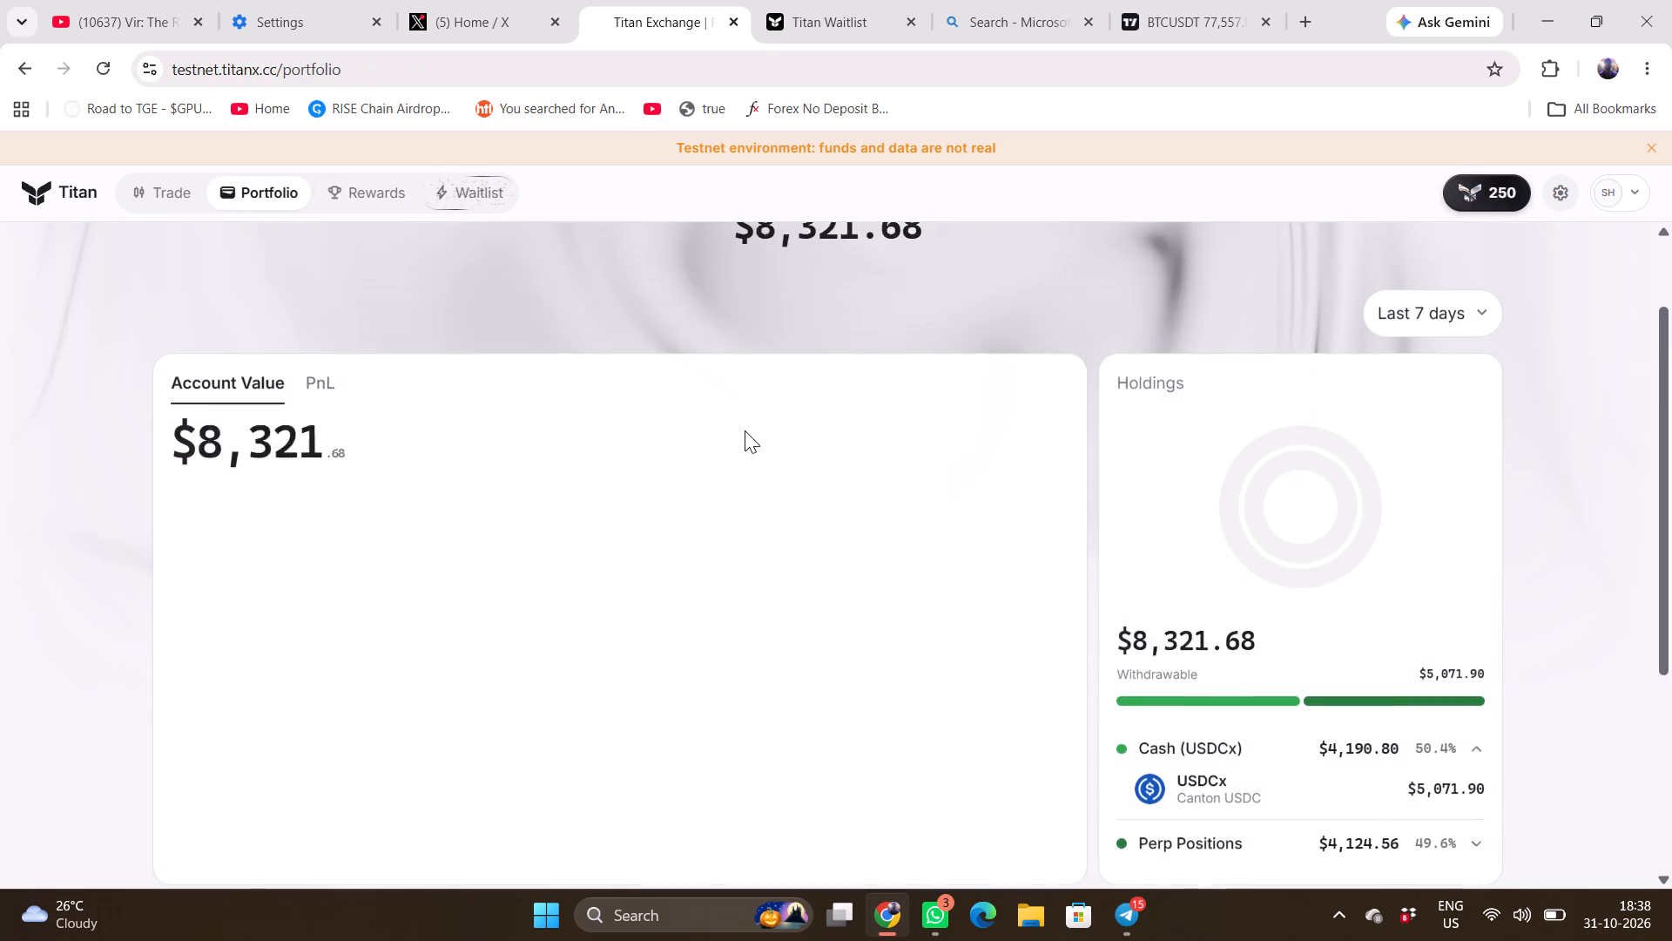
{"action": "scroll", "coordinate": [868, 492], "scroll_direction": "down", "scroll_amount": 2}
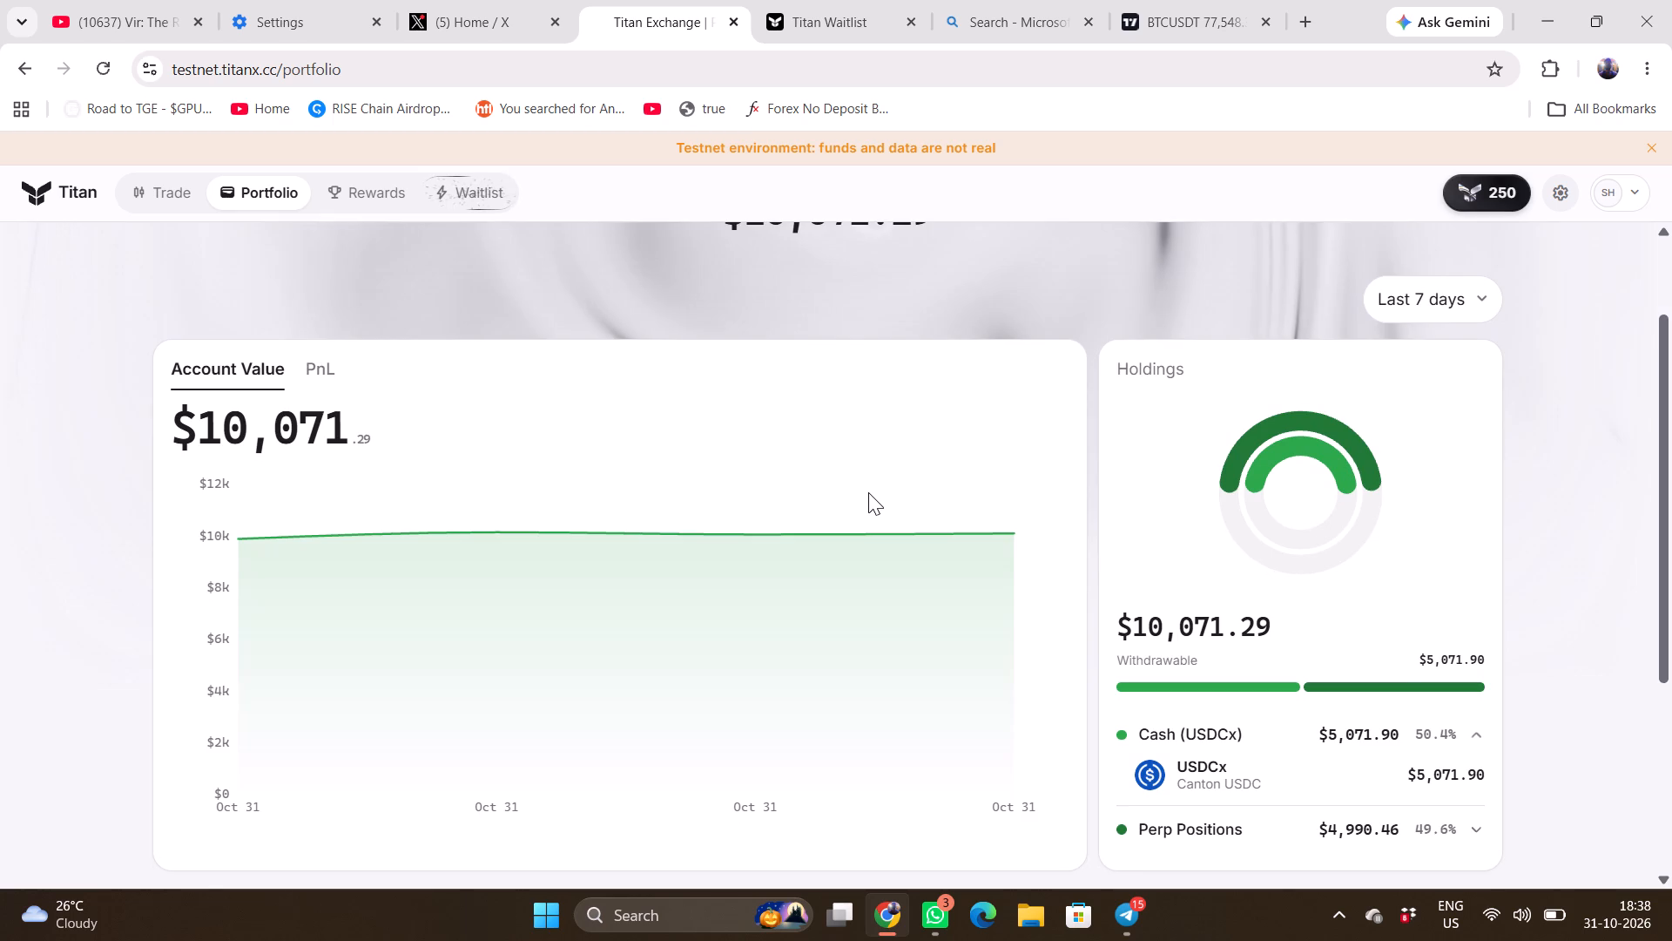
{"action": "scroll", "coordinate": [868, 492], "scroll_direction": "down", "scroll_amount": 3}
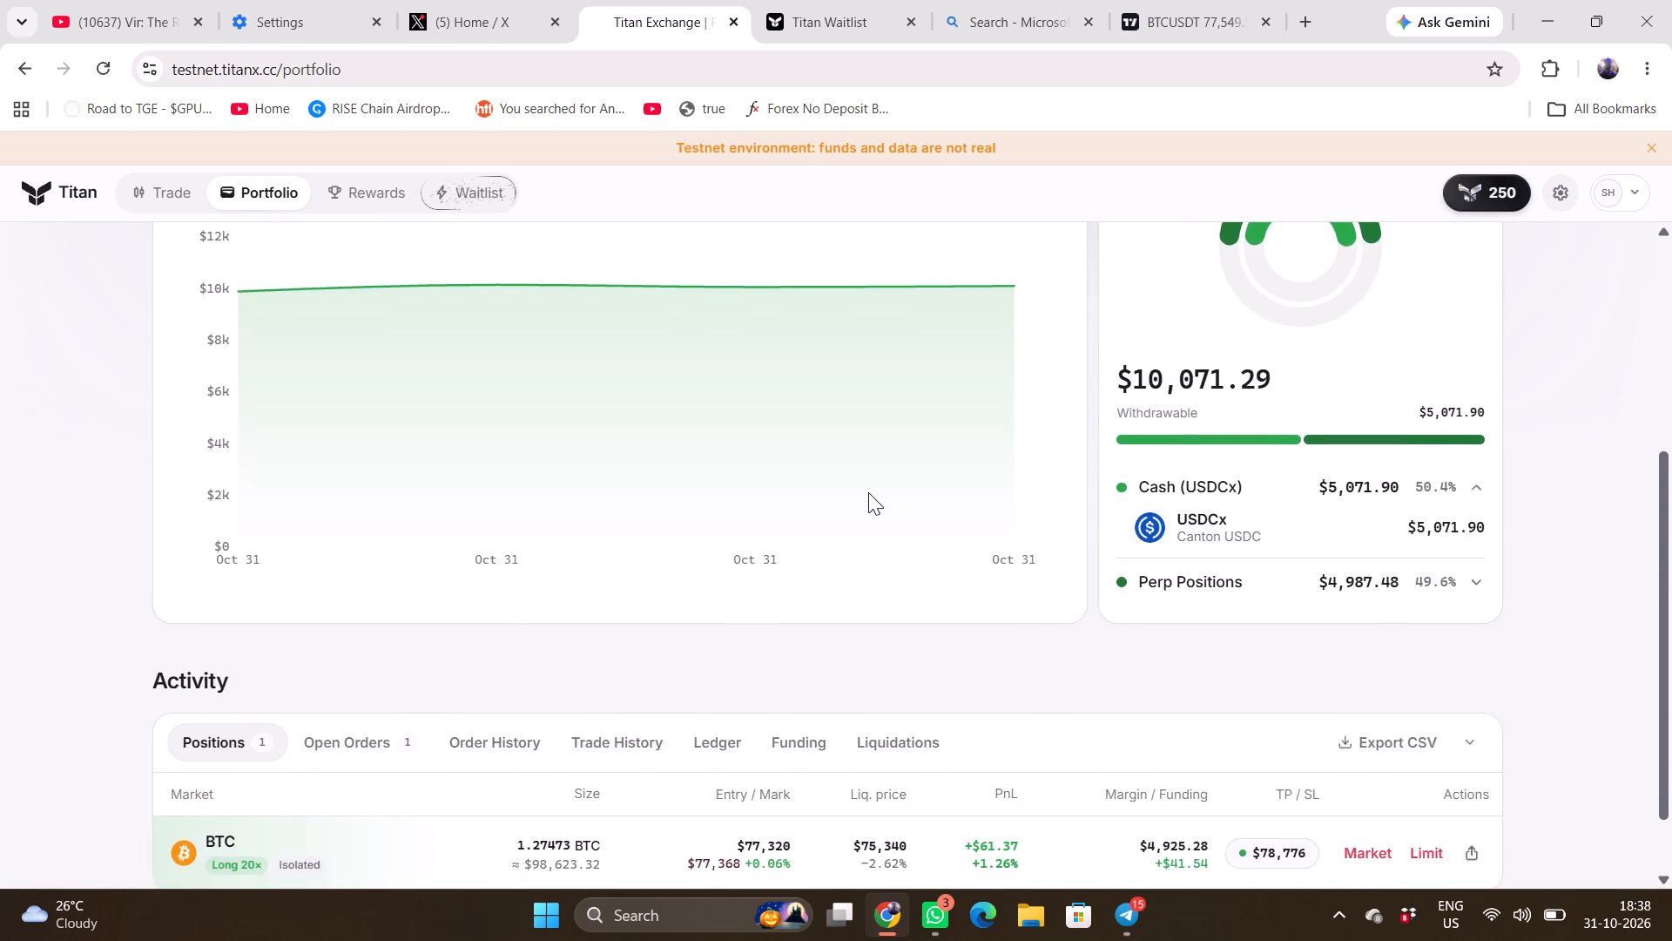
{"action": "scroll", "coordinate": [868, 492], "scroll_direction": "down", "scroll_amount": 2}
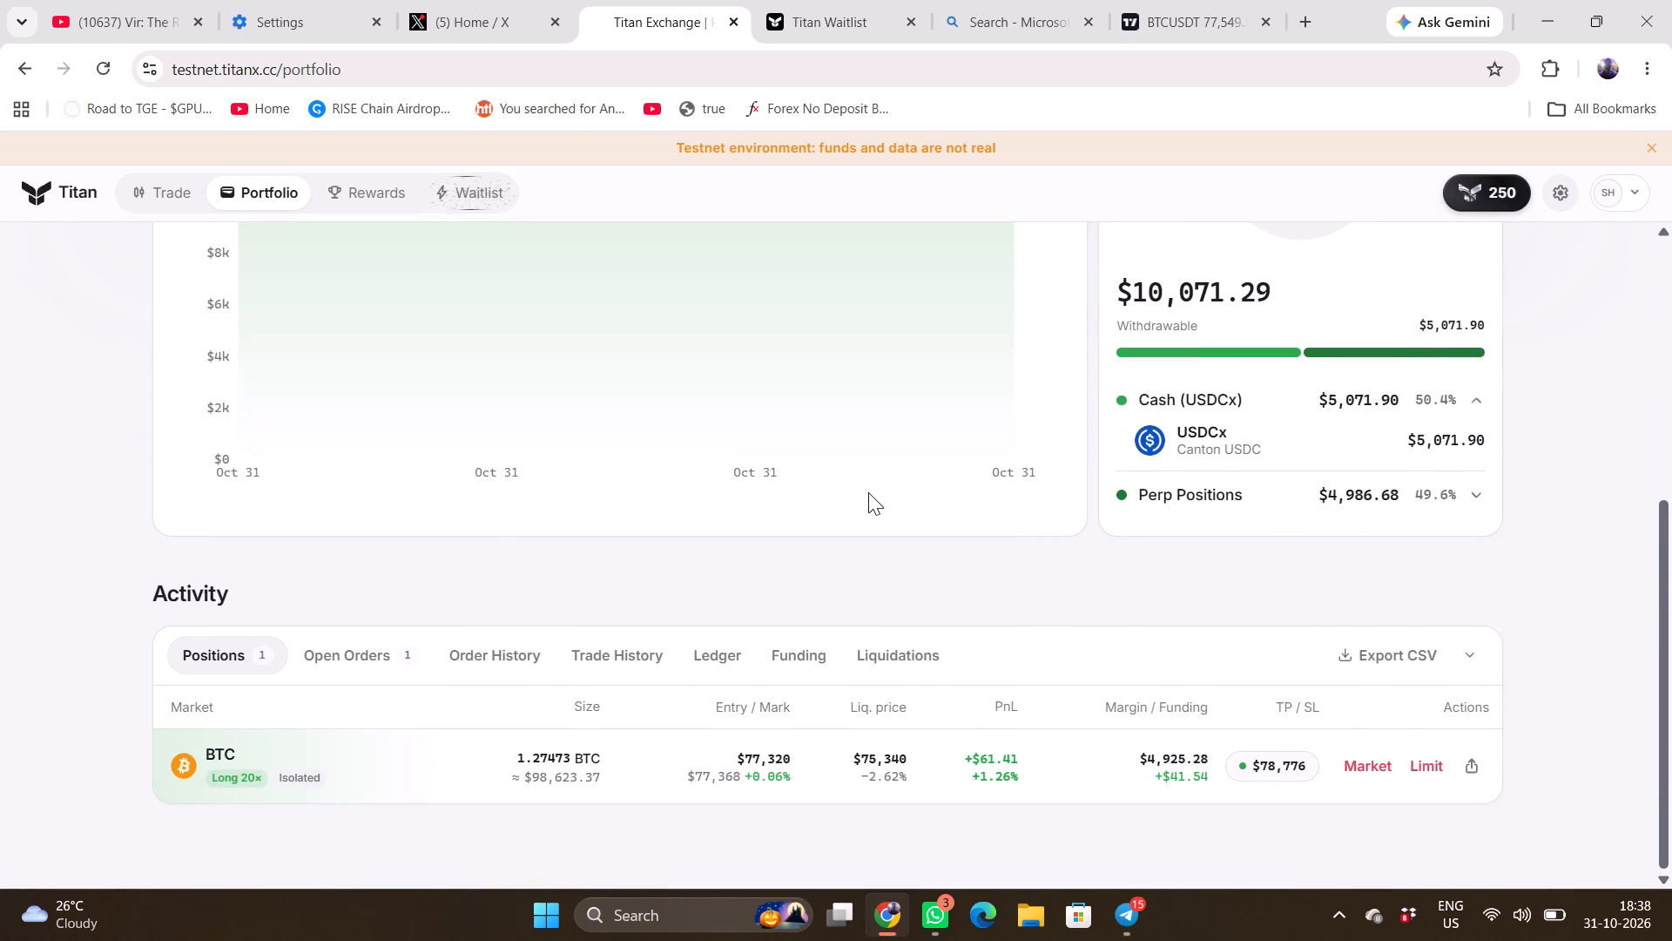
Open the BTC-USDCX trading page and examine the recent 15-minute candles around the open long position.
{"action": "left_click", "coordinate": [167, 193]}
{"action": "scroll", "coordinate": [807, 529], "scroll_direction": "down", "scroll_amount": 1}
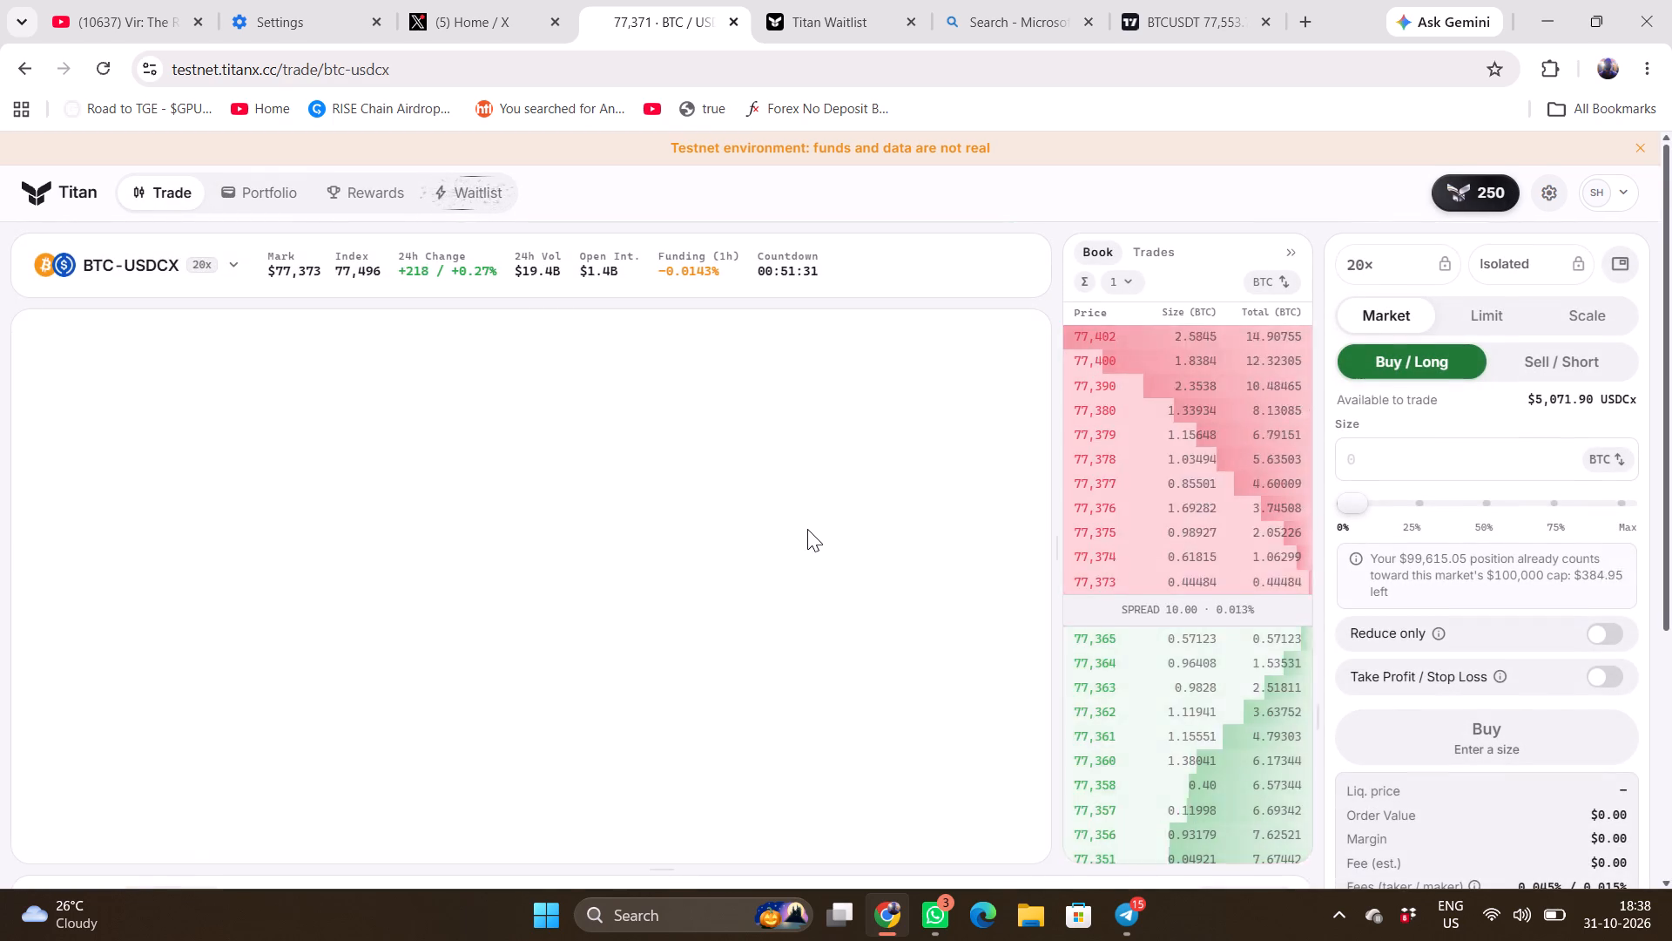
{"action": "scroll", "coordinate": [807, 529], "scroll_direction": "down", "scroll_amount": 1}
{"action": "scroll", "coordinate": [807, 529], "scroll_direction": "up", "scroll_amount": 1}
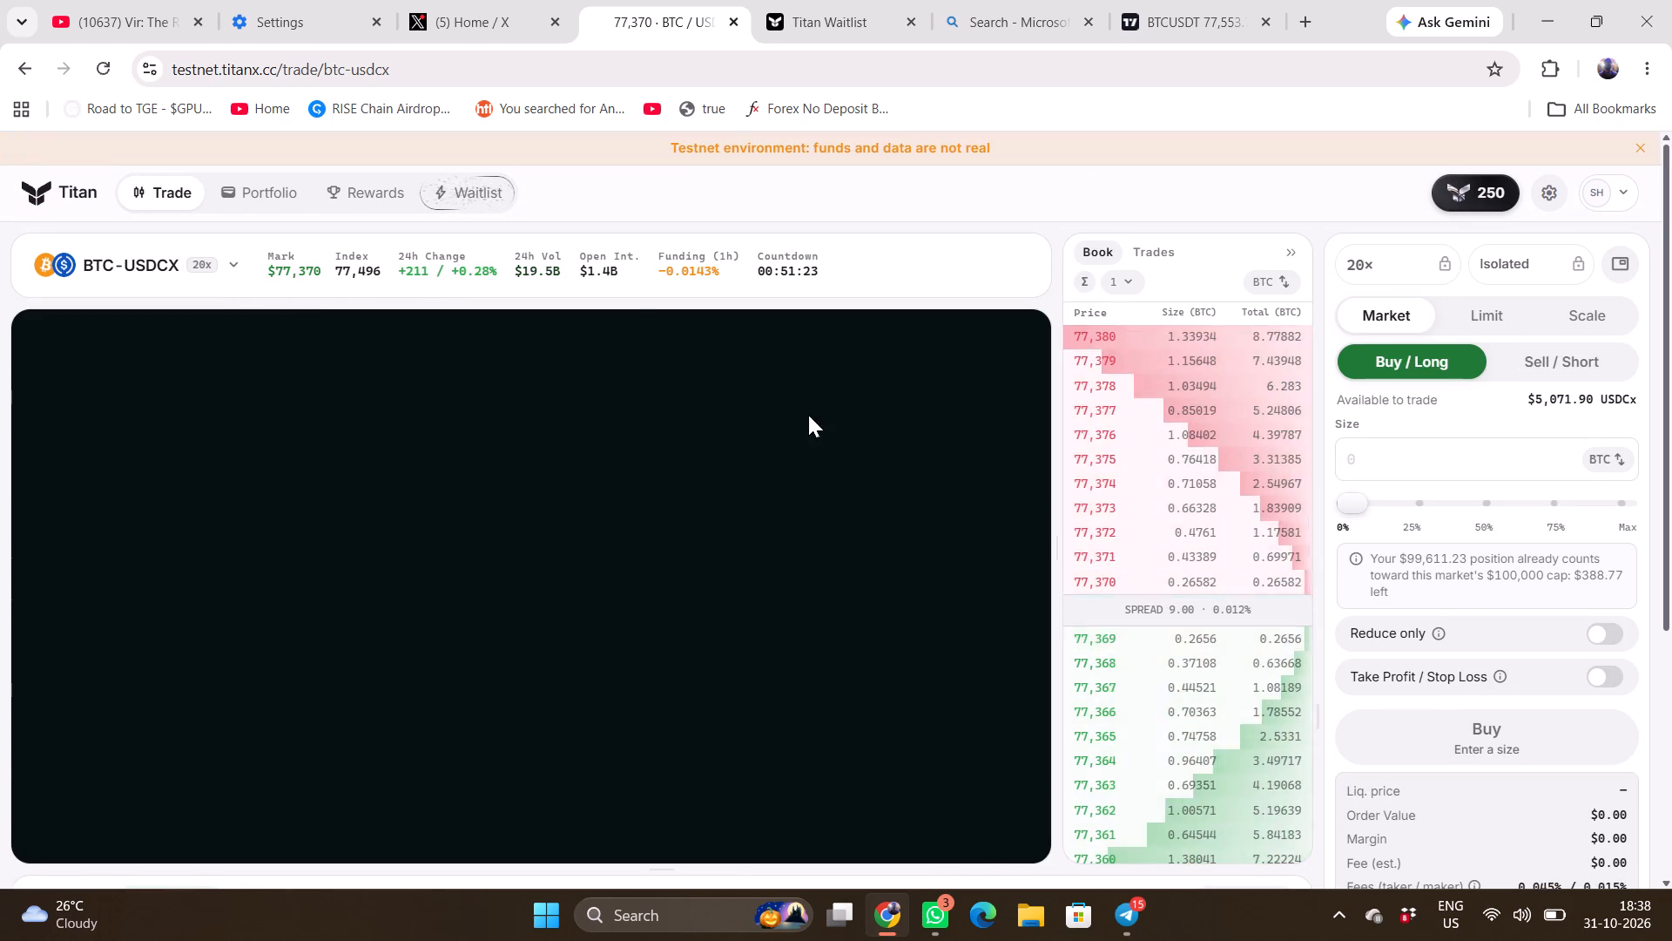
{"action": "scroll", "coordinate": [882, 504], "scroll_direction": "down", "scroll_amount": 1}
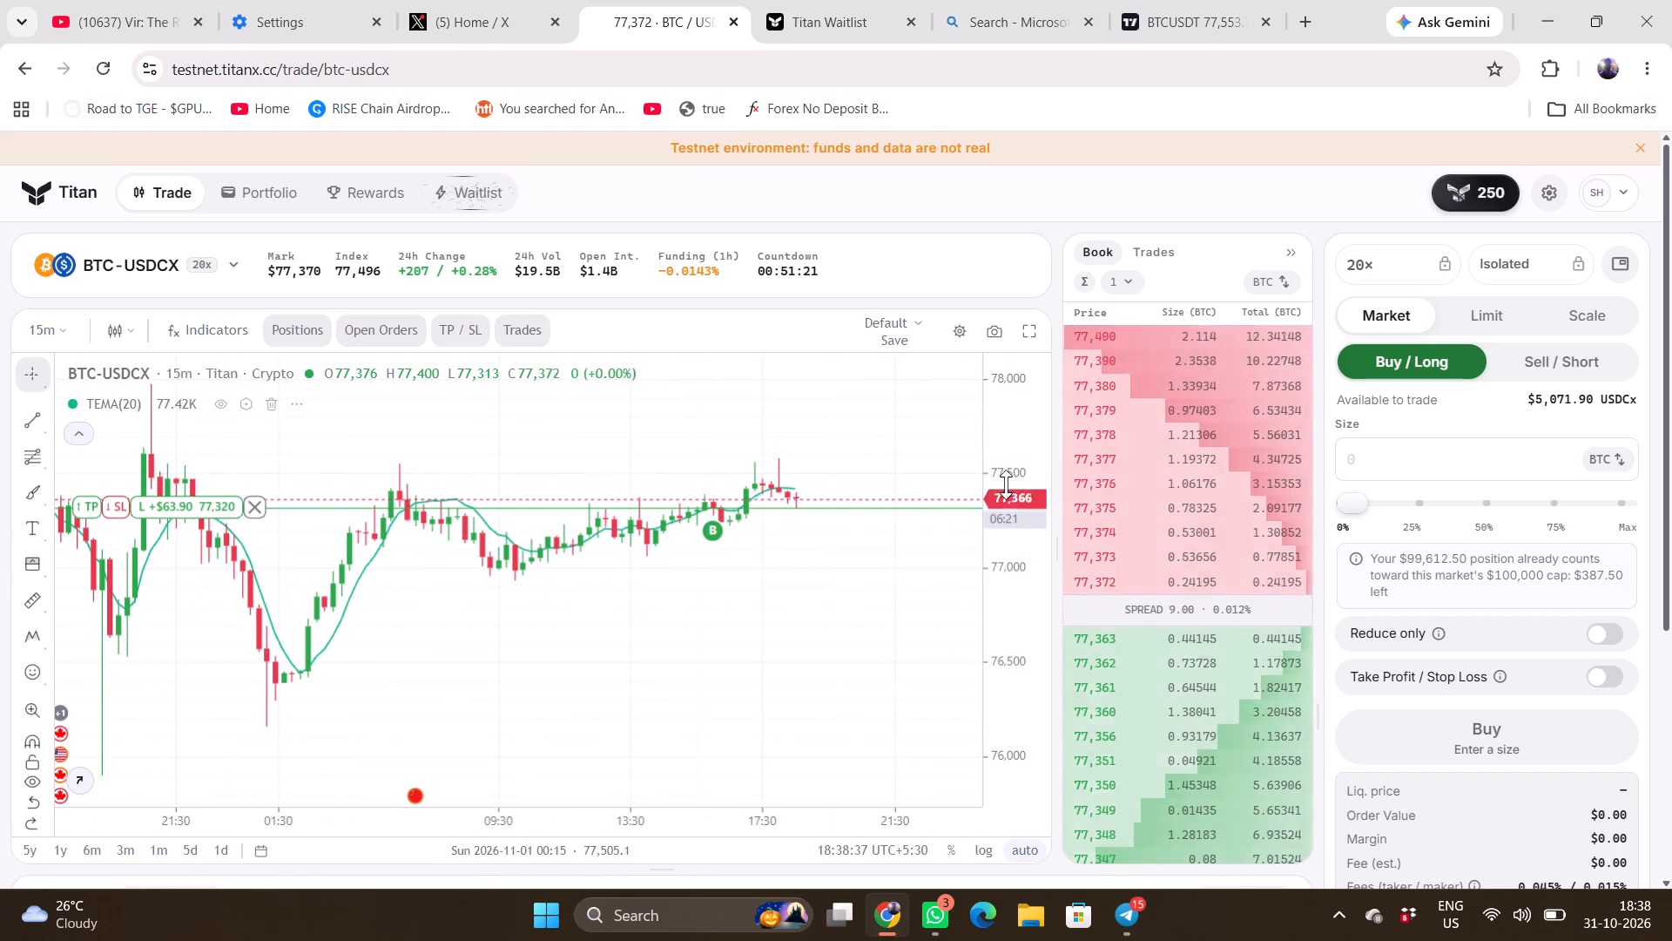
{"action": "scroll", "coordinate": [1012, 477], "scroll_direction": "up", "scroll_amount": 3}
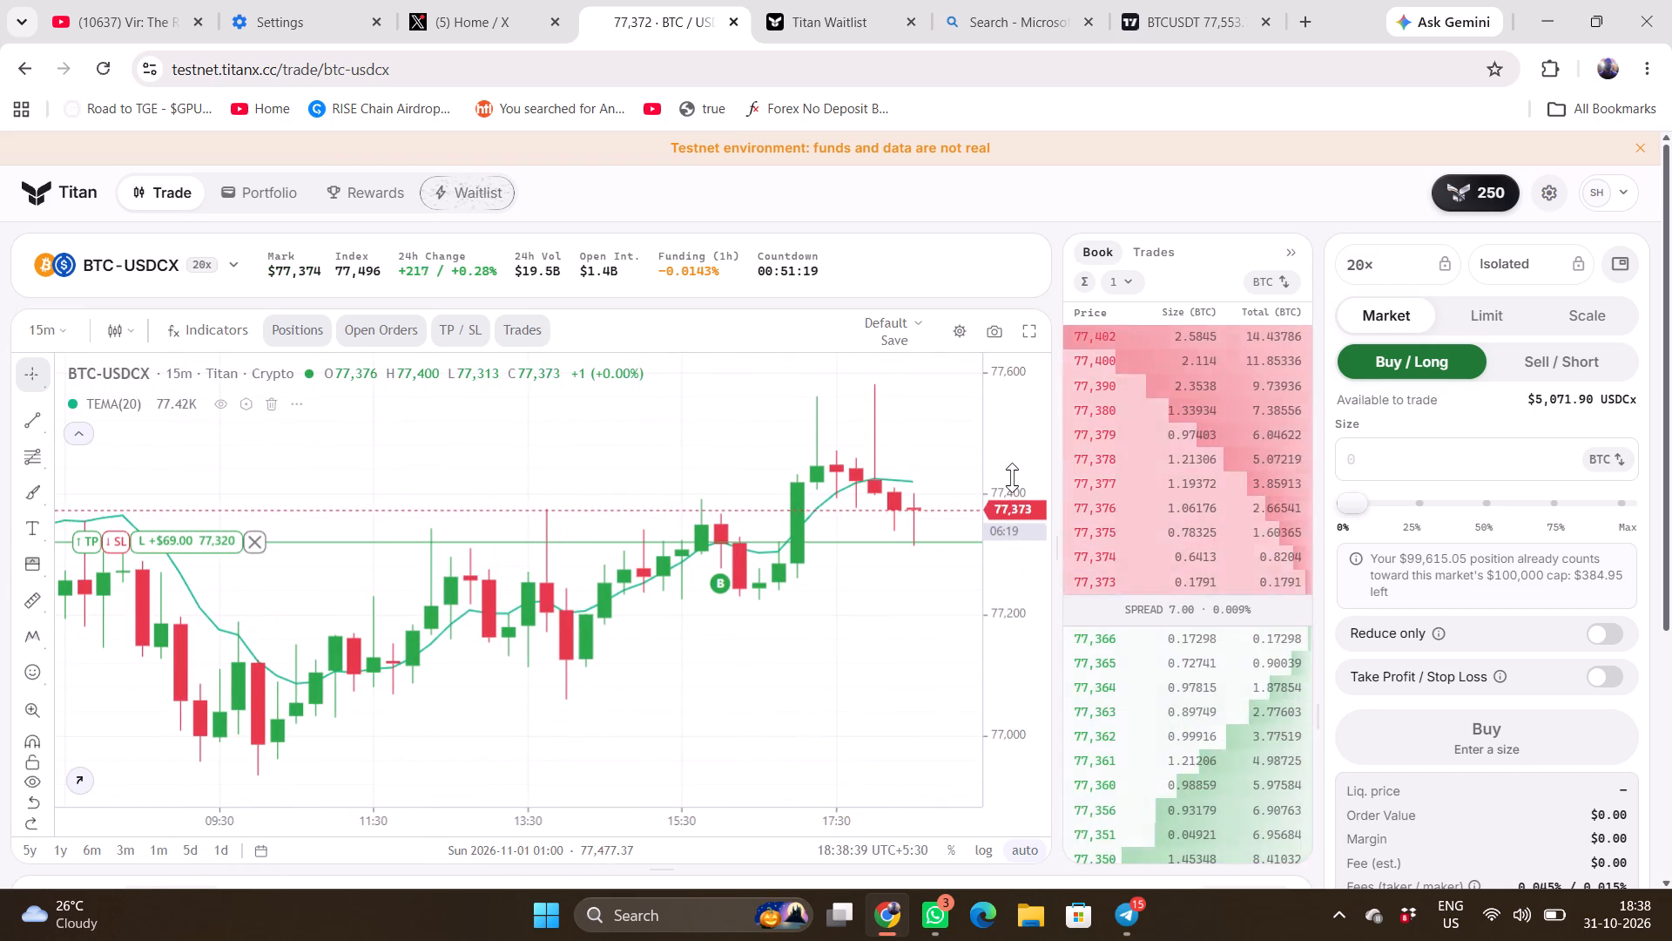
{"action": "left_click_drag", "start_coordinate": [888, 424], "coordinate": [828, 424]}
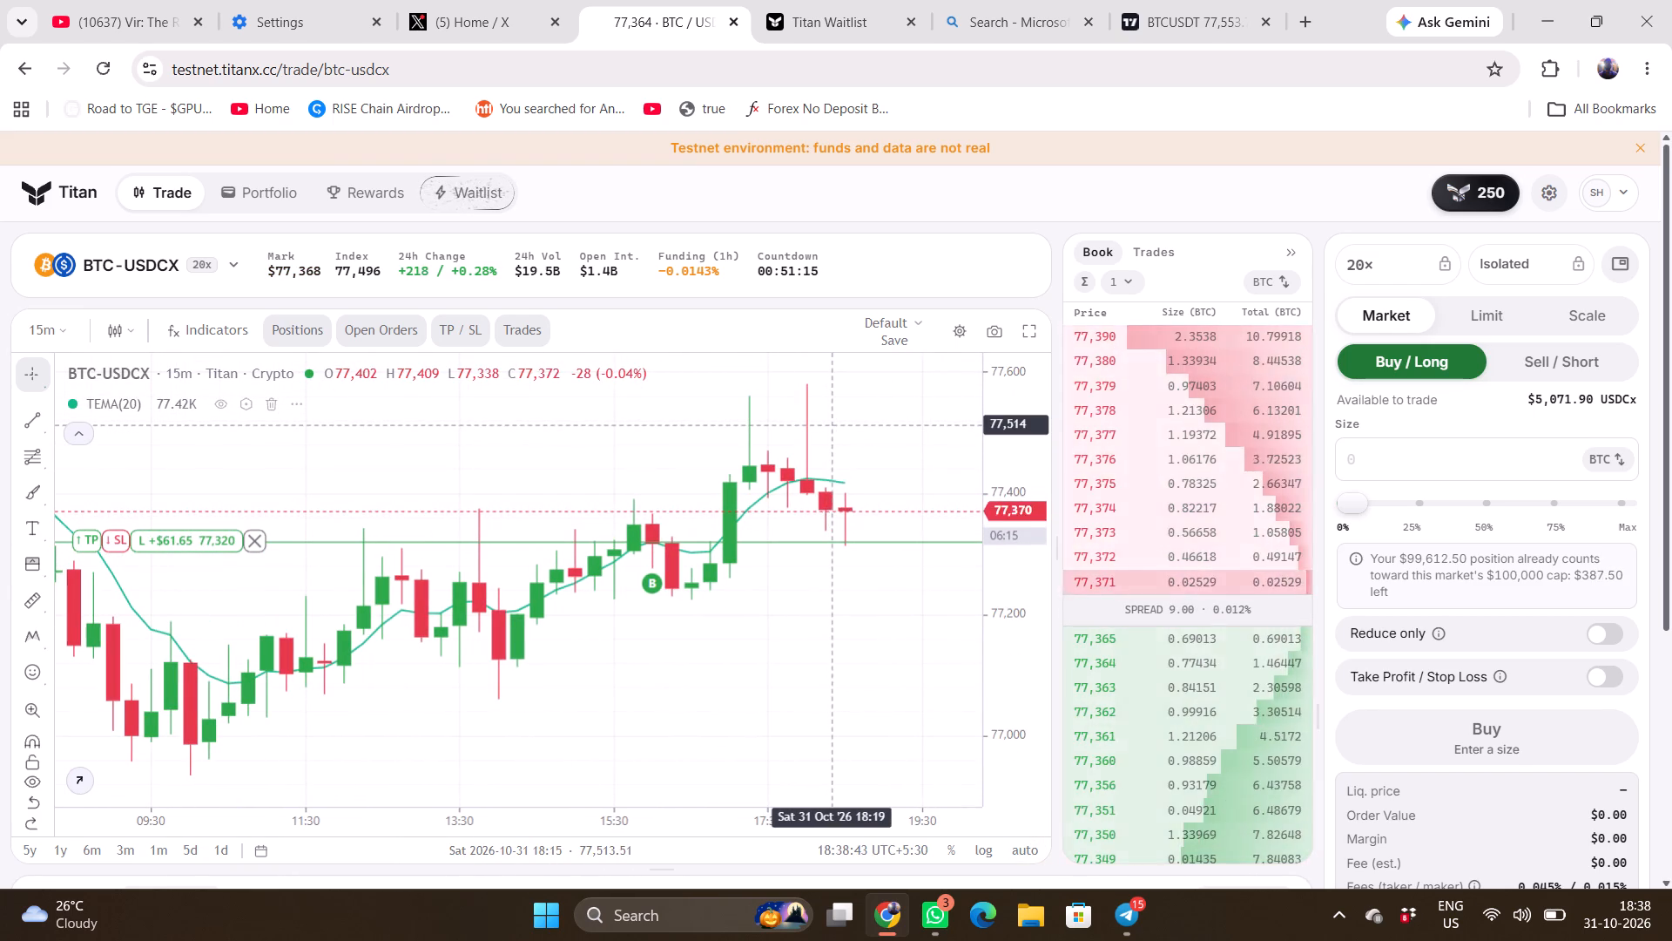
{"action": "left_click_drag", "start_coordinate": [828, 605], "coordinate": [839, 525]}
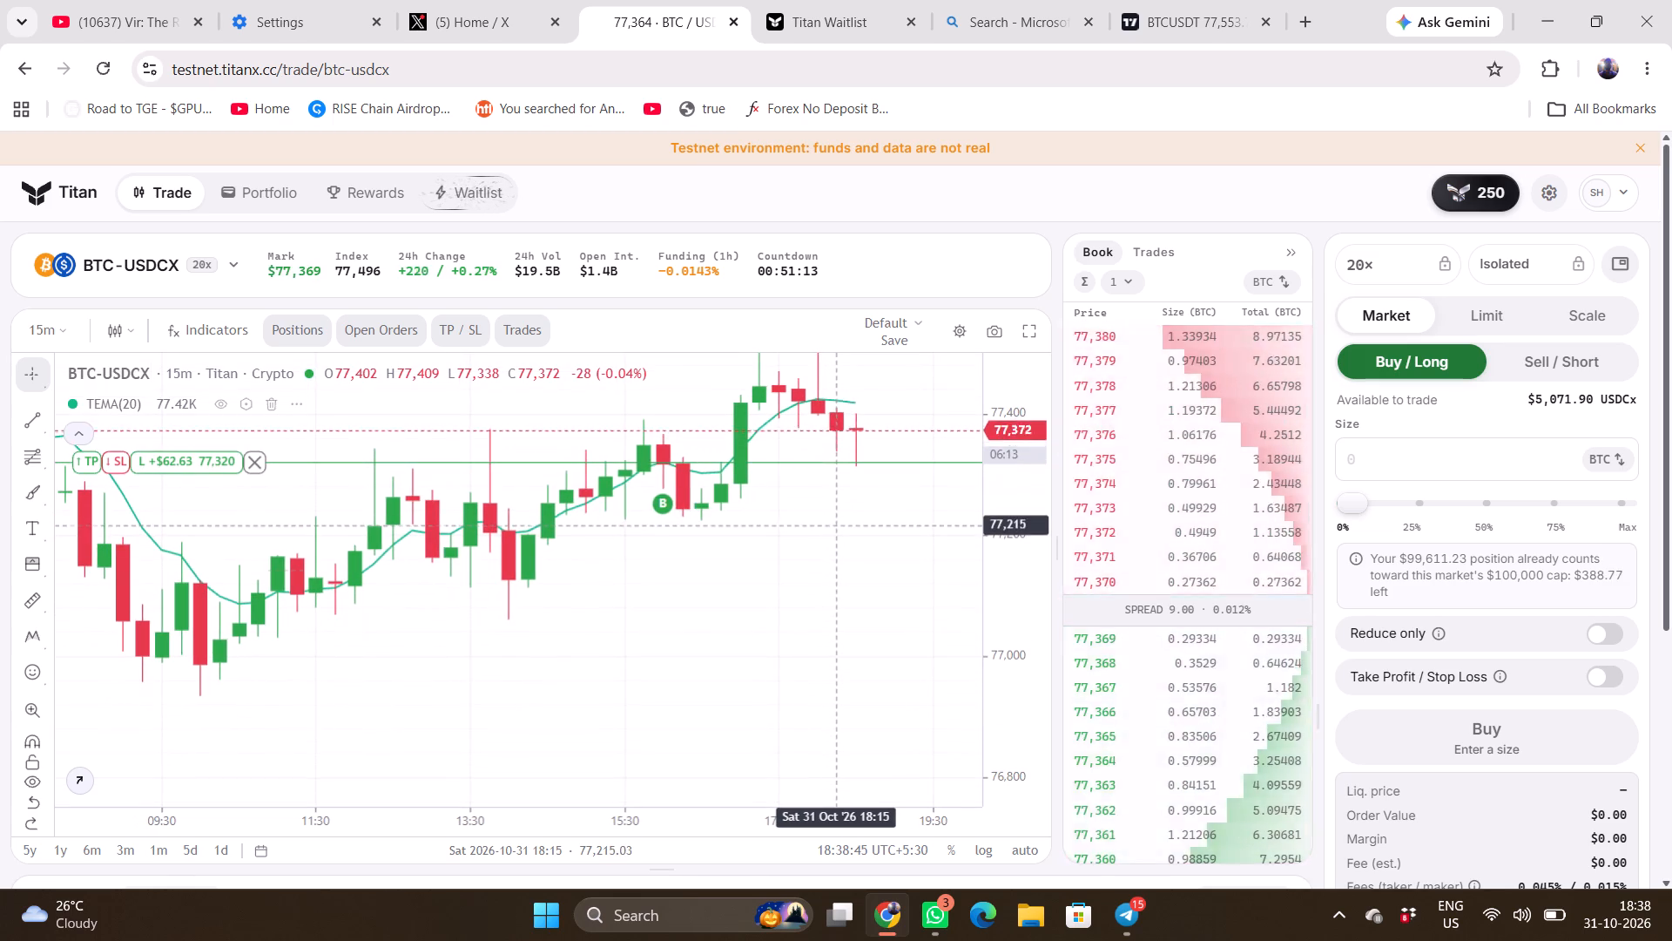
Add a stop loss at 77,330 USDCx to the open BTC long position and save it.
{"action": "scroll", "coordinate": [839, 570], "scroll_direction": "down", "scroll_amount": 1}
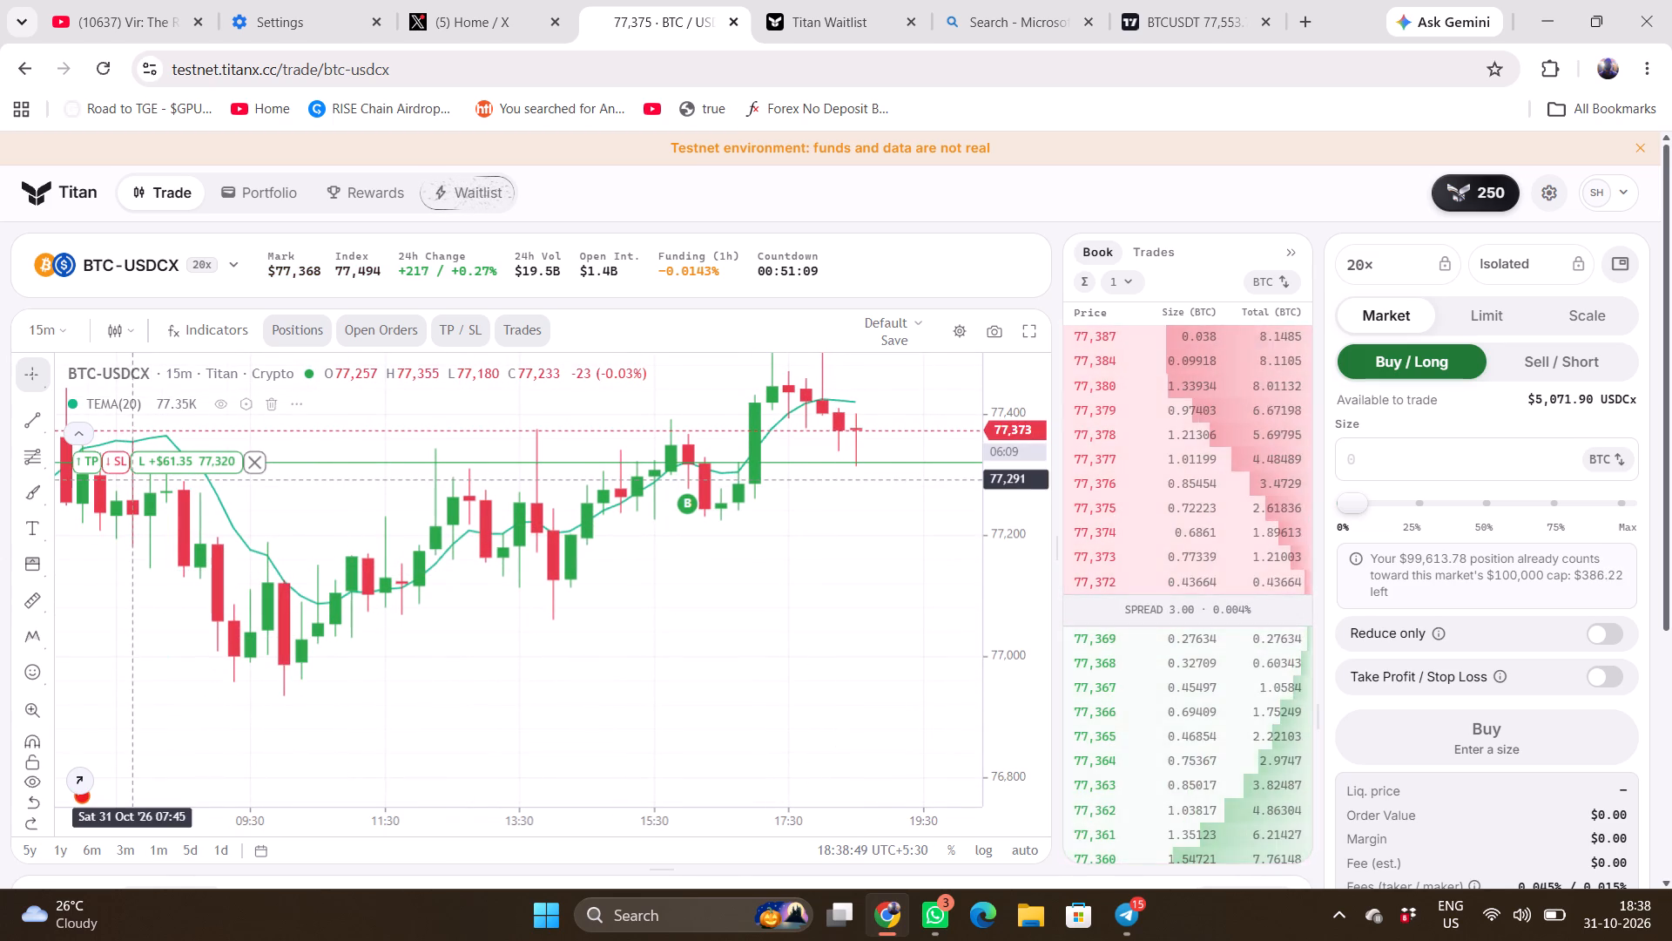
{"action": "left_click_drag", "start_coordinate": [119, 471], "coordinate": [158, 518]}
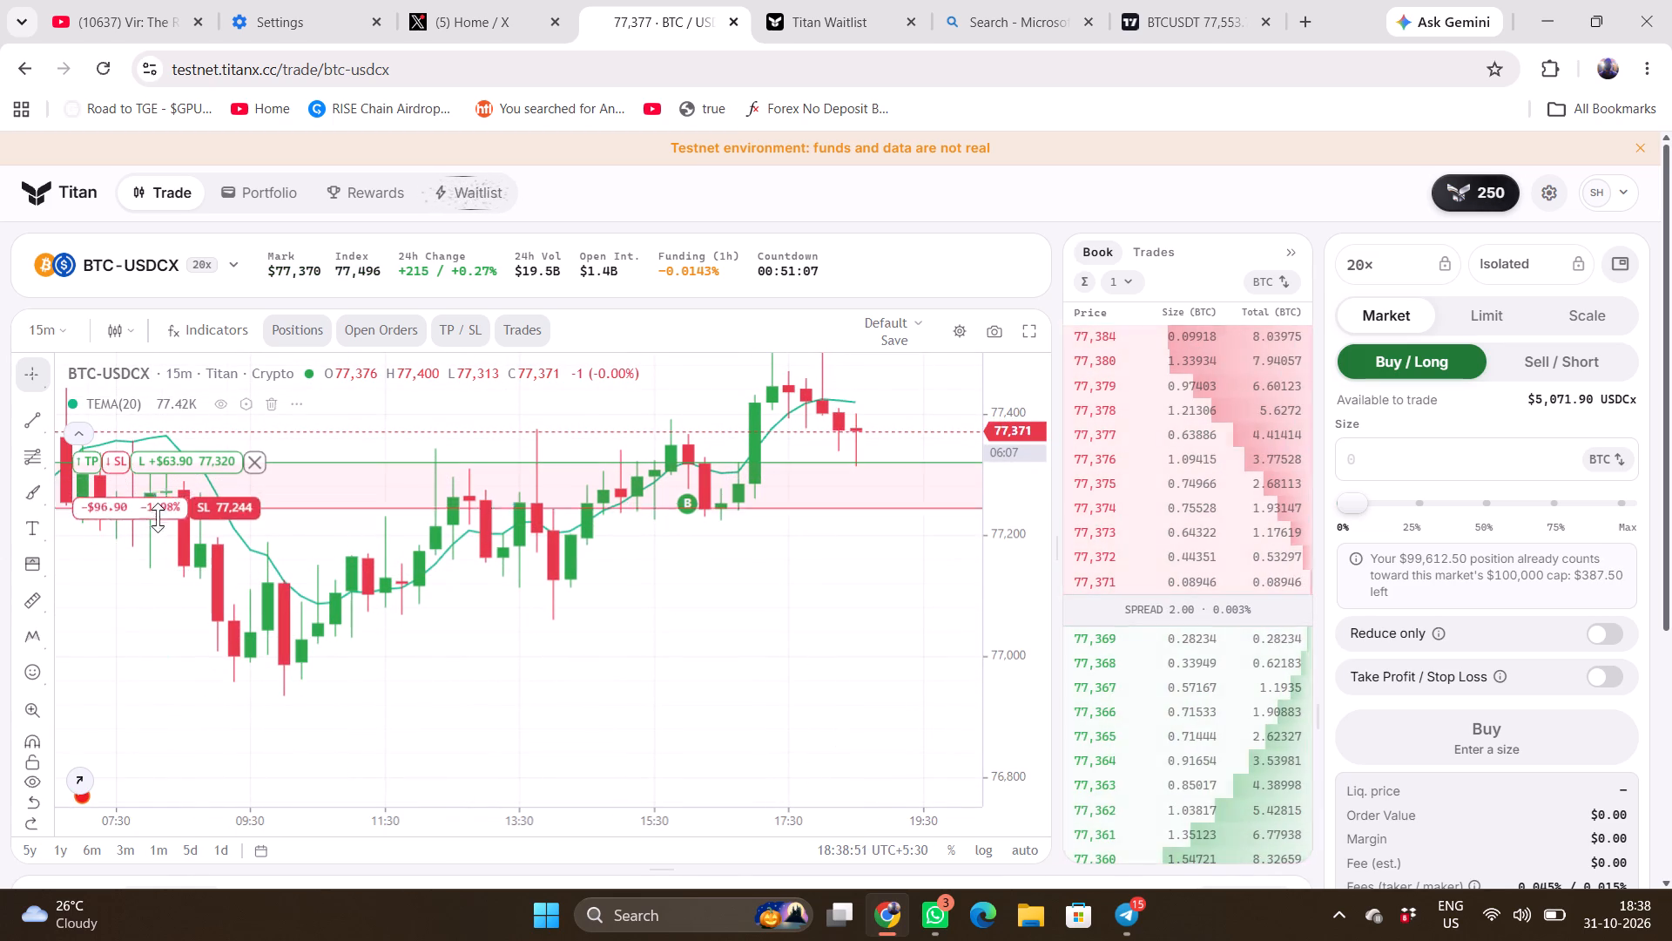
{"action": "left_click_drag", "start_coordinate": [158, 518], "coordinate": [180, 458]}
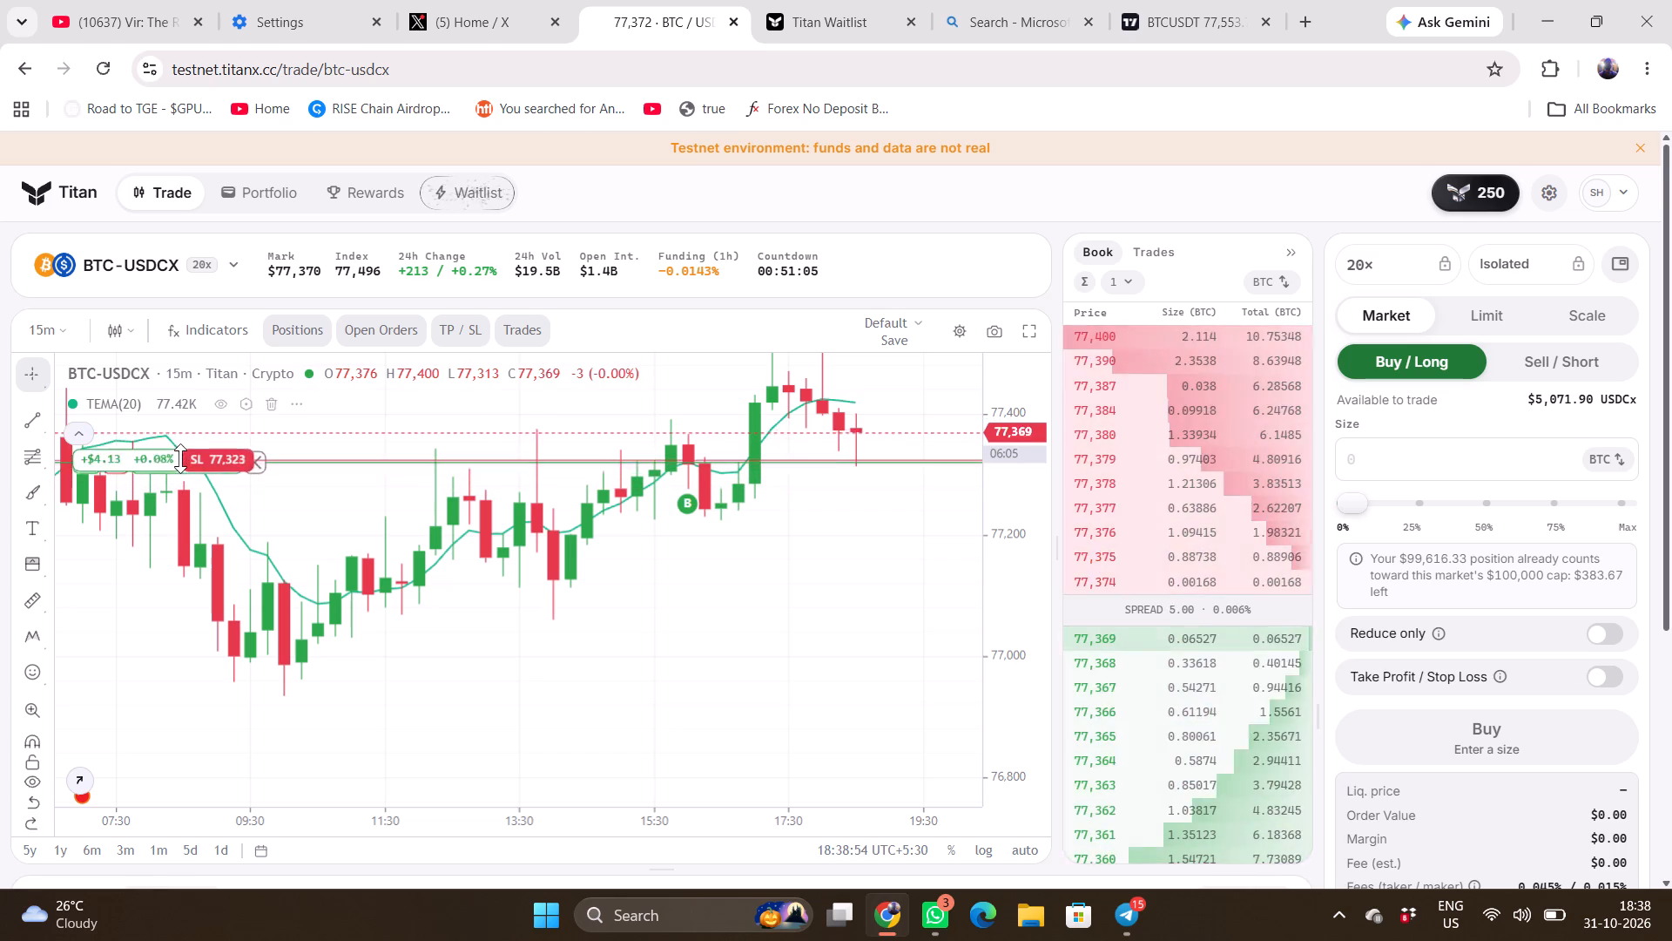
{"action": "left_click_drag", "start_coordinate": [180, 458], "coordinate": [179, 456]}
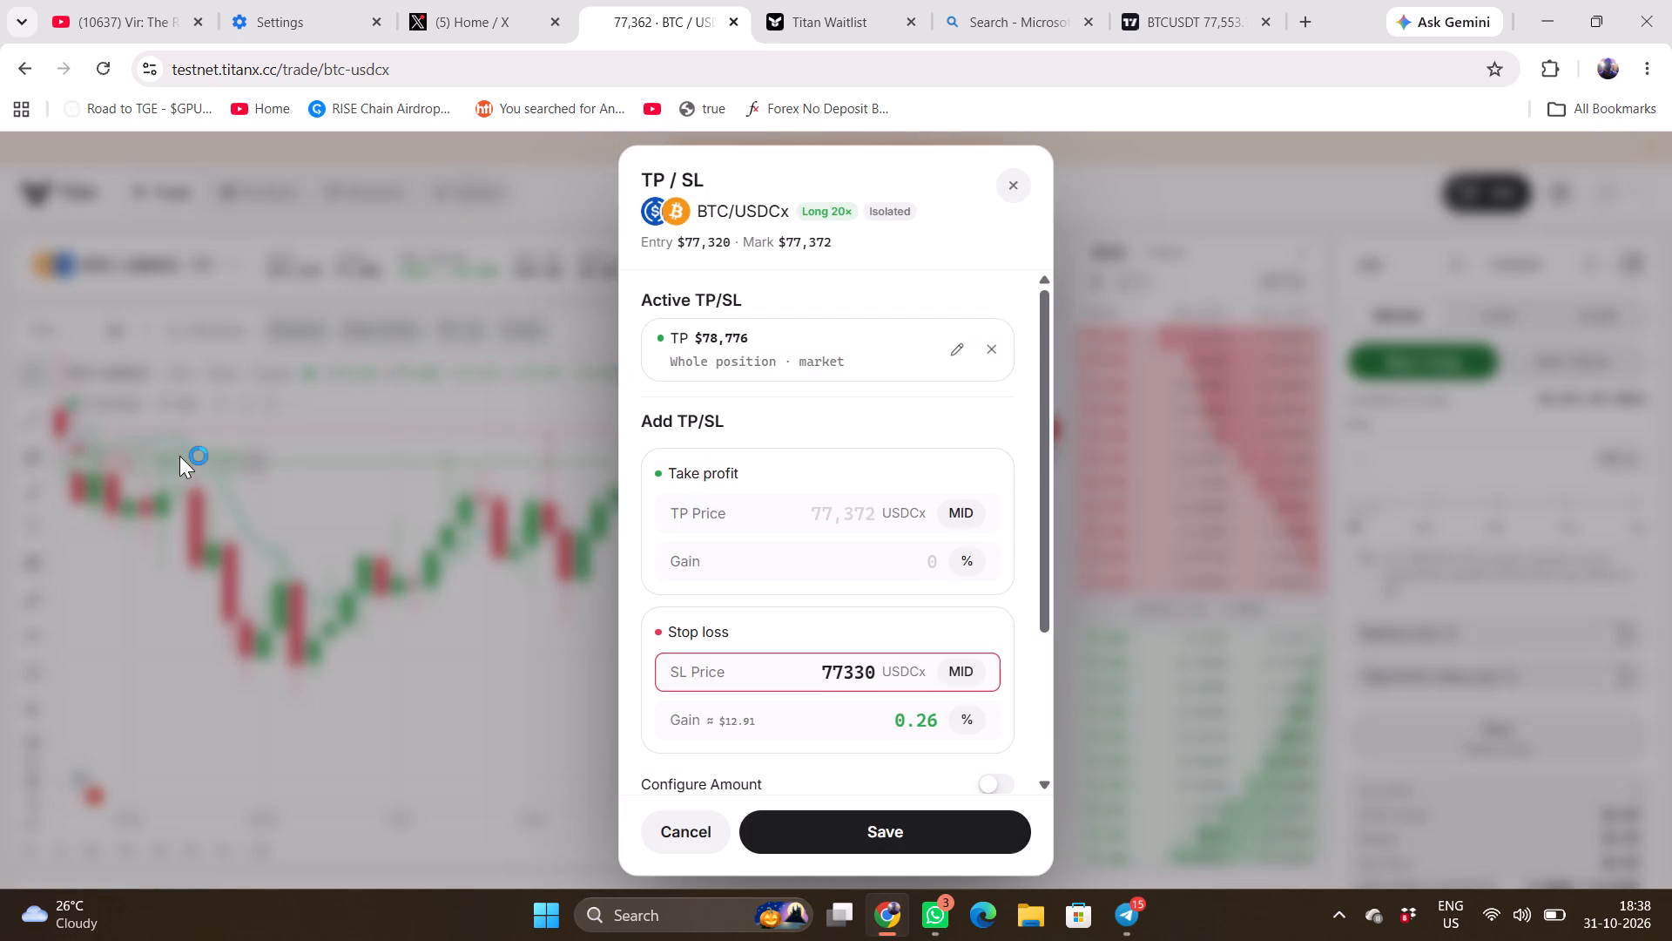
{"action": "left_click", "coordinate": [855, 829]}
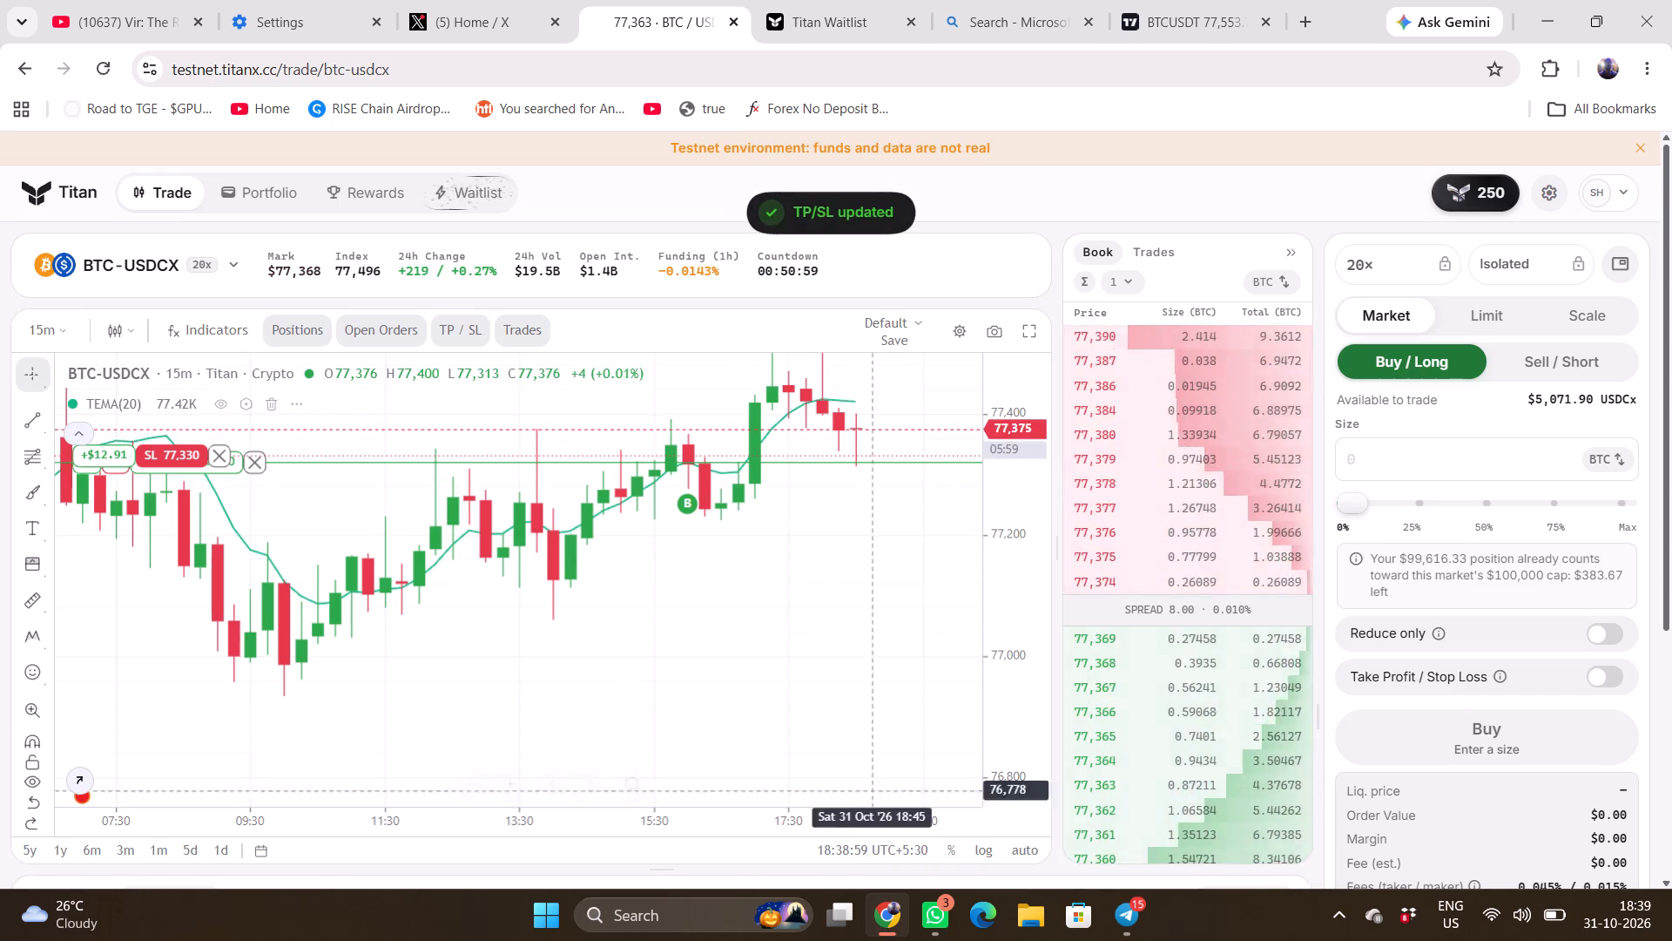
Examine the 15-minute BTC-USDCX price action around the position's entry and stop-loss lines.
{"action": "scroll", "coordinate": [1007, 485], "scroll_direction": "up", "scroll_amount": 3}
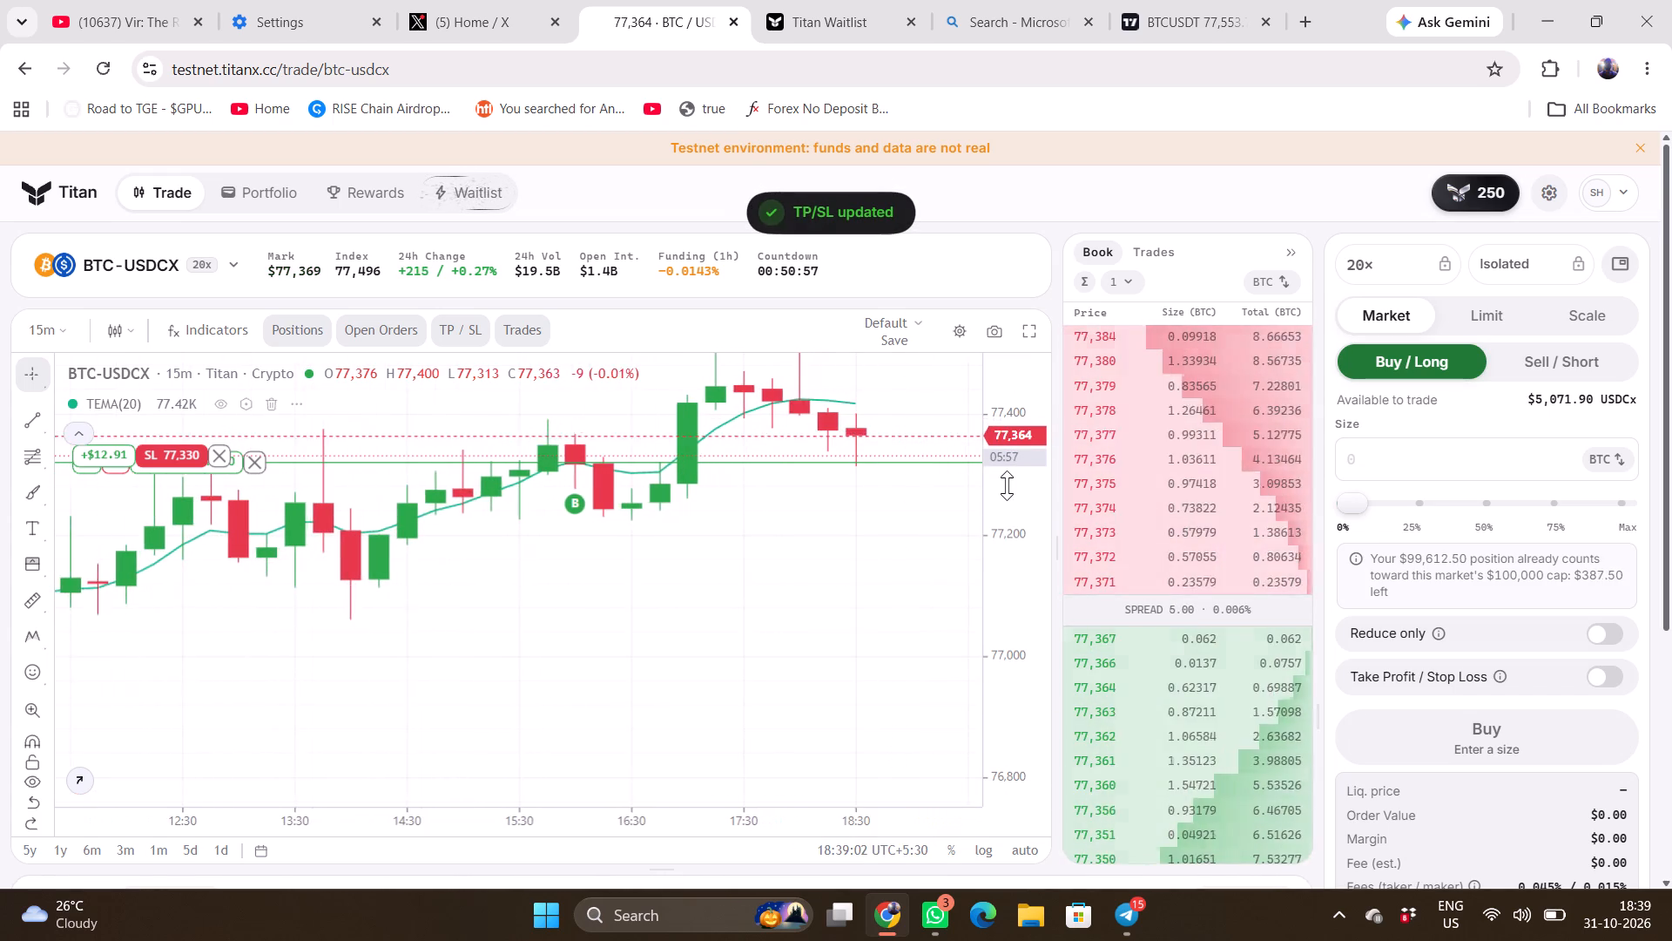
{"action": "left_click_drag", "start_coordinate": [809, 577], "coordinate": [765, 701]}
{"action": "scroll", "coordinate": [765, 701], "scroll_direction": "down", "scroll_amount": 3}
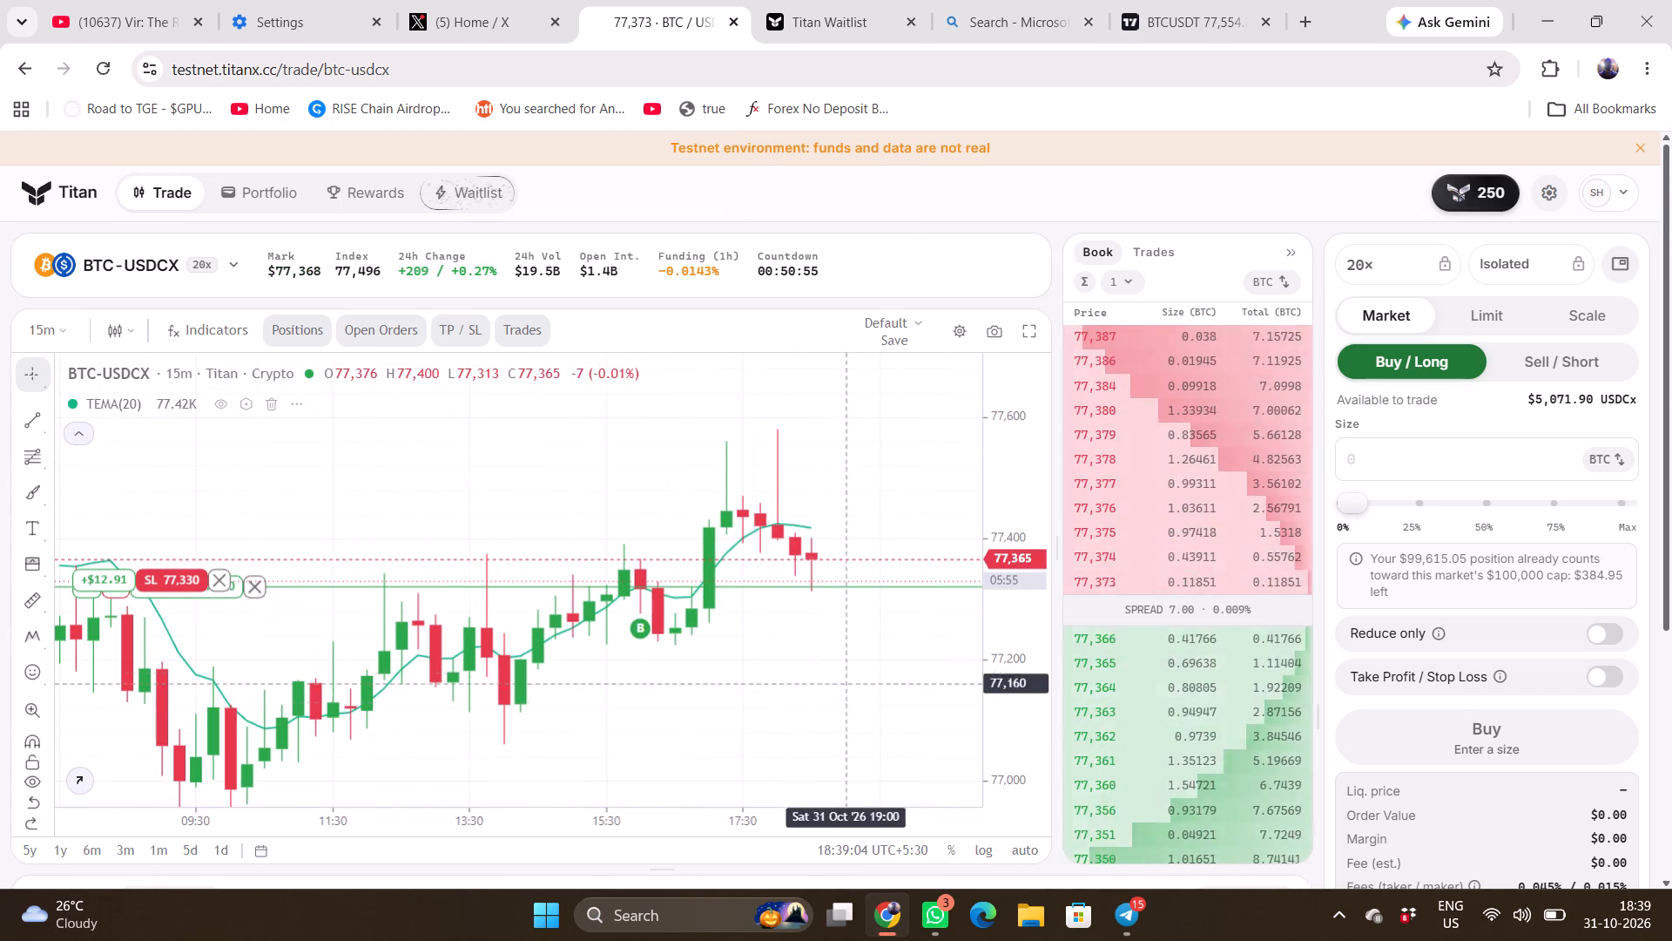
{"action": "scroll", "coordinate": [1021, 571], "scroll_direction": "up", "scroll_amount": 1}
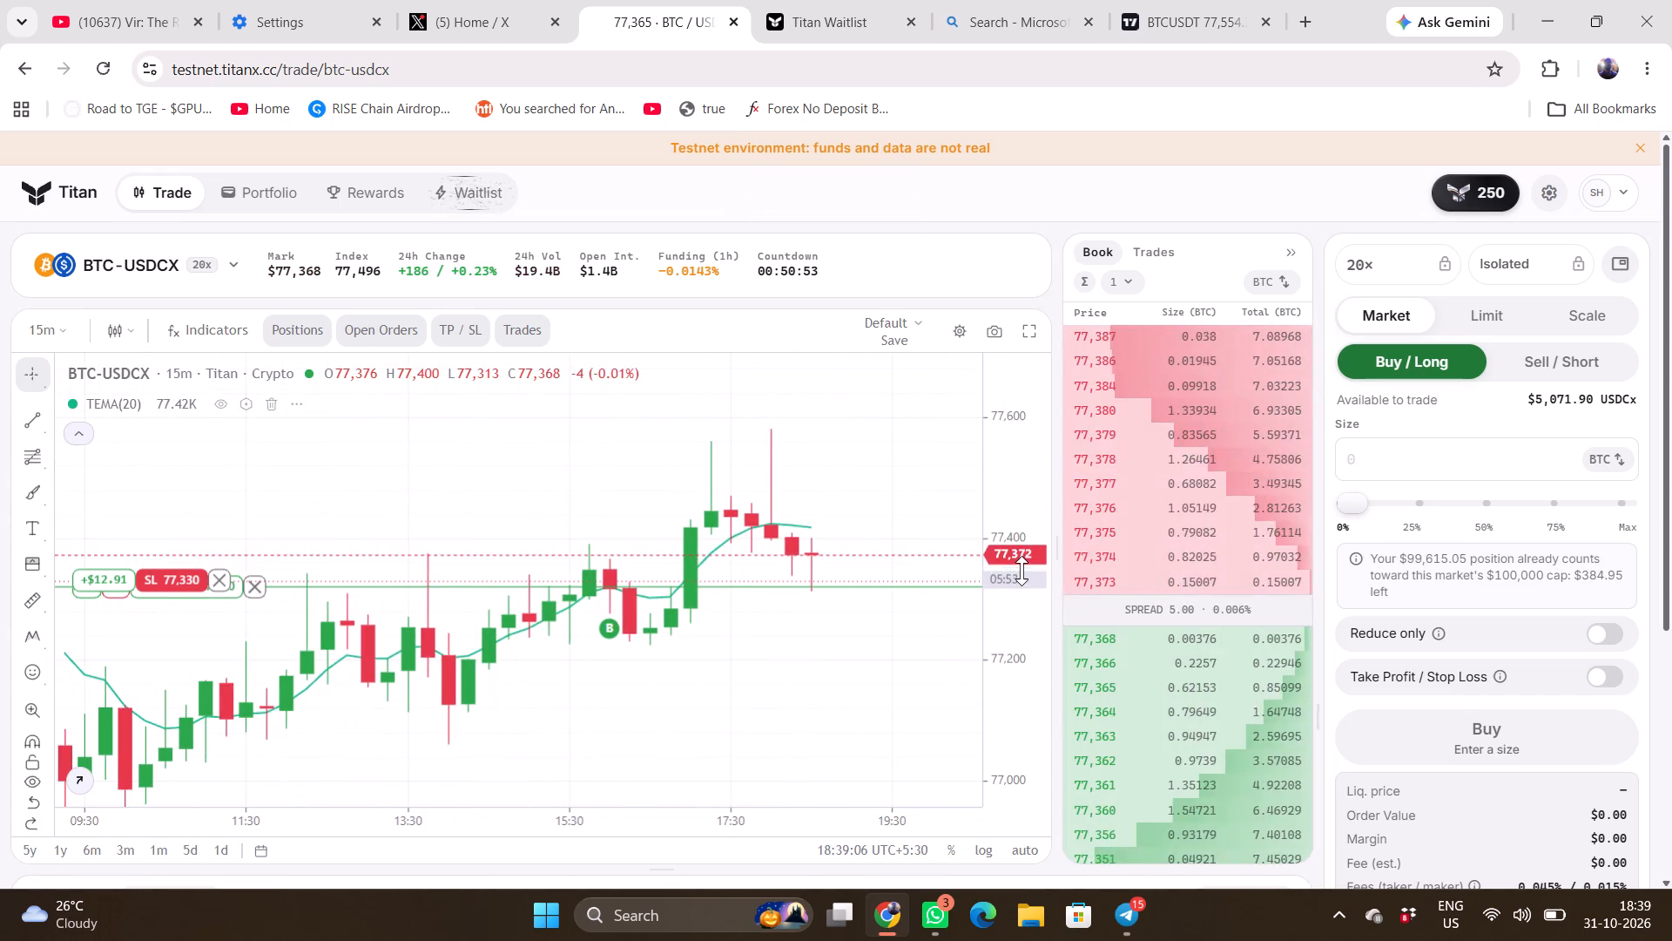
{"action": "scroll", "coordinate": [1021, 571], "scroll_direction": "down", "scroll_amount": 3}
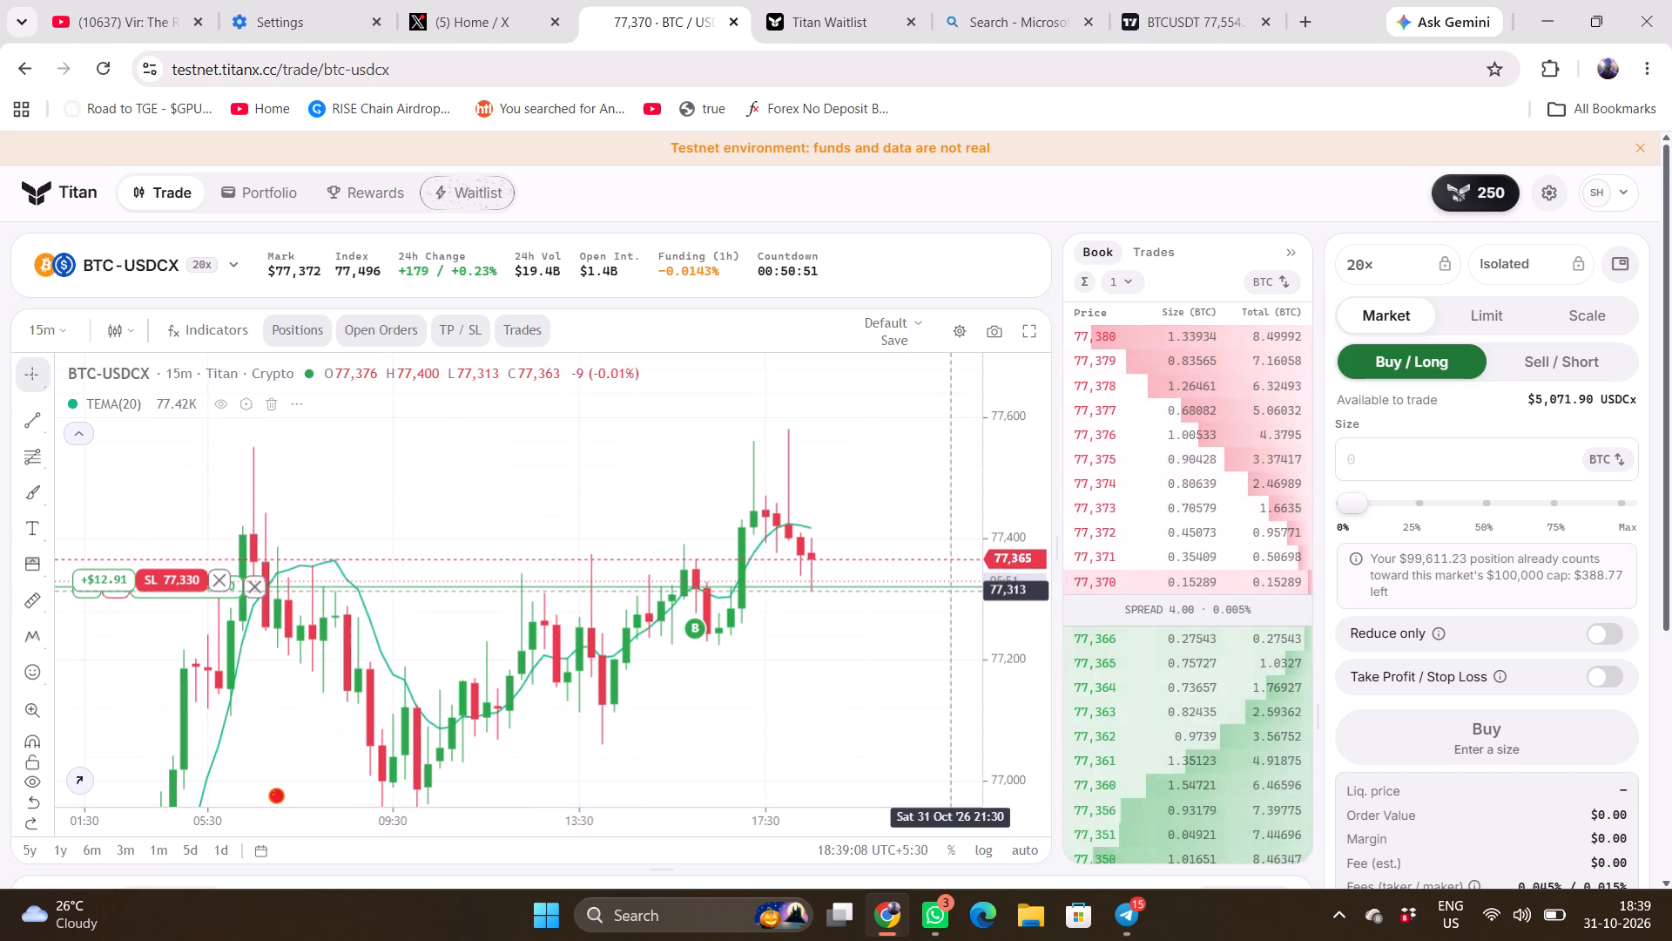
{"action": "scroll", "coordinate": [945, 591], "scroll_direction": "down", "scroll_amount": 1}
{"action": "scroll", "coordinate": [1001, 555], "scroll_direction": "up", "scroll_amount": 1}
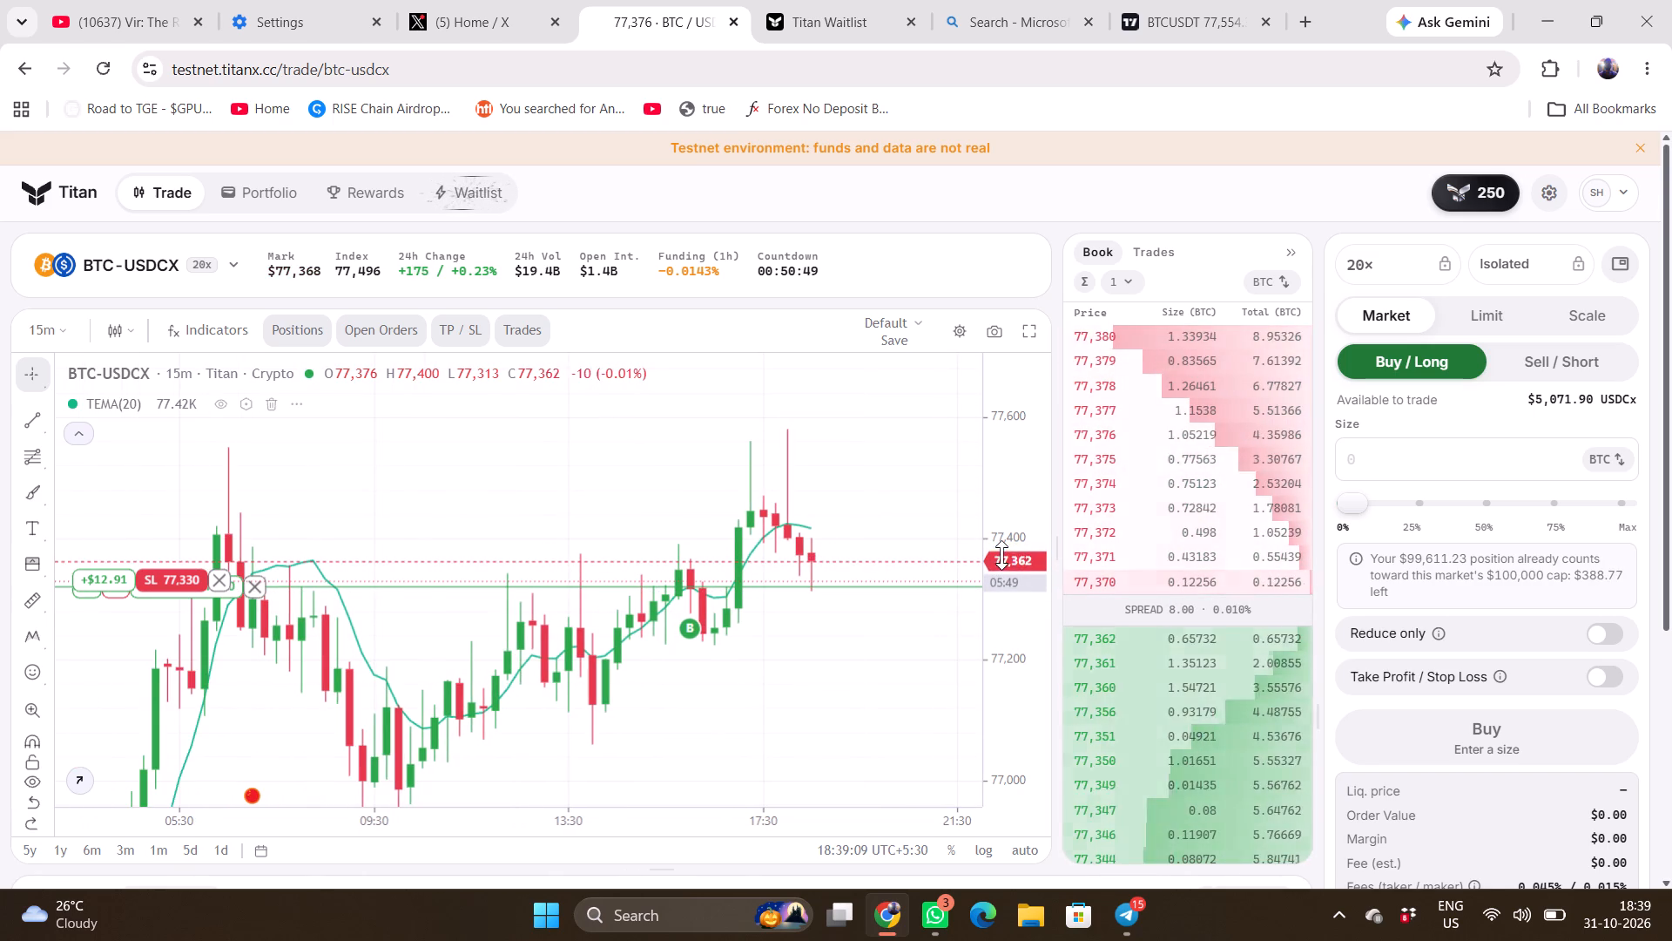
{"action": "scroll", "coordinate": [1001, 555], "scroll_direction": "up", "scroll_amount": 2}
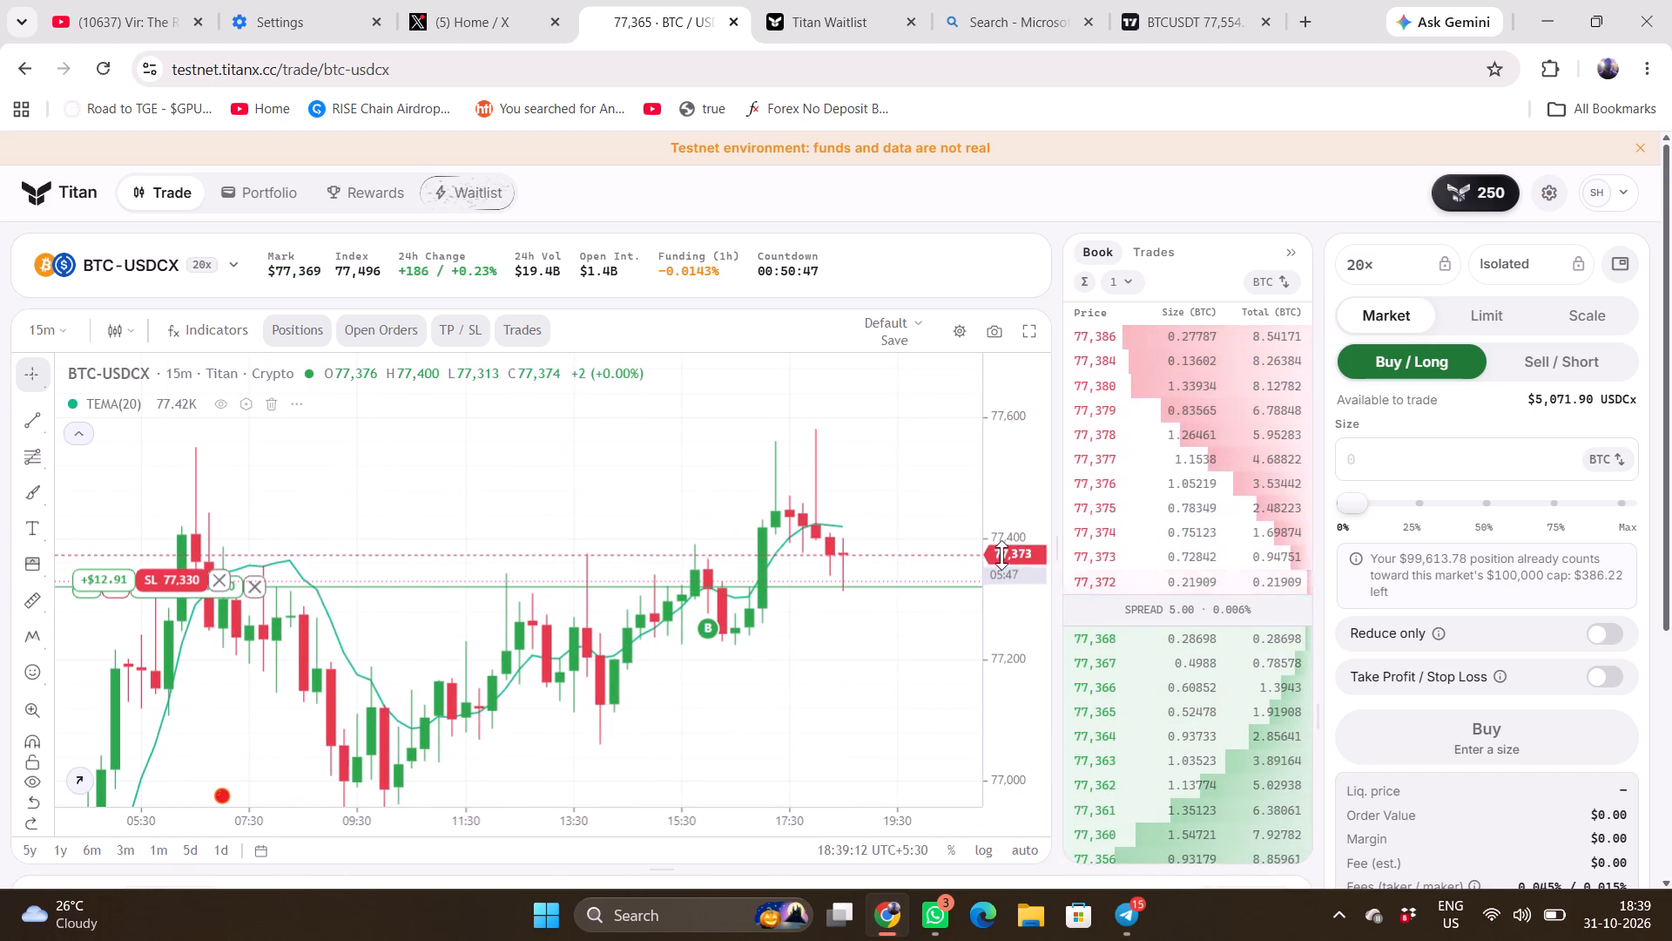
{"action": "scroll", "coordinate": [1001, 555], "scroll_direction": "up", "scroll_amount": 1}
{"action": "left_click_drag", "start_coordinate": [939, 526], "coordinate": [847, 506]}
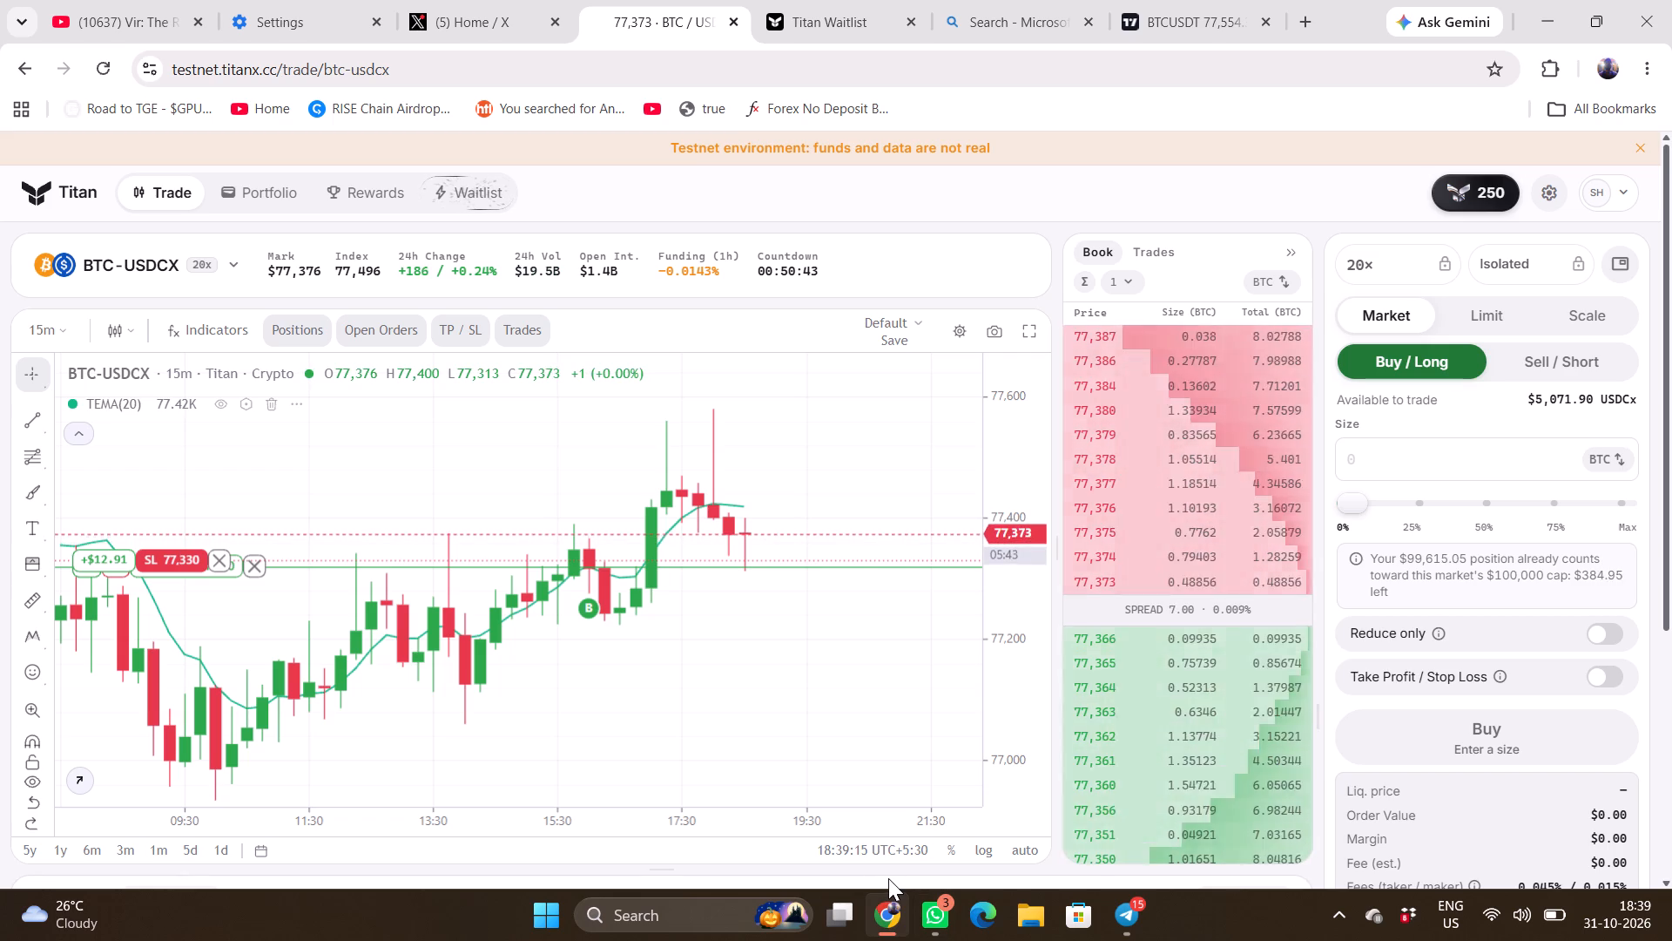
{"action": "left_click_drag", "start_coordinate": [878, 658], "coordinate": [853, 658]}
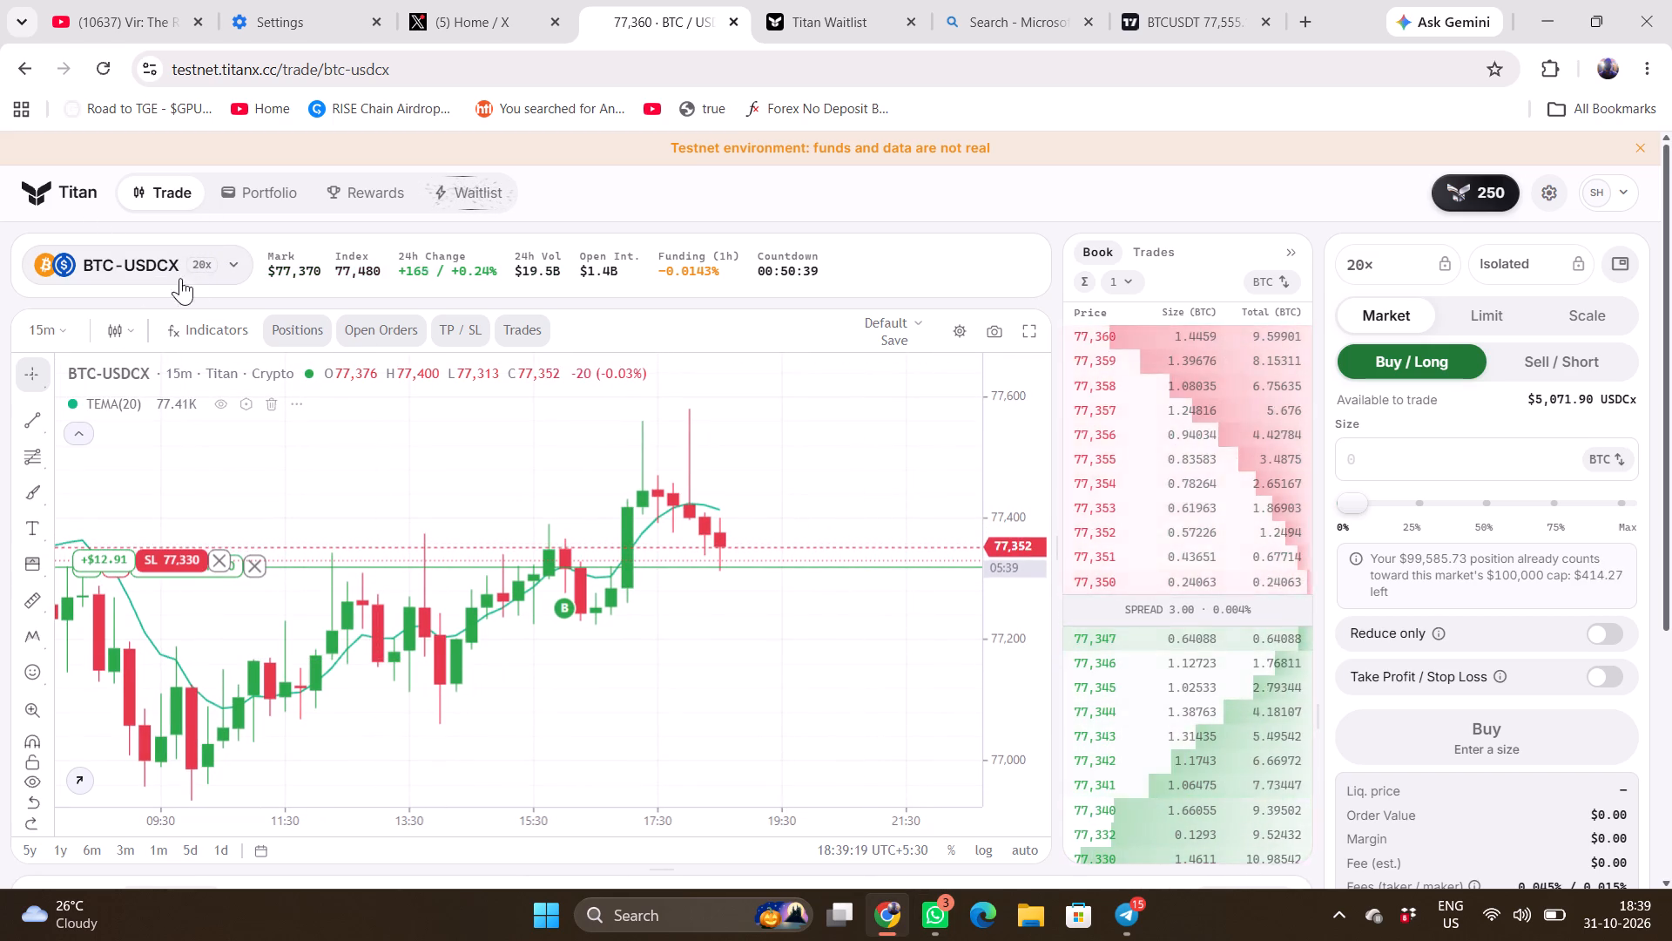
Switch the BTC-USDCX chart to the 1-minute interval and inspect the latest candles near the entry line.
{"action": "left_click", "coordinate": [48, 330]}
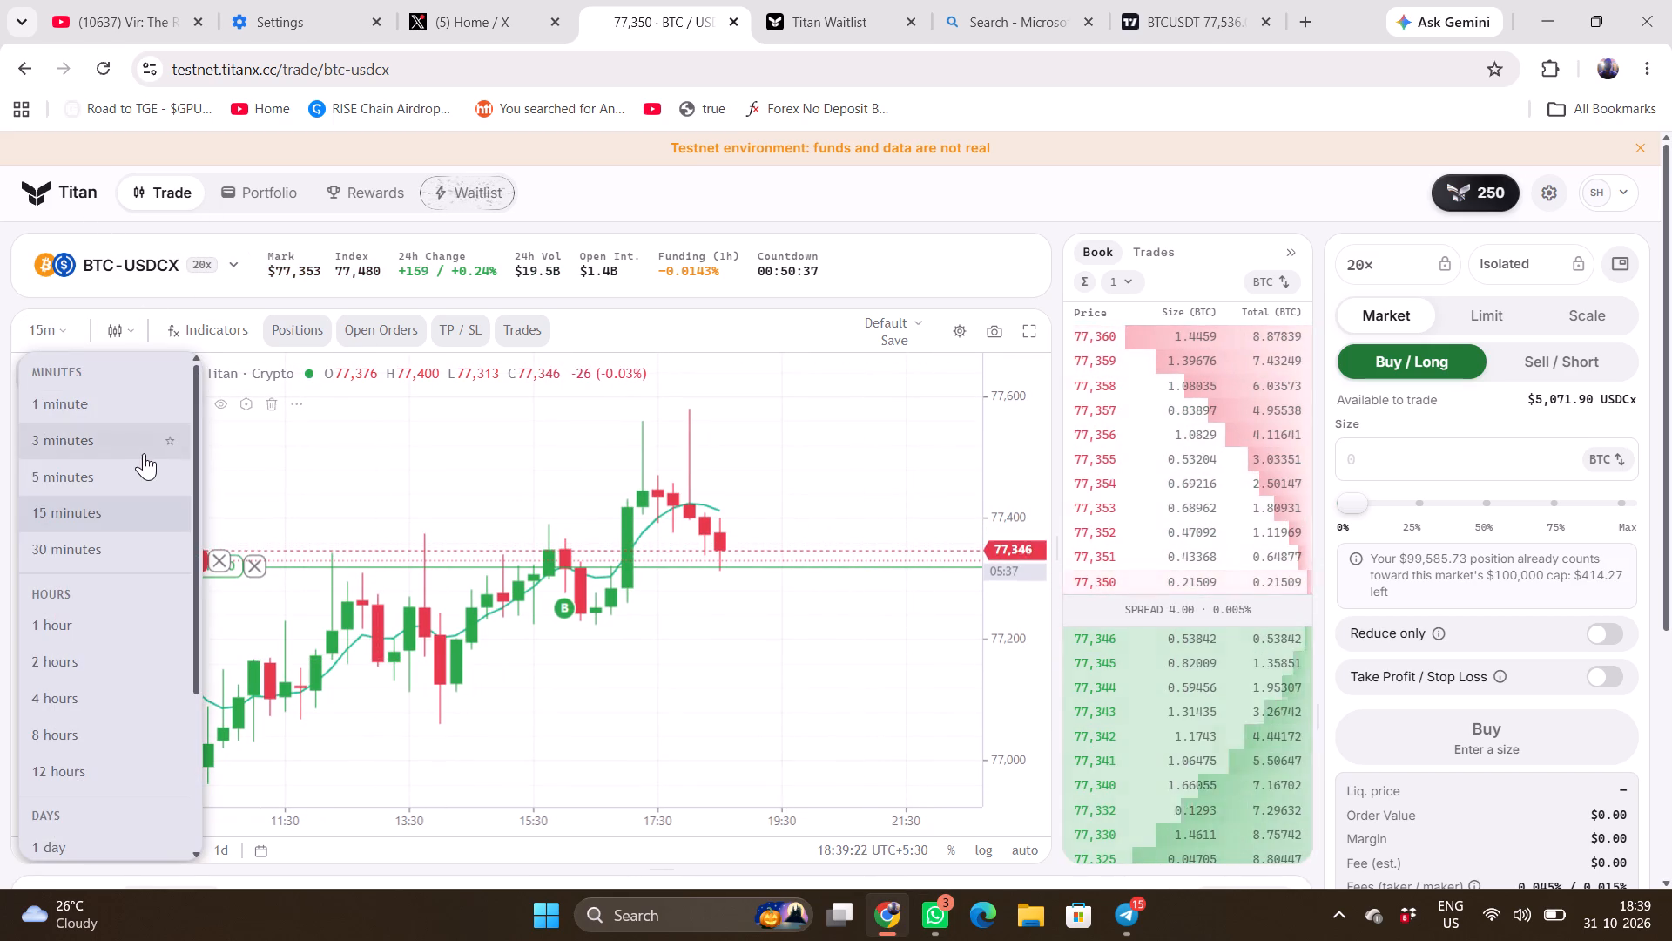
{"action": "left_click", "coordinate": [87, 408]}
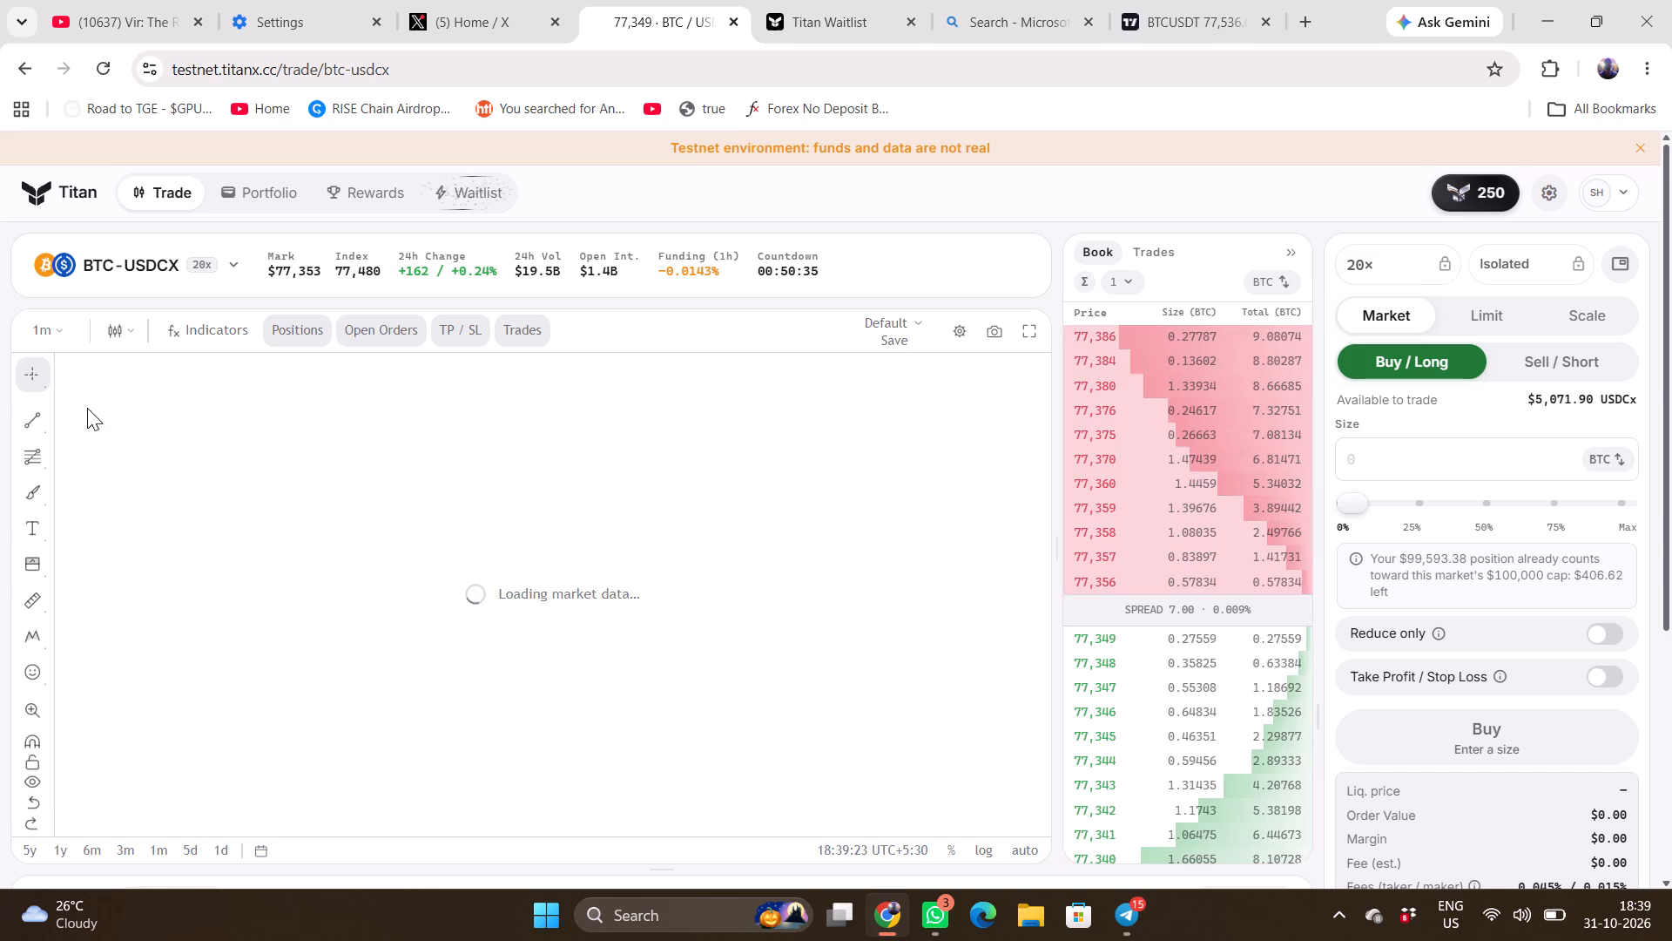
{"action": "scroll", "coordinate": [760, 687], "scroll_direction": "down", "scroll_amount": 1}
{"action": "left_click_drag", "start_coordinate": [826, 693], "coordinate": [826, 613]}
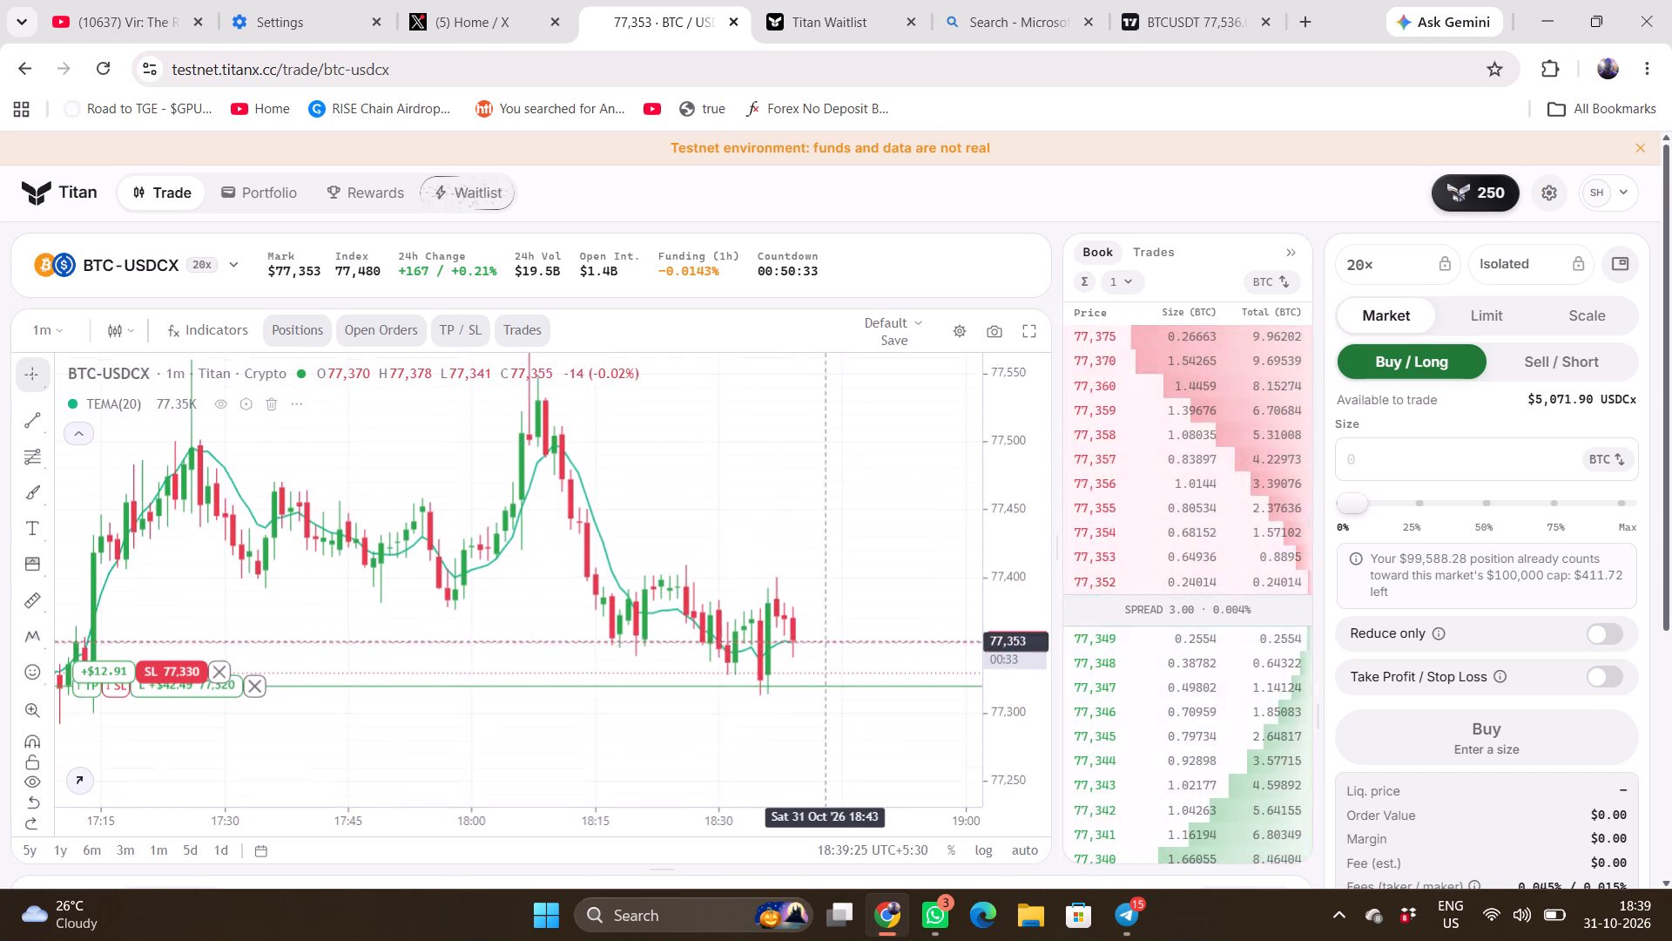
{"action": "left_click_drag", "start_coordinate": [826, 613], "coordinate": [825, 608]}
{"action": "scroll", "coordinate": [849, 599], "scroll_direction": "up", "scroll_amount": 1}
{"action": "left_click_drag", "start_coordinate": [902, 585], "coordinate": [889, 573]}
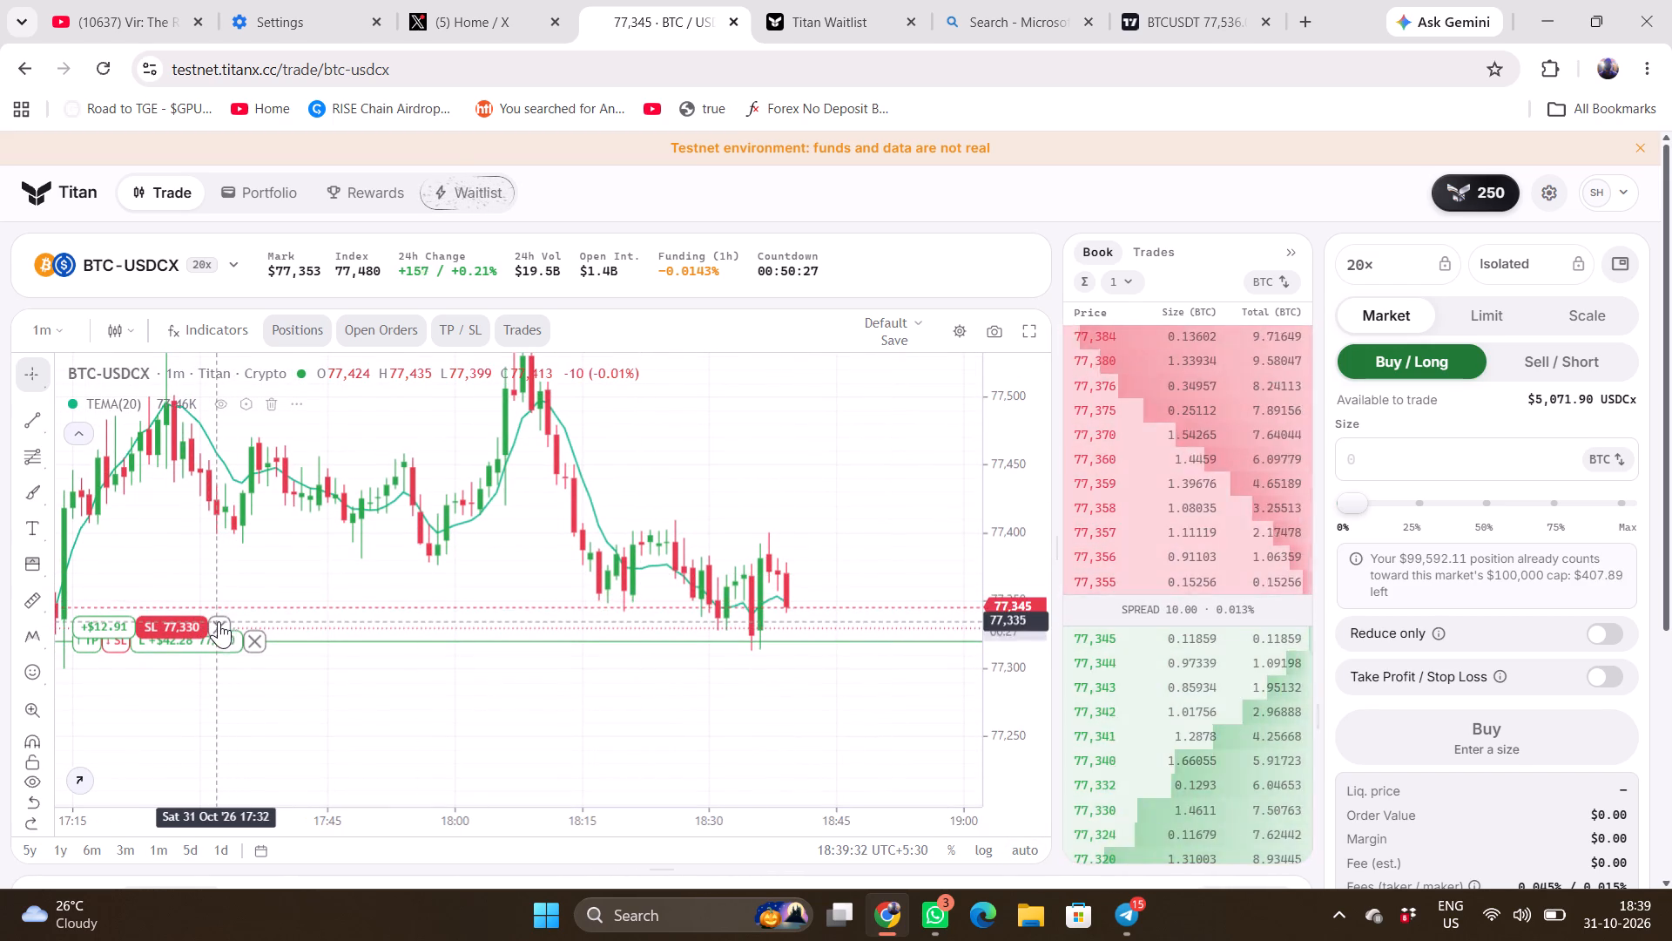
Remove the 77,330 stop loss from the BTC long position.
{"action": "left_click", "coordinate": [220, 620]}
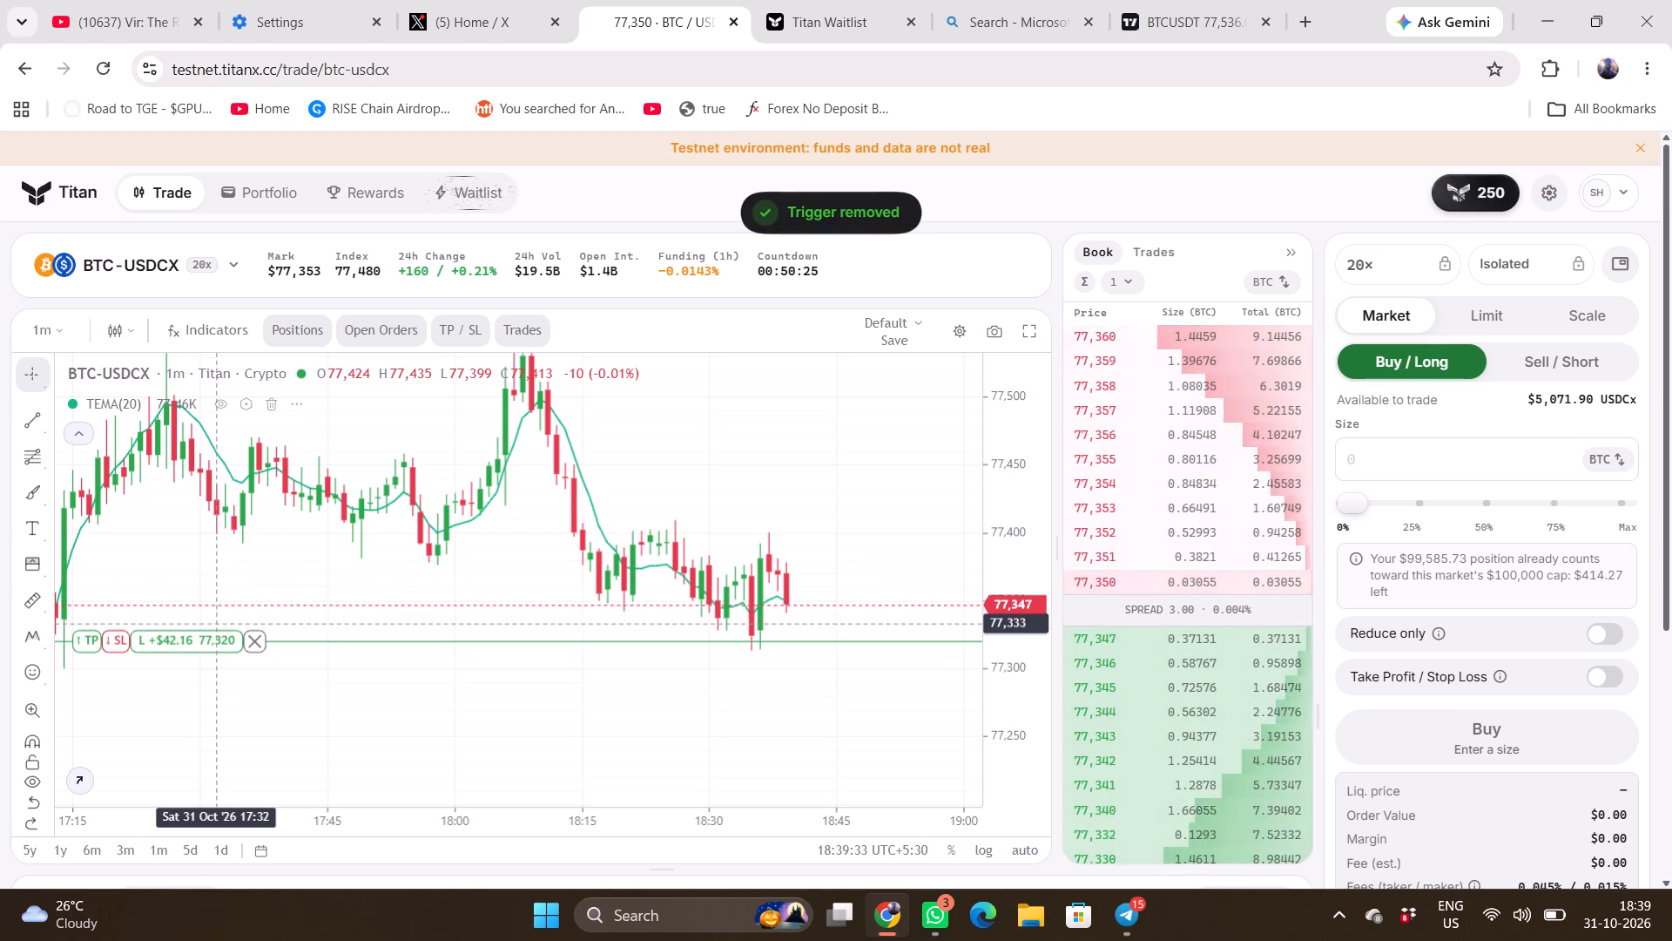
Close 100% of the BTC long position, 1.27473 BTC, at market.
{"action": "left_click", "coordinate": [258, 639]}
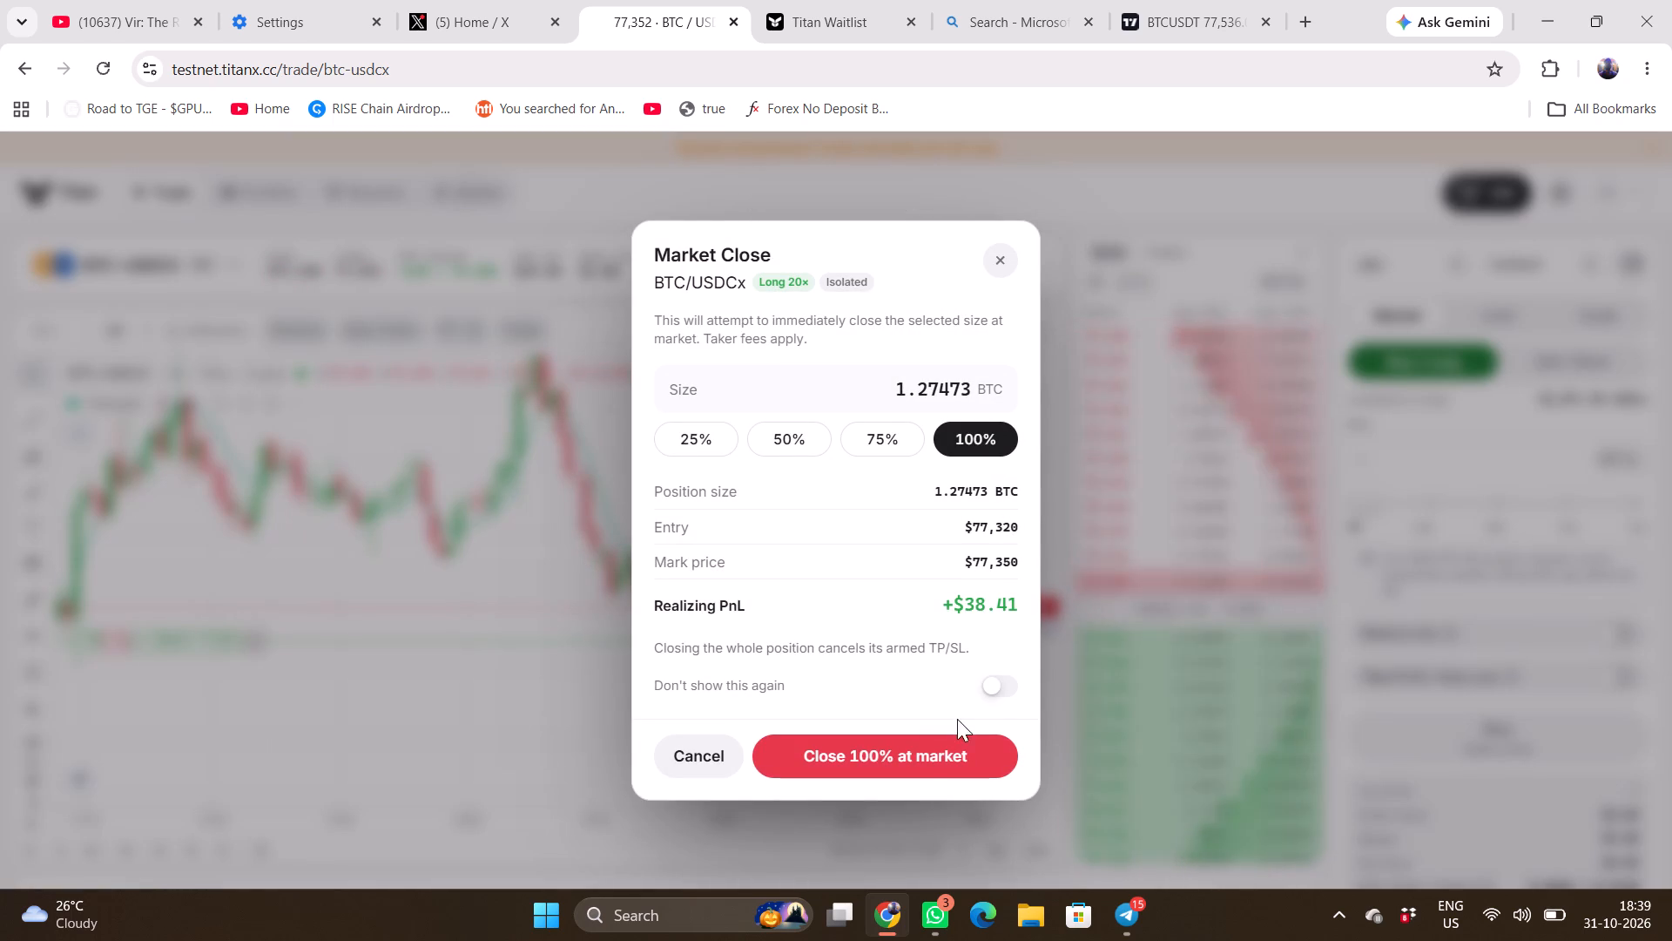
{"action": "left_click", "coordinate": [922, 751]}
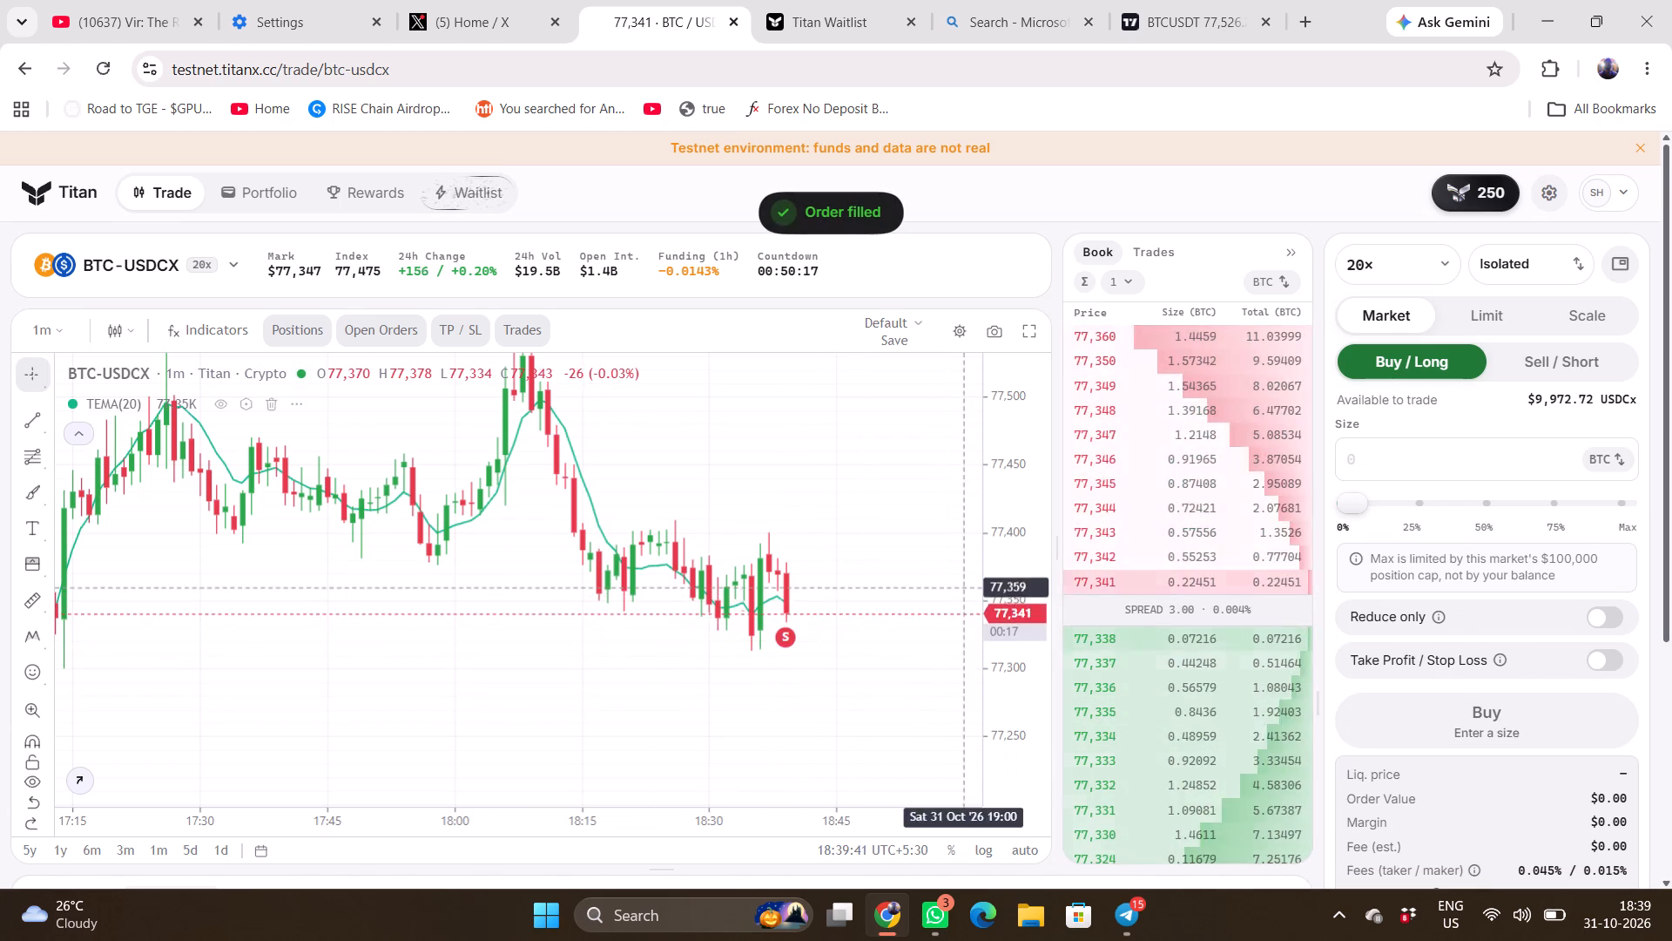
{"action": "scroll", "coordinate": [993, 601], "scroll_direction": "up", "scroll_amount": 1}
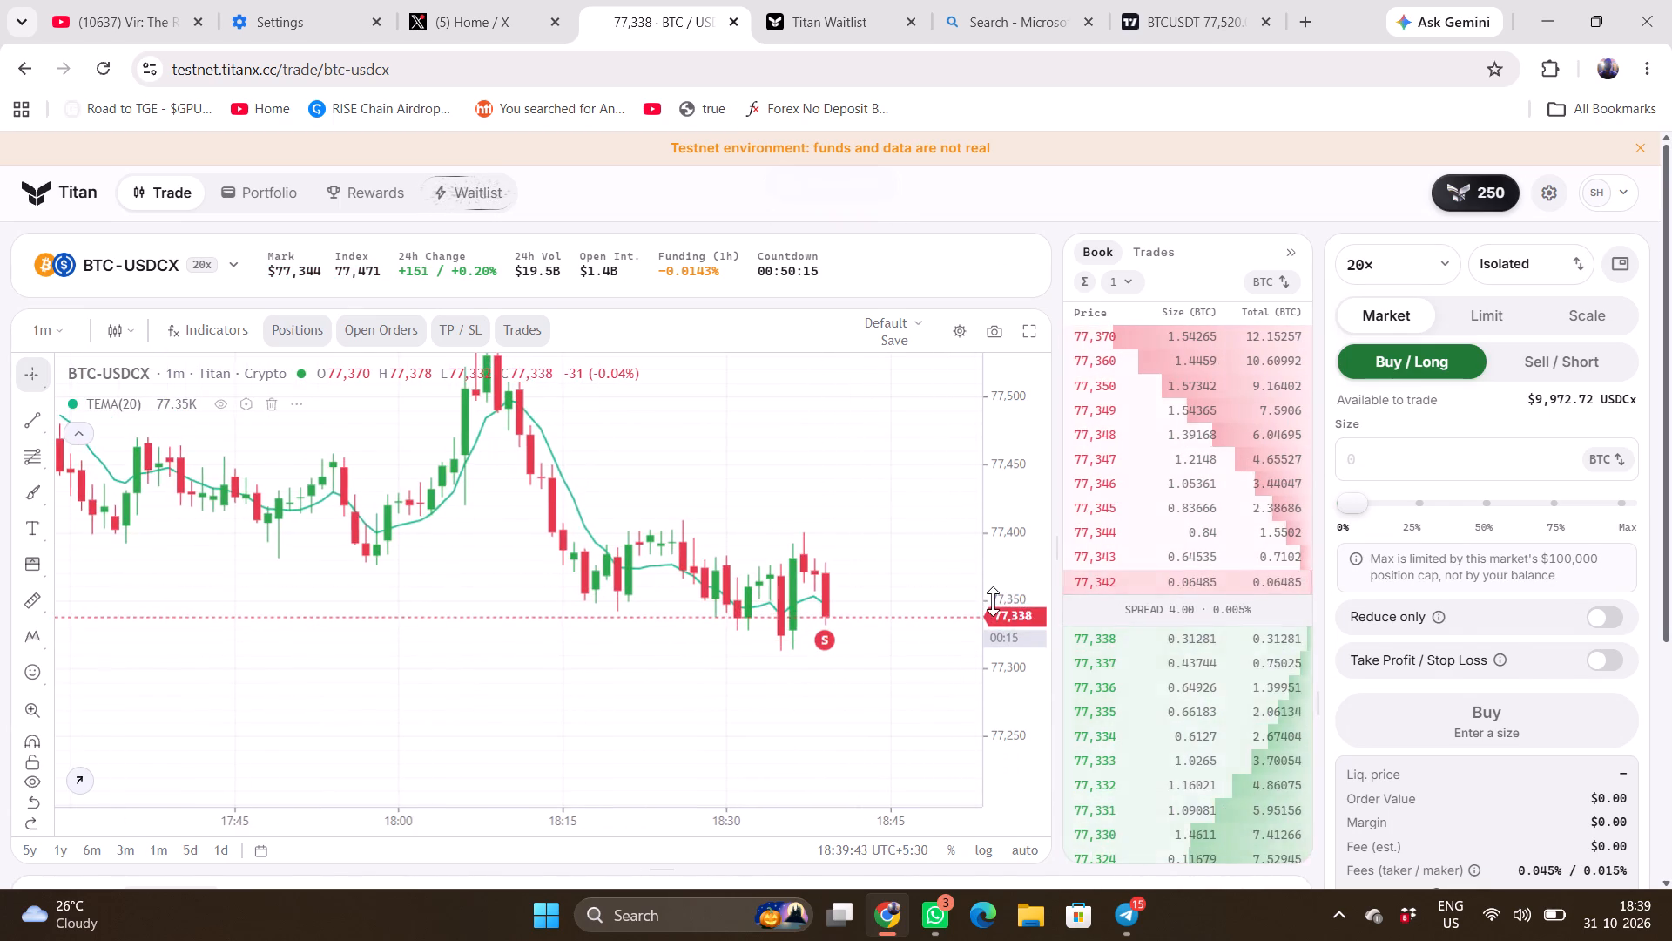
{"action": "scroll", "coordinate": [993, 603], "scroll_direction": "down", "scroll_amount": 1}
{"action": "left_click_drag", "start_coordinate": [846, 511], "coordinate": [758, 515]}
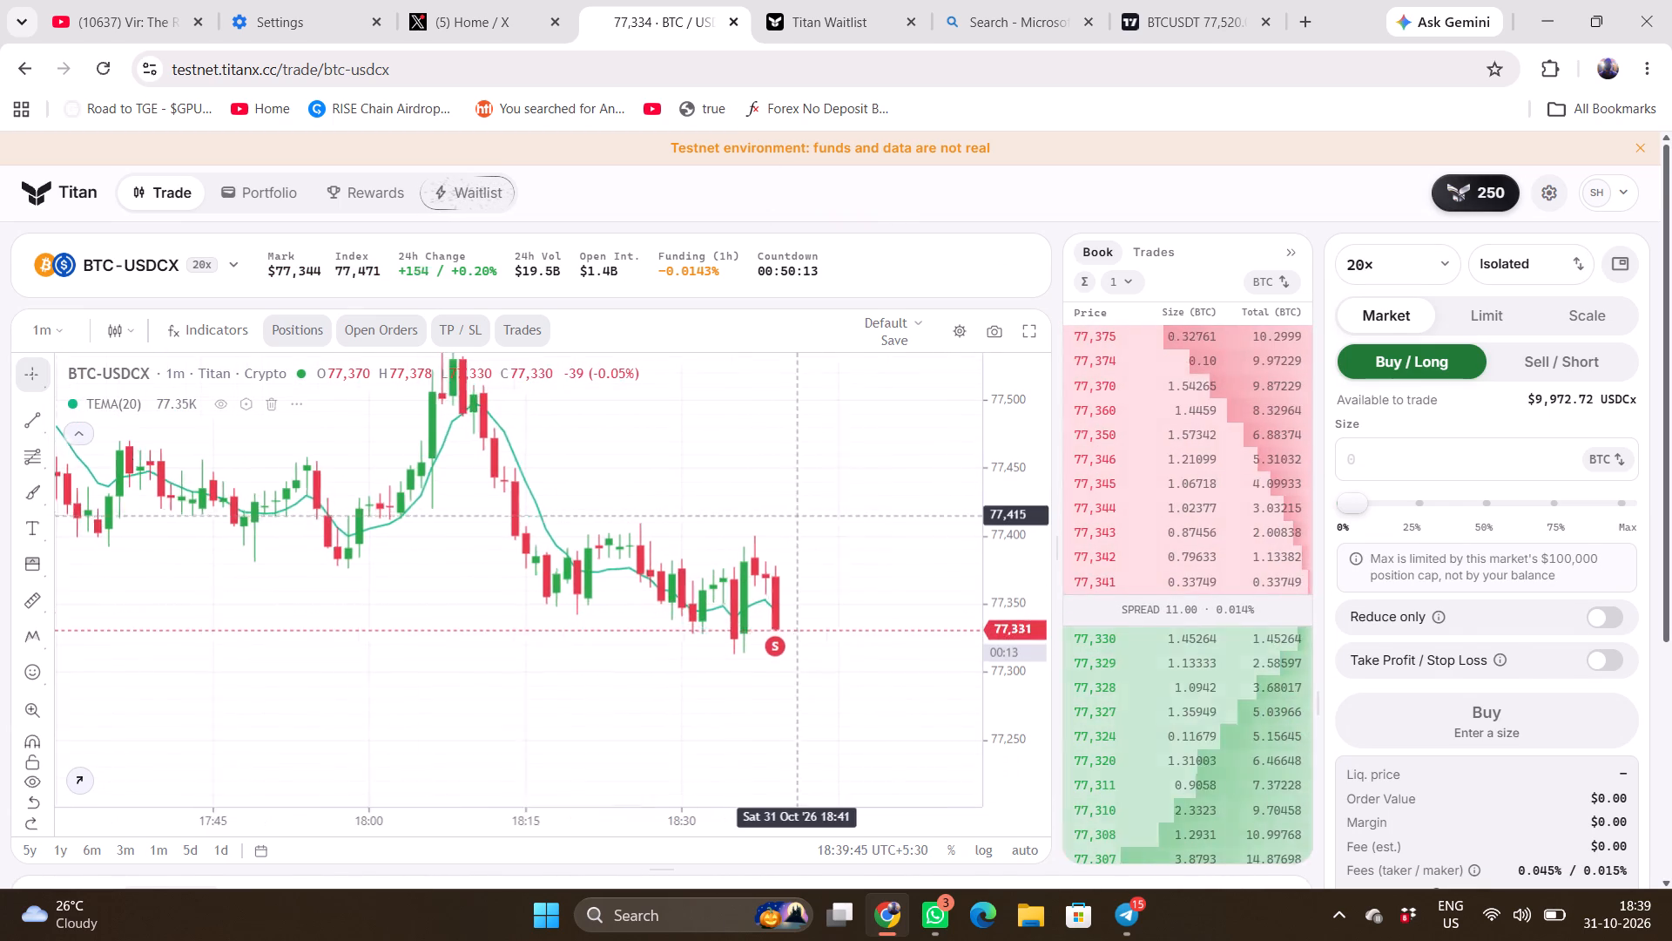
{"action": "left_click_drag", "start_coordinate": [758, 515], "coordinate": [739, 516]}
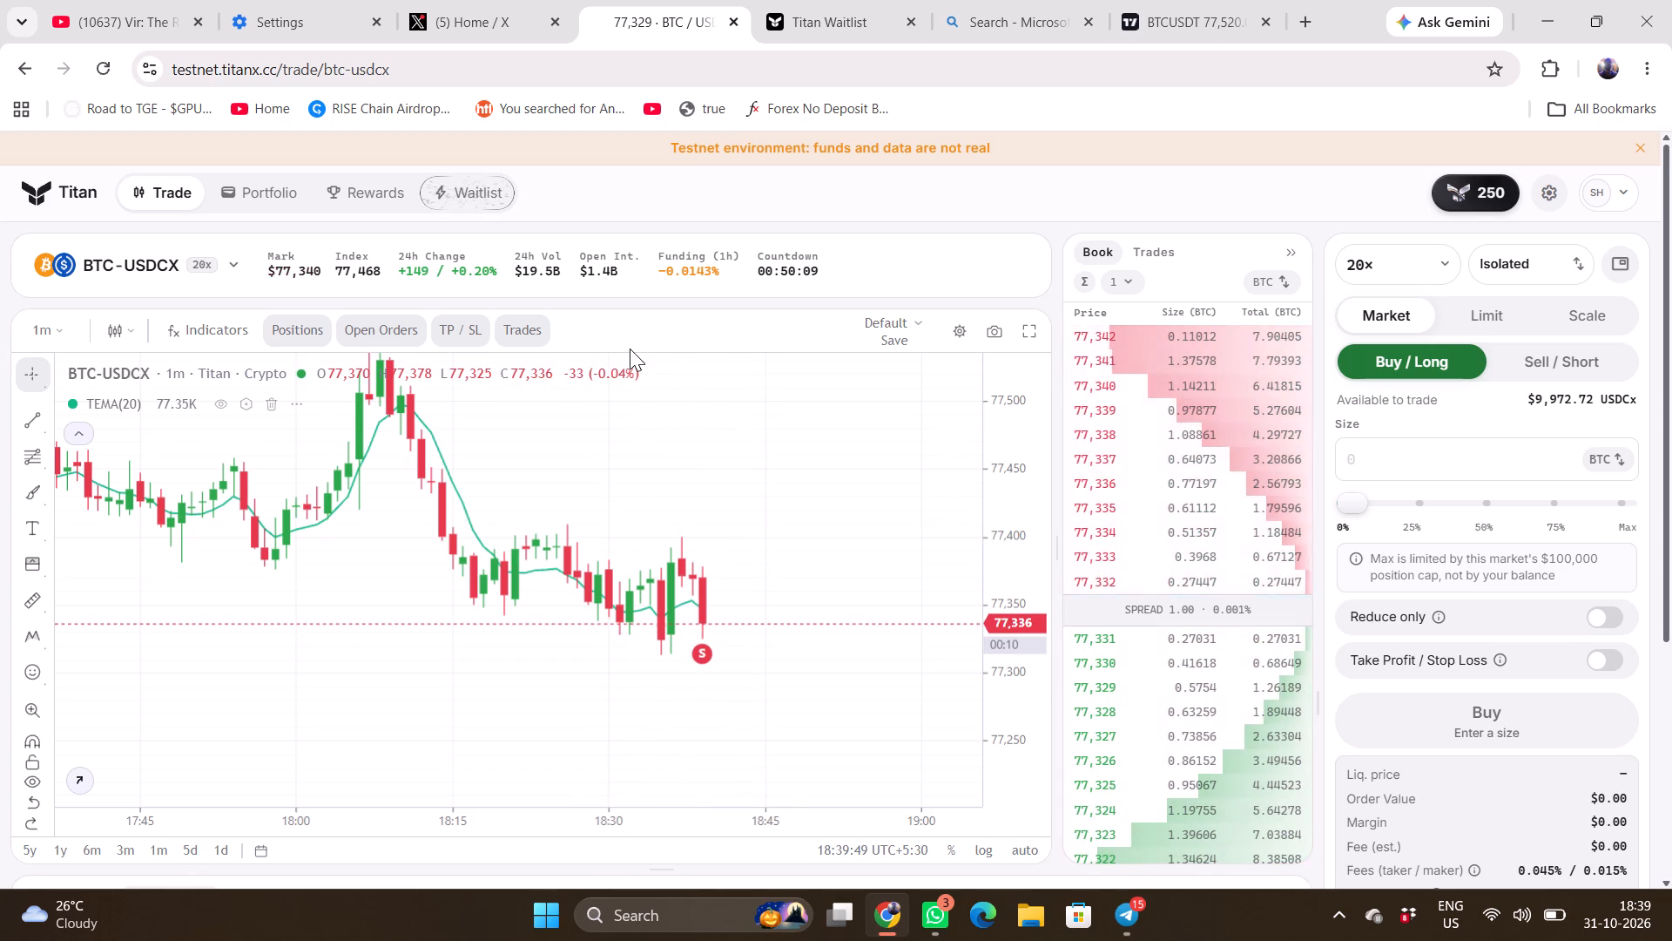
Check the account's Portfolio and Rewards pages, and return to the BTC-USDCX trading page's positions list.
{"action": "left_click", "coordinate": [264, 183]}
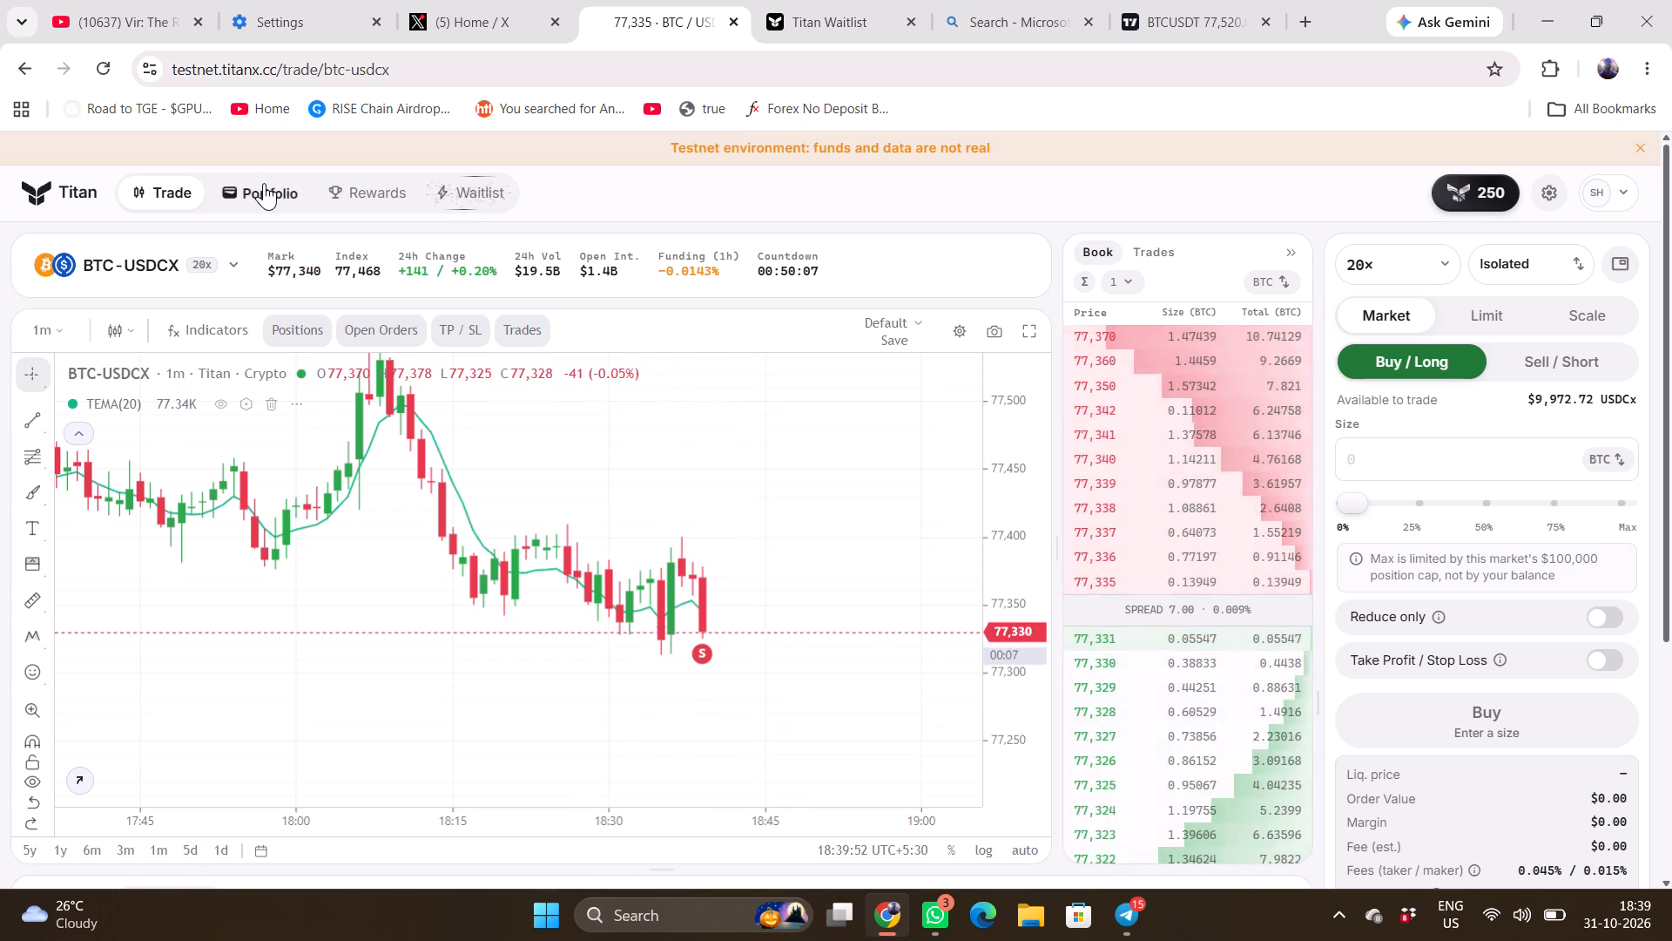
{"action": "left_click", "coordinate": [264, 183]}
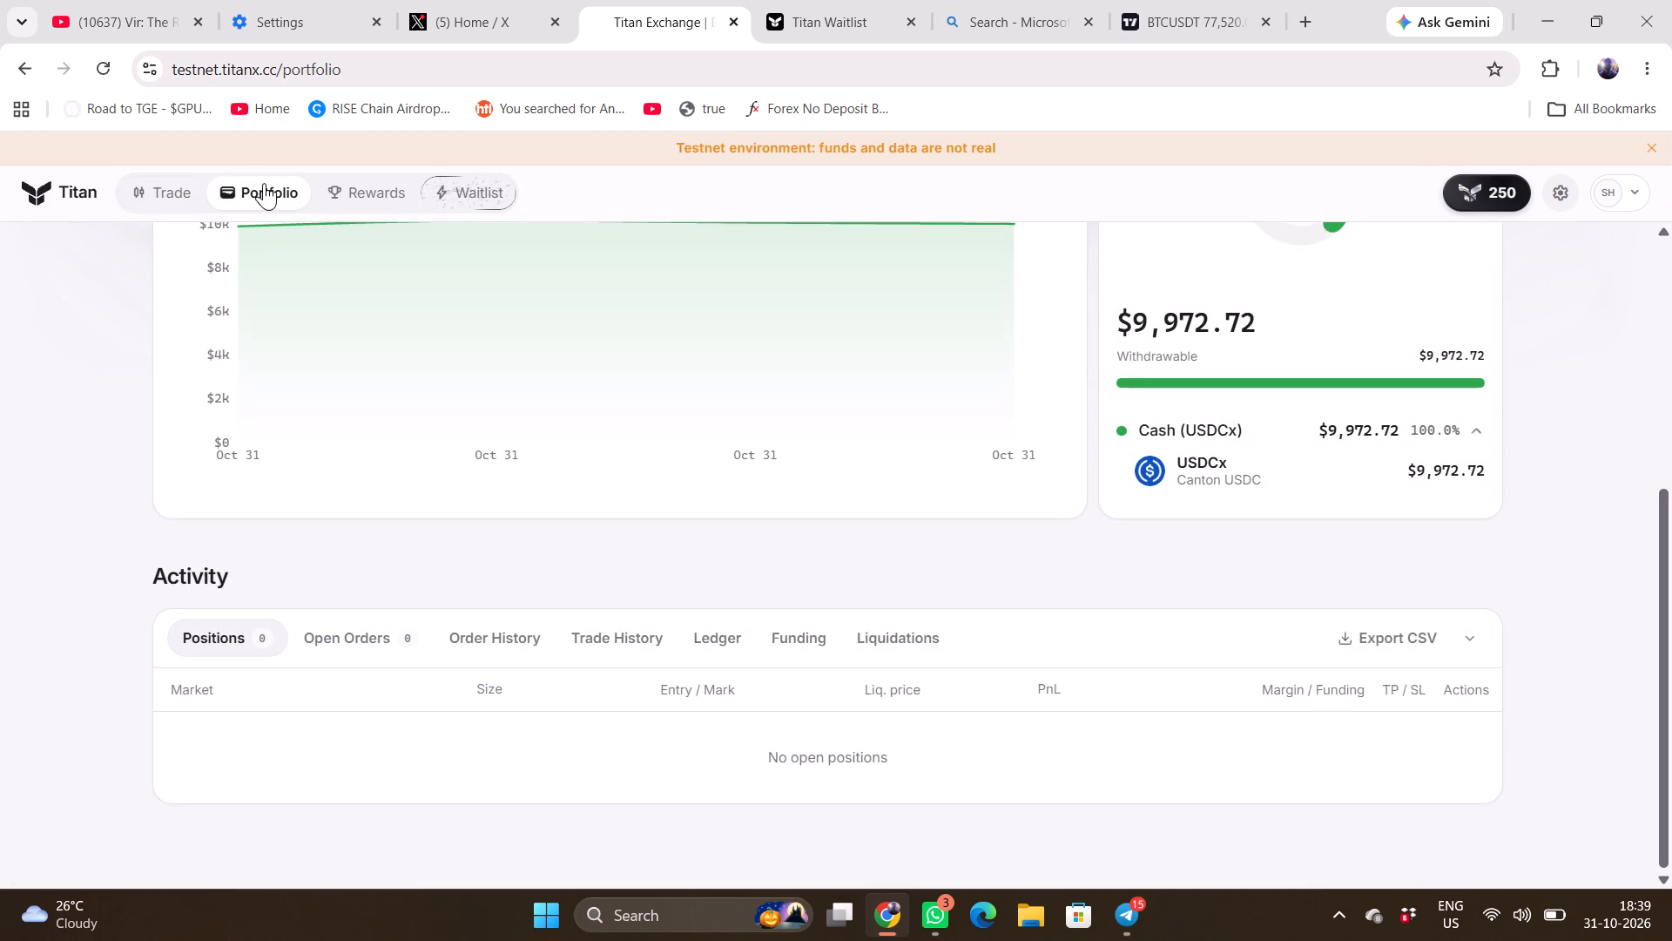
{"action": "left_click", "coordinate": [357, 190]}
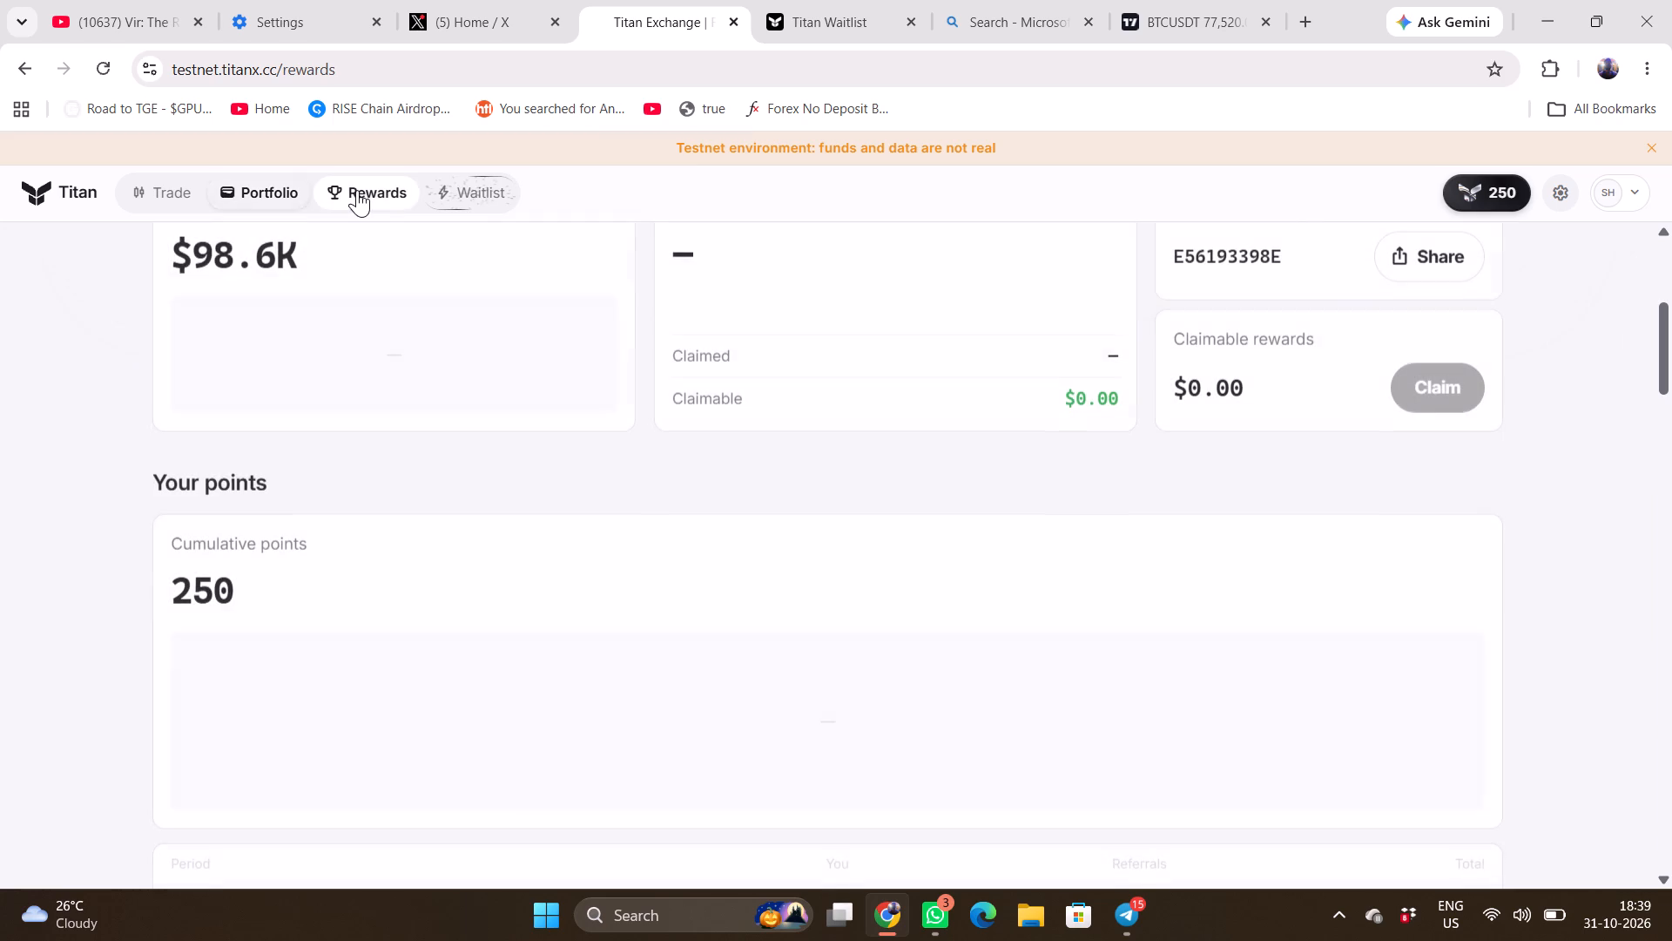
{"action": "scroll", "coordinate": [475, 380], "scroll_direction": "up", "scroll_amount": 1}
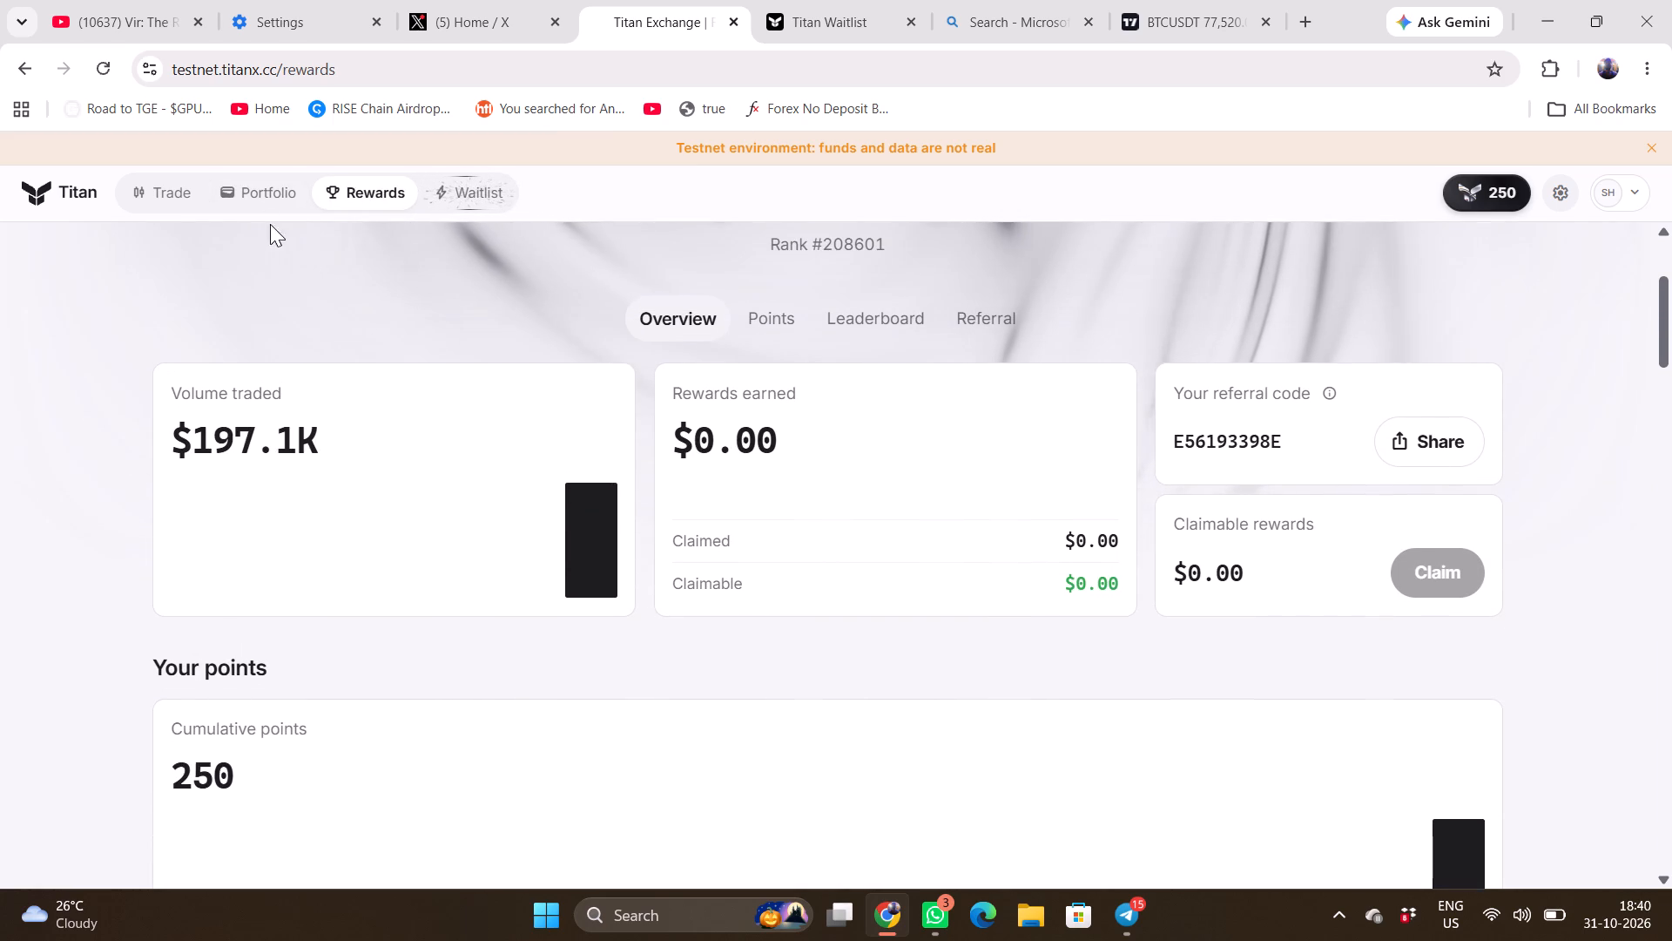
{"action": "left_click", "coordinate": [261, 184]}
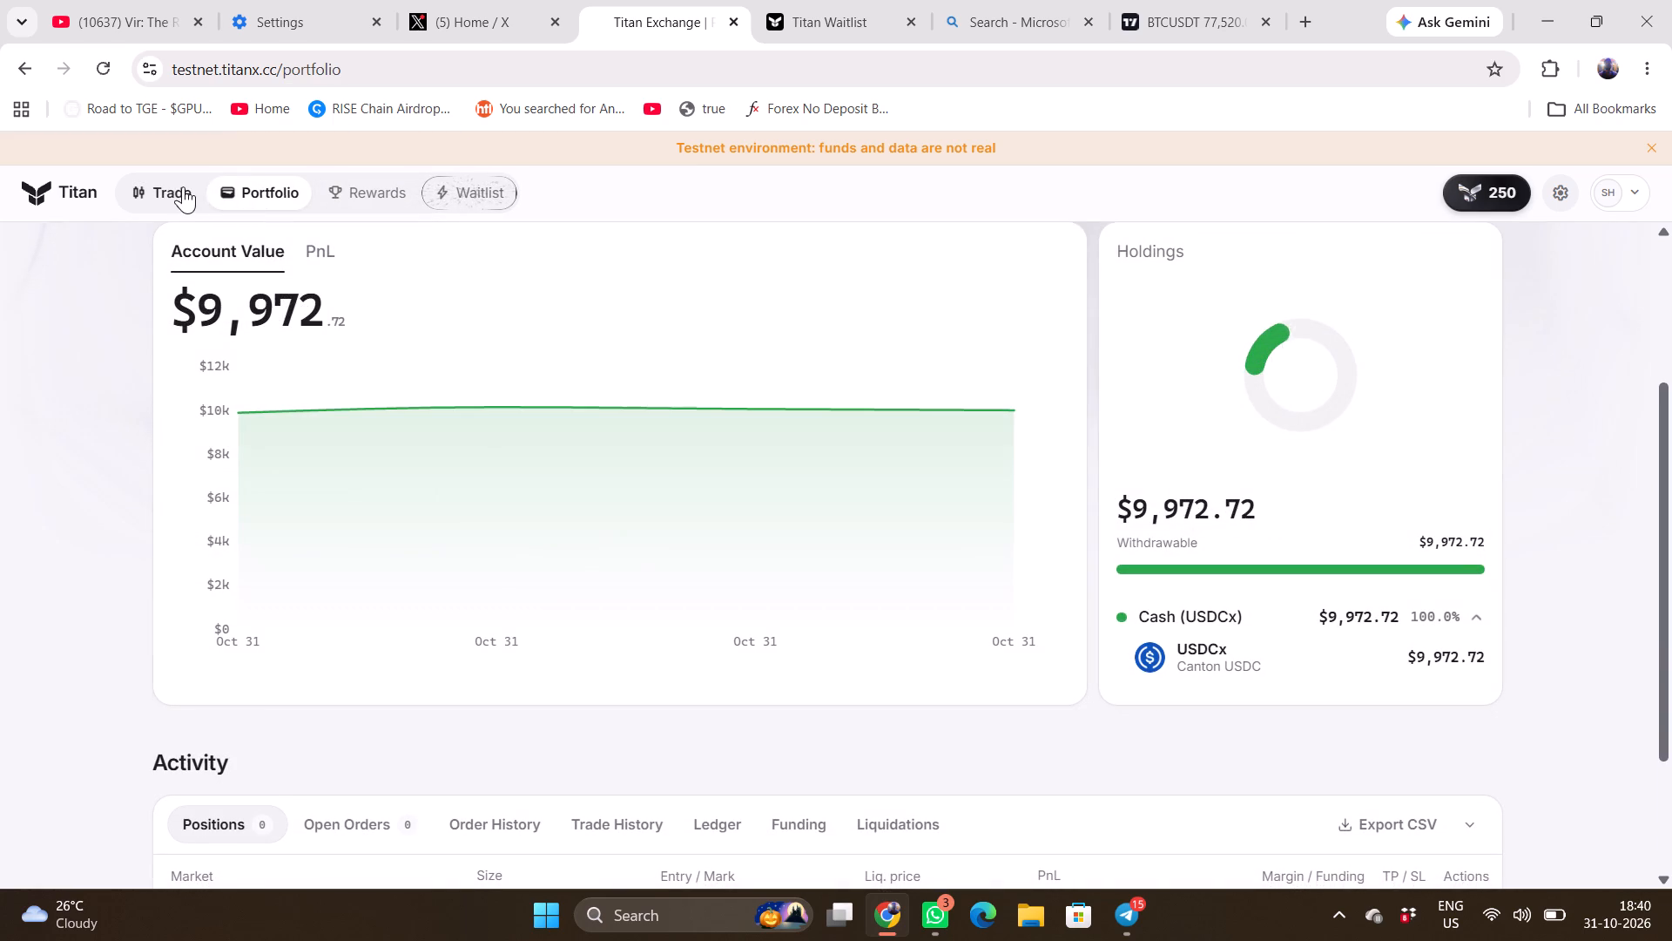
{"action": "left_click", "coordinate": [162, 188]}
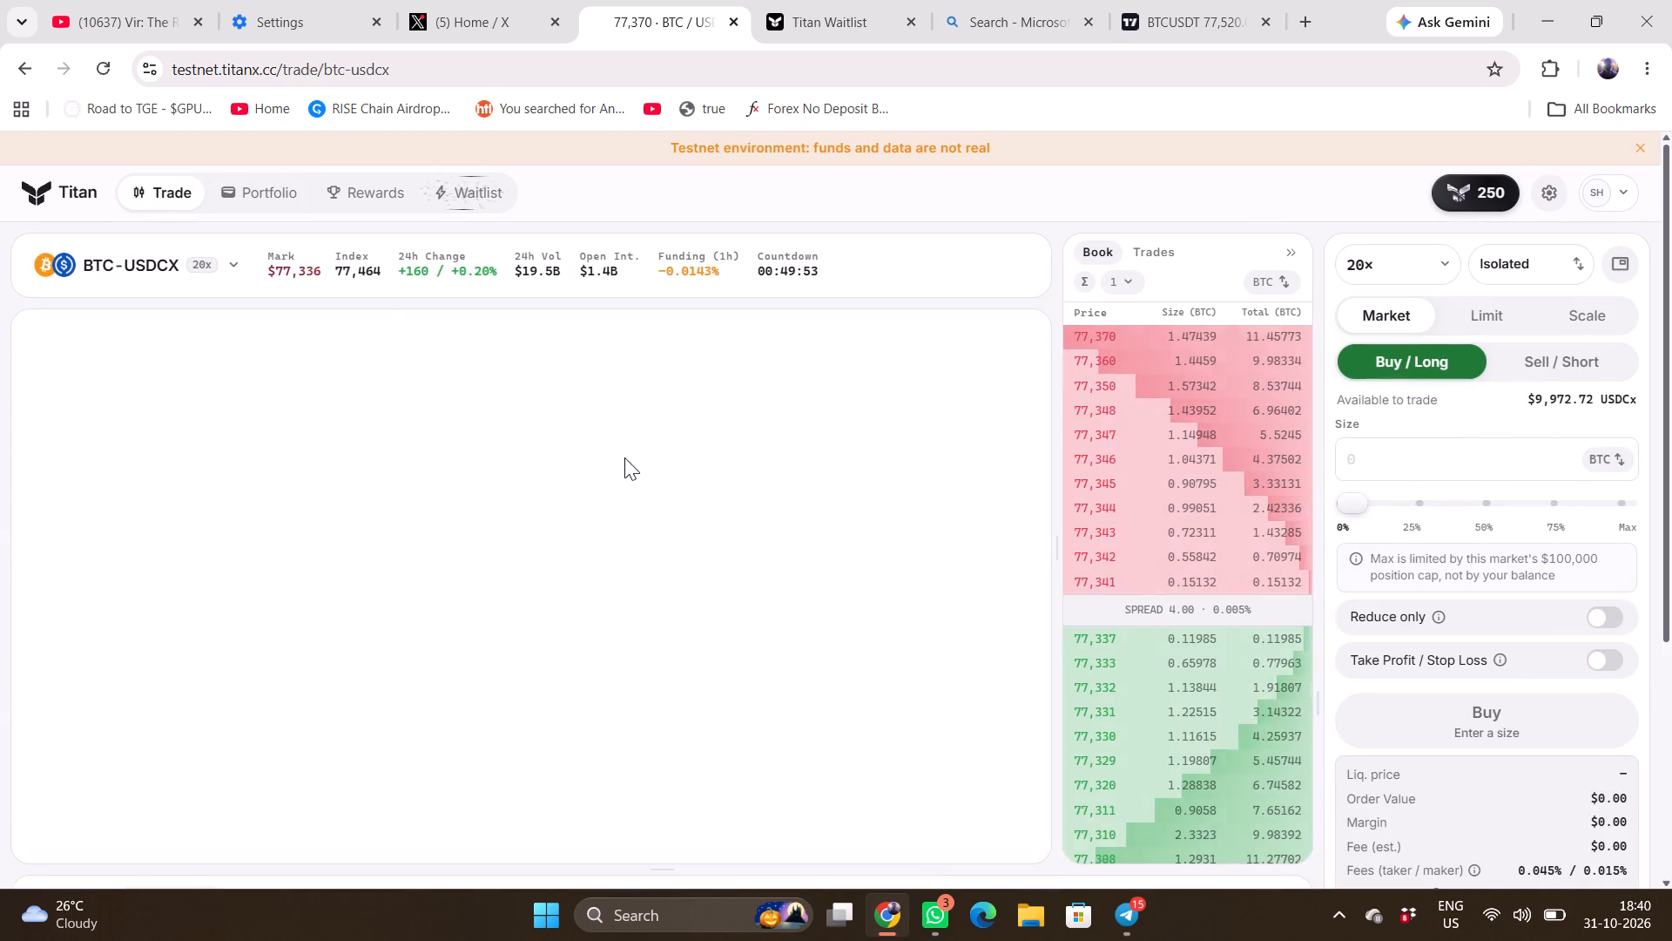
{"action": "scroll", "coordinate": [825, 660], "scroll_direction": "down", "scroll_amount": 1}
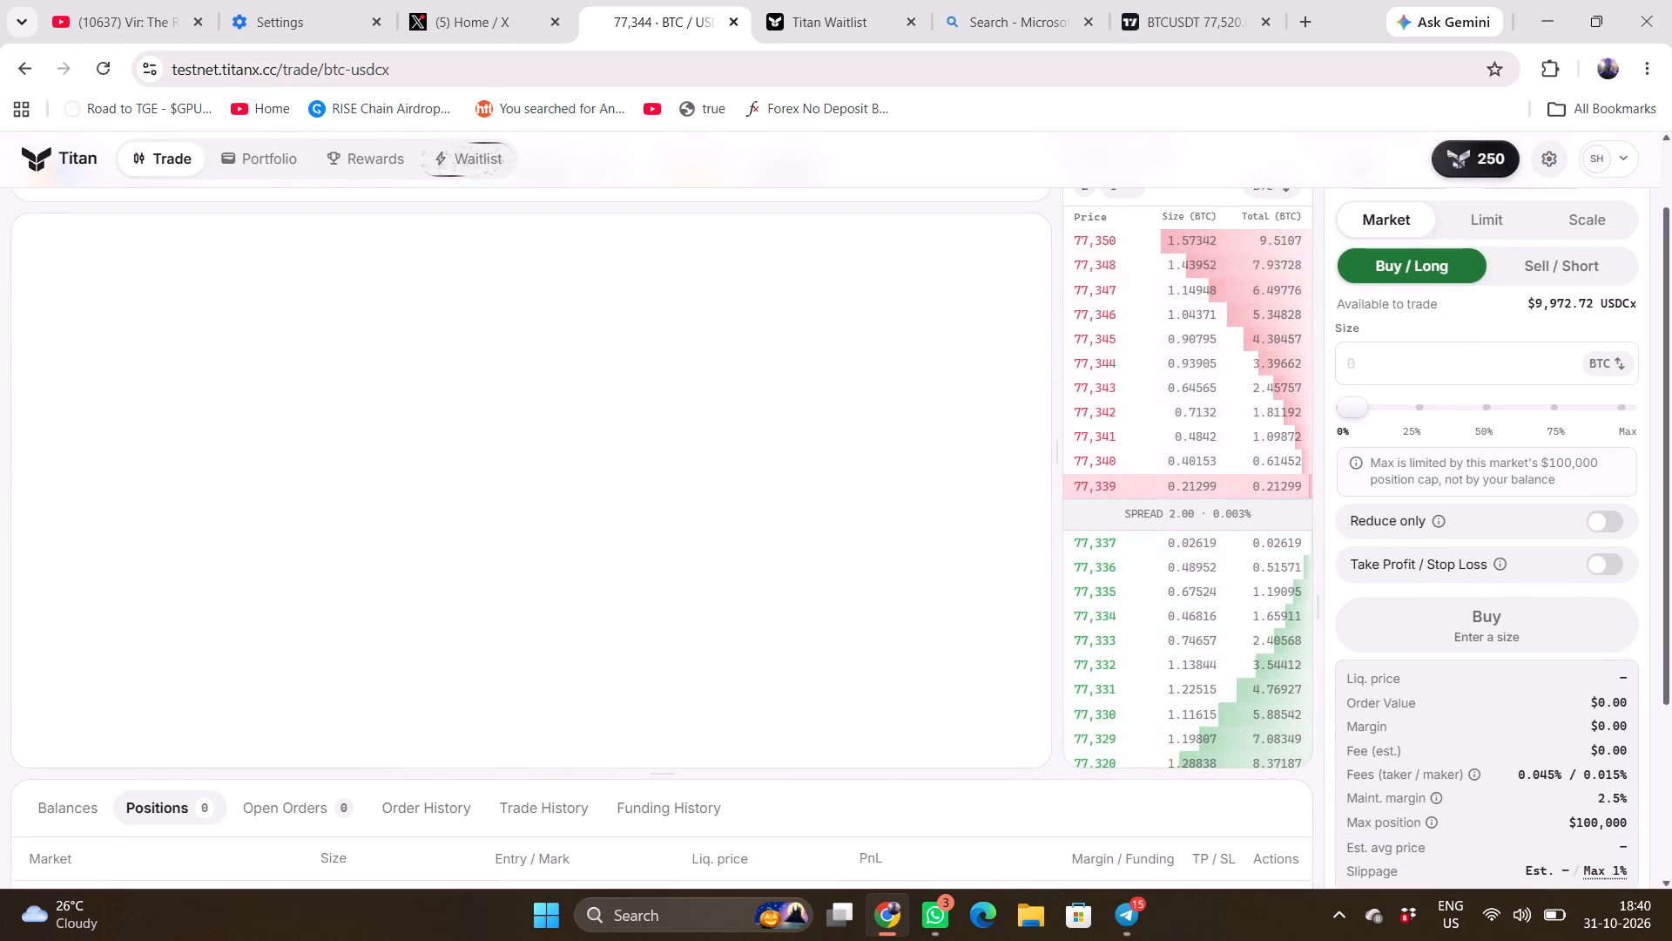
Switch to the TradingView BTCUSDT 5-minute chart and examine recent price action around the drawn zones, trendline and long-position marker.
{"action": "left_click", "coordinate": [1202, 4]}
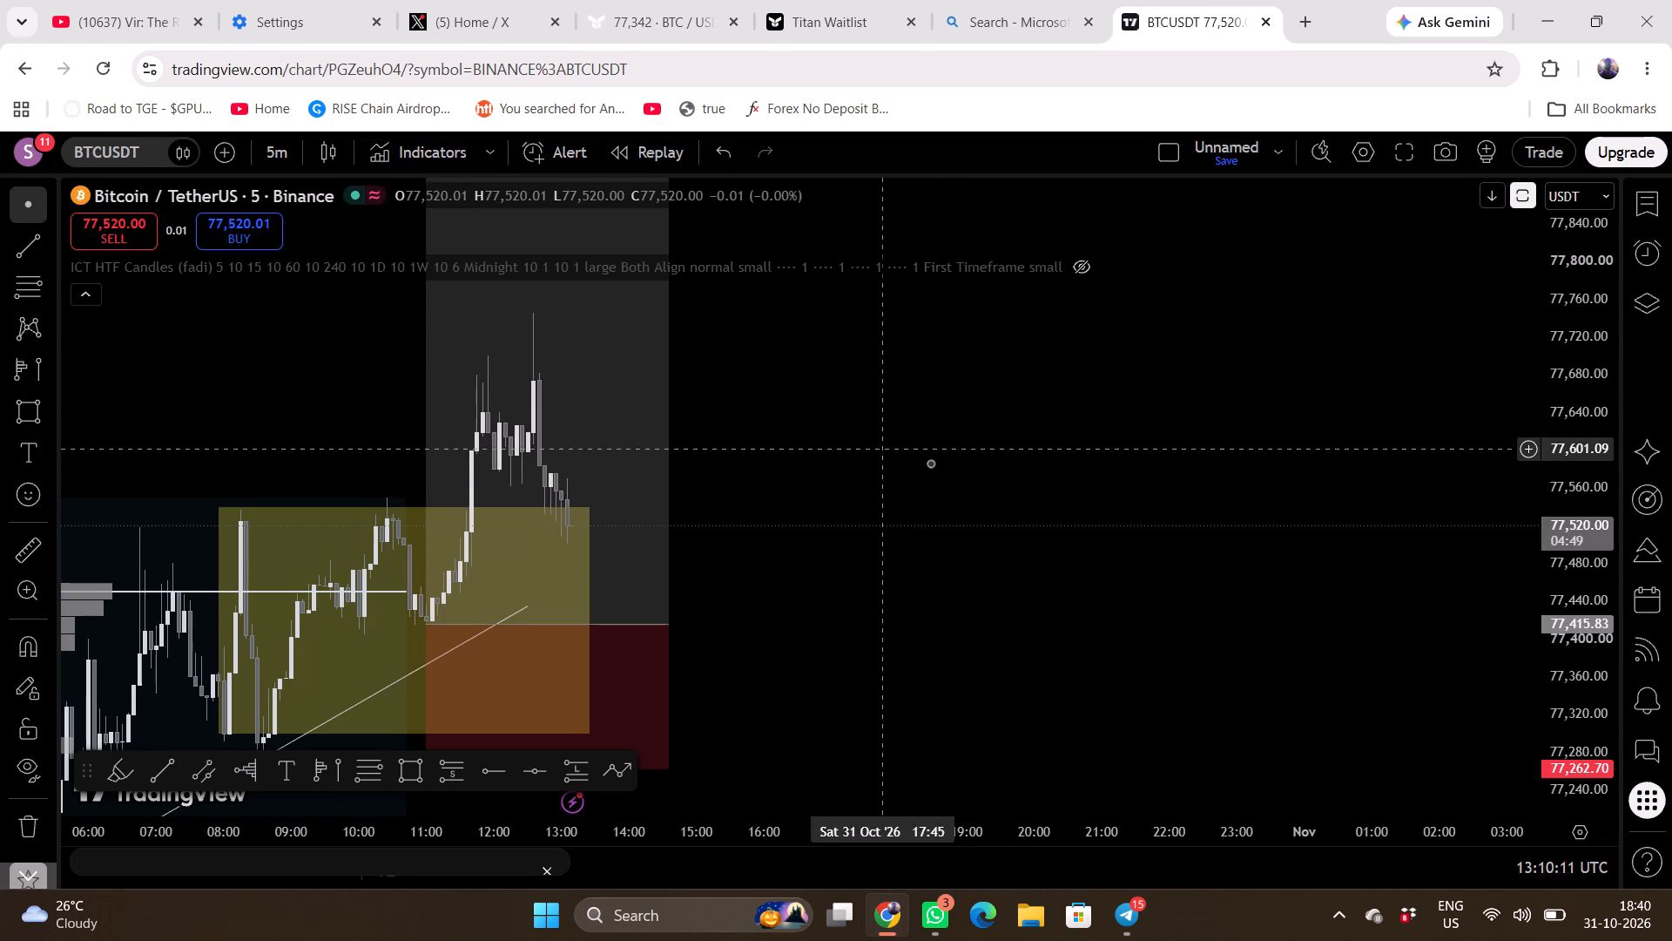
{"action": "scroll", "coordinate": [943, 473], "scroll_direction": "down", "scroll_amount": 3}
{"action": "scroll", "coordinate": [1059, 486], "scroll_direction": "down", "scroll_amount": 3}
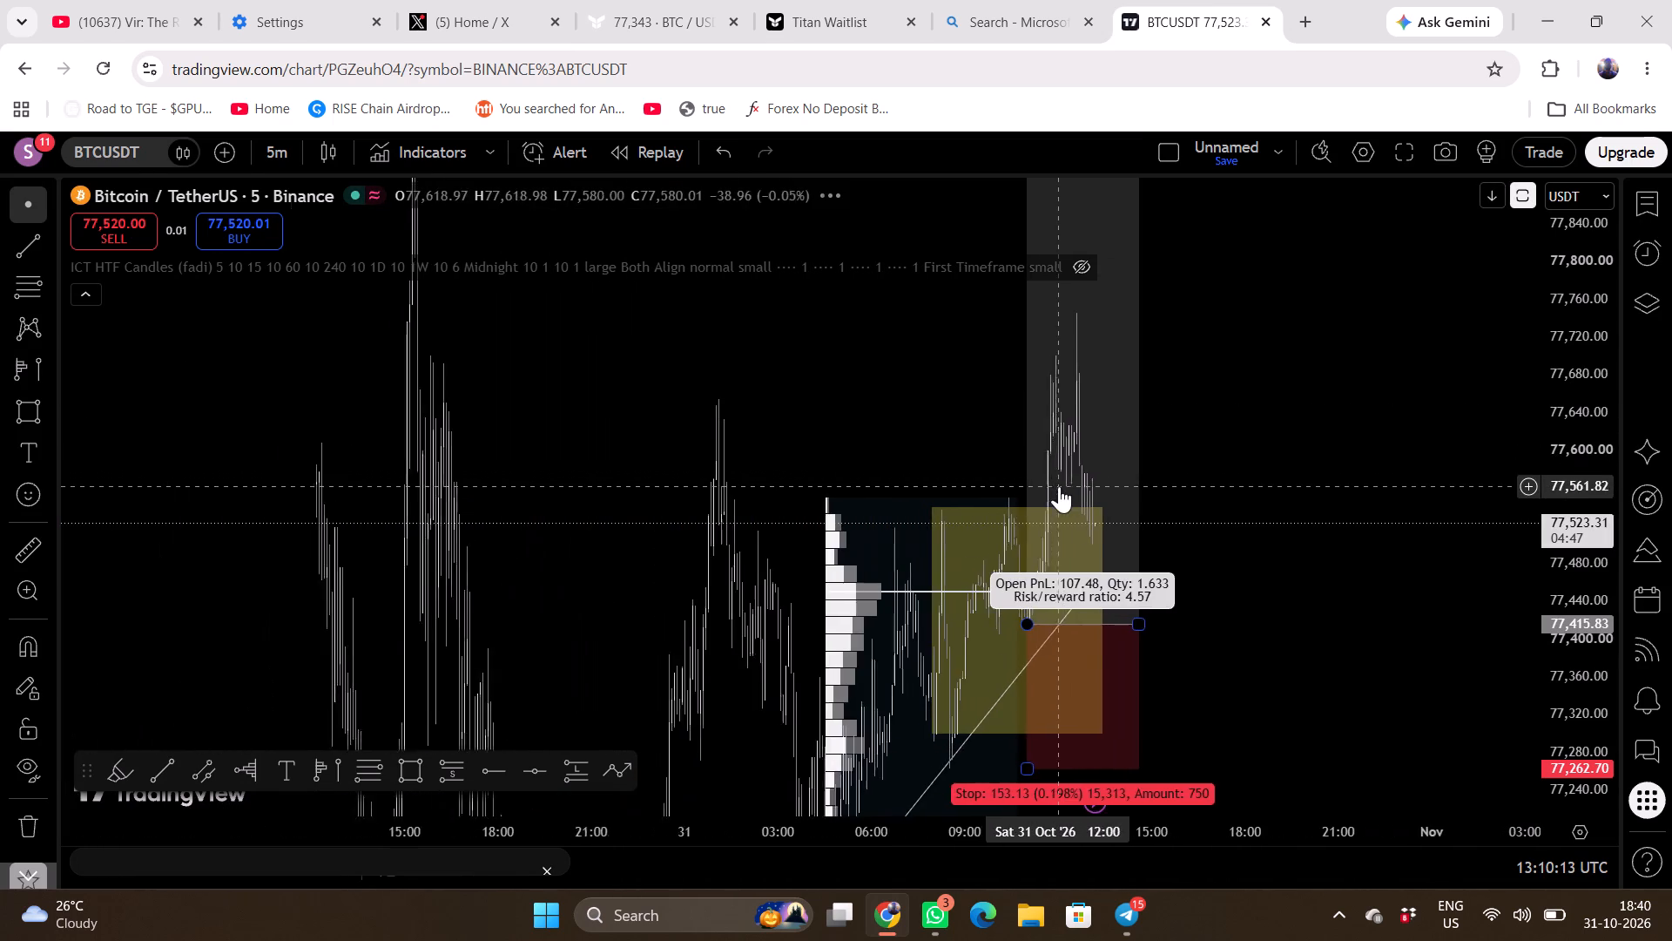
{"action": "left_click_drag", "start_coordinate": [808, 351], "coordinate": [836, 425]}
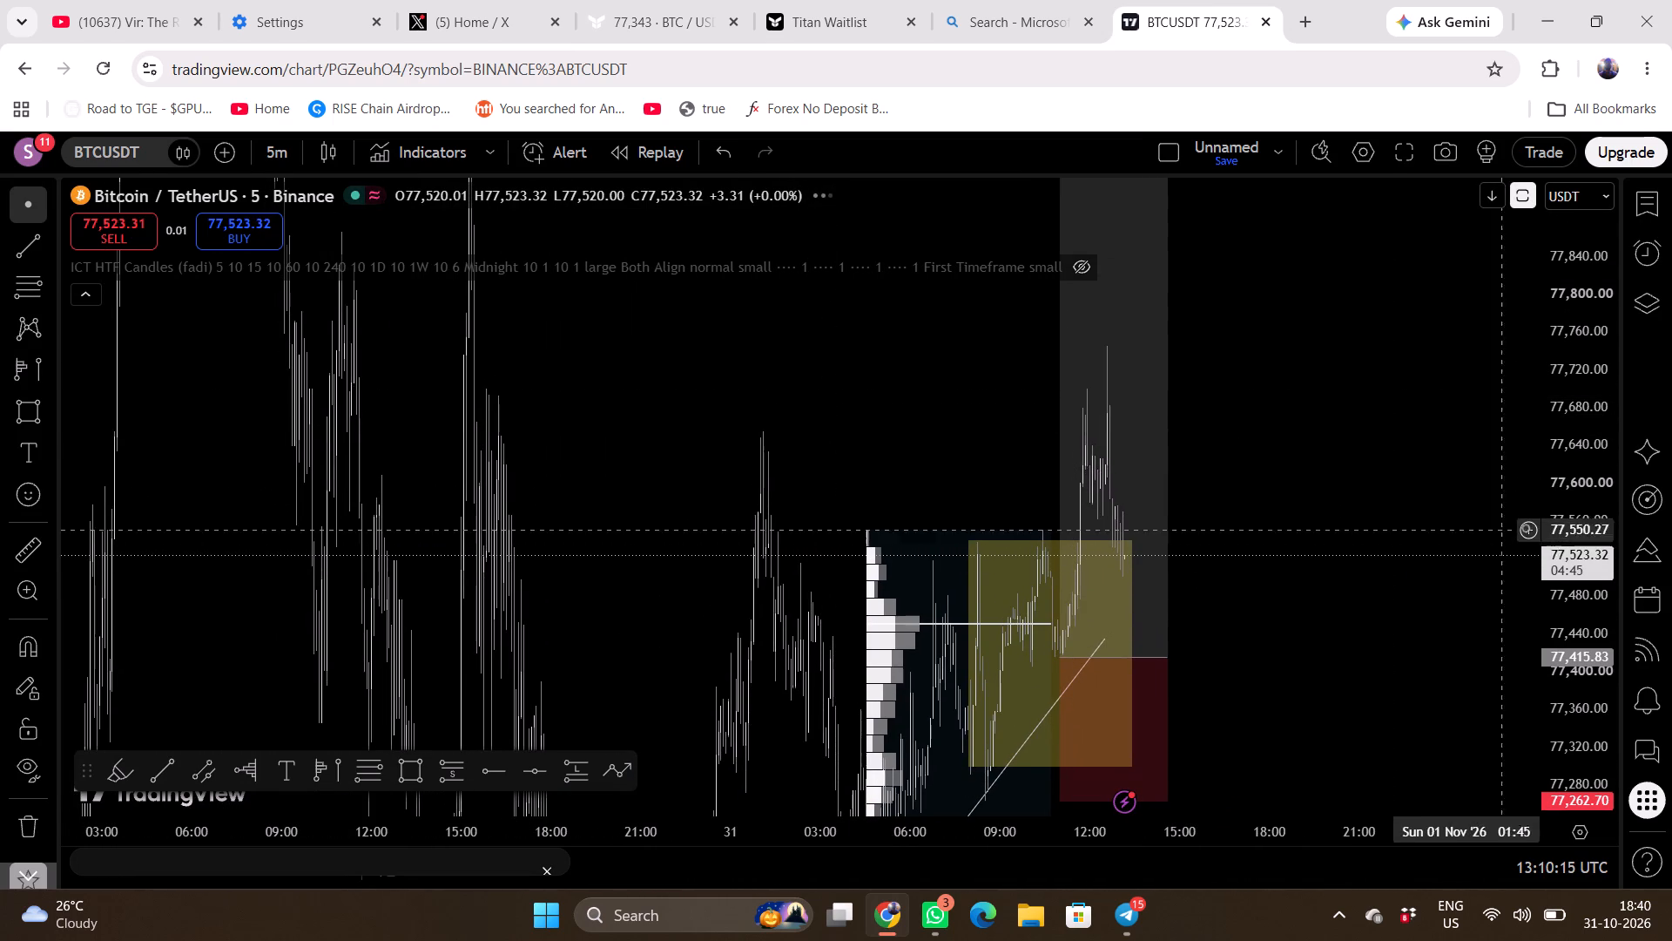
{"action": "scroll", "coordinate": [1557, 537], "scroll_direction": "down", "scroll_amount": 11}
{"action": "left_click_drag", "start_coordinate": [1406, 651], "coordinate": [1430, 386]}
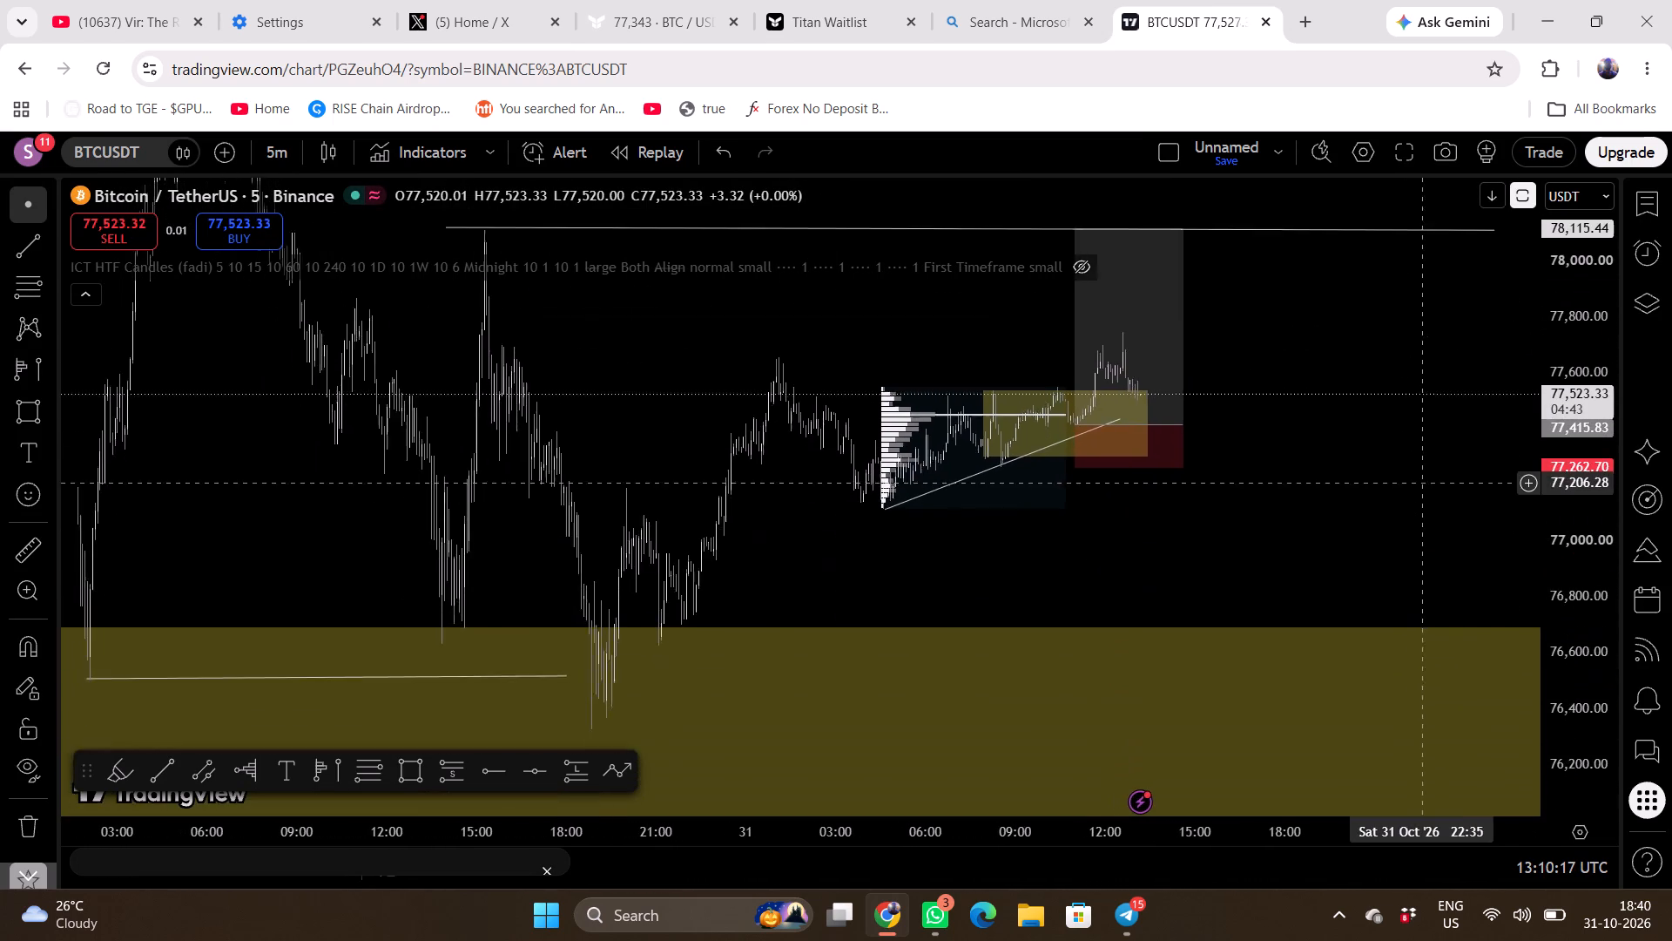
{"action": "left_click_drag", "start_coordinate": [1430, 386], "coordinate": [1434, 355]}
{"action": "scroll", "coordinate": [1357, 593], "scroll_direction": "down", "scroll_amount": 3}
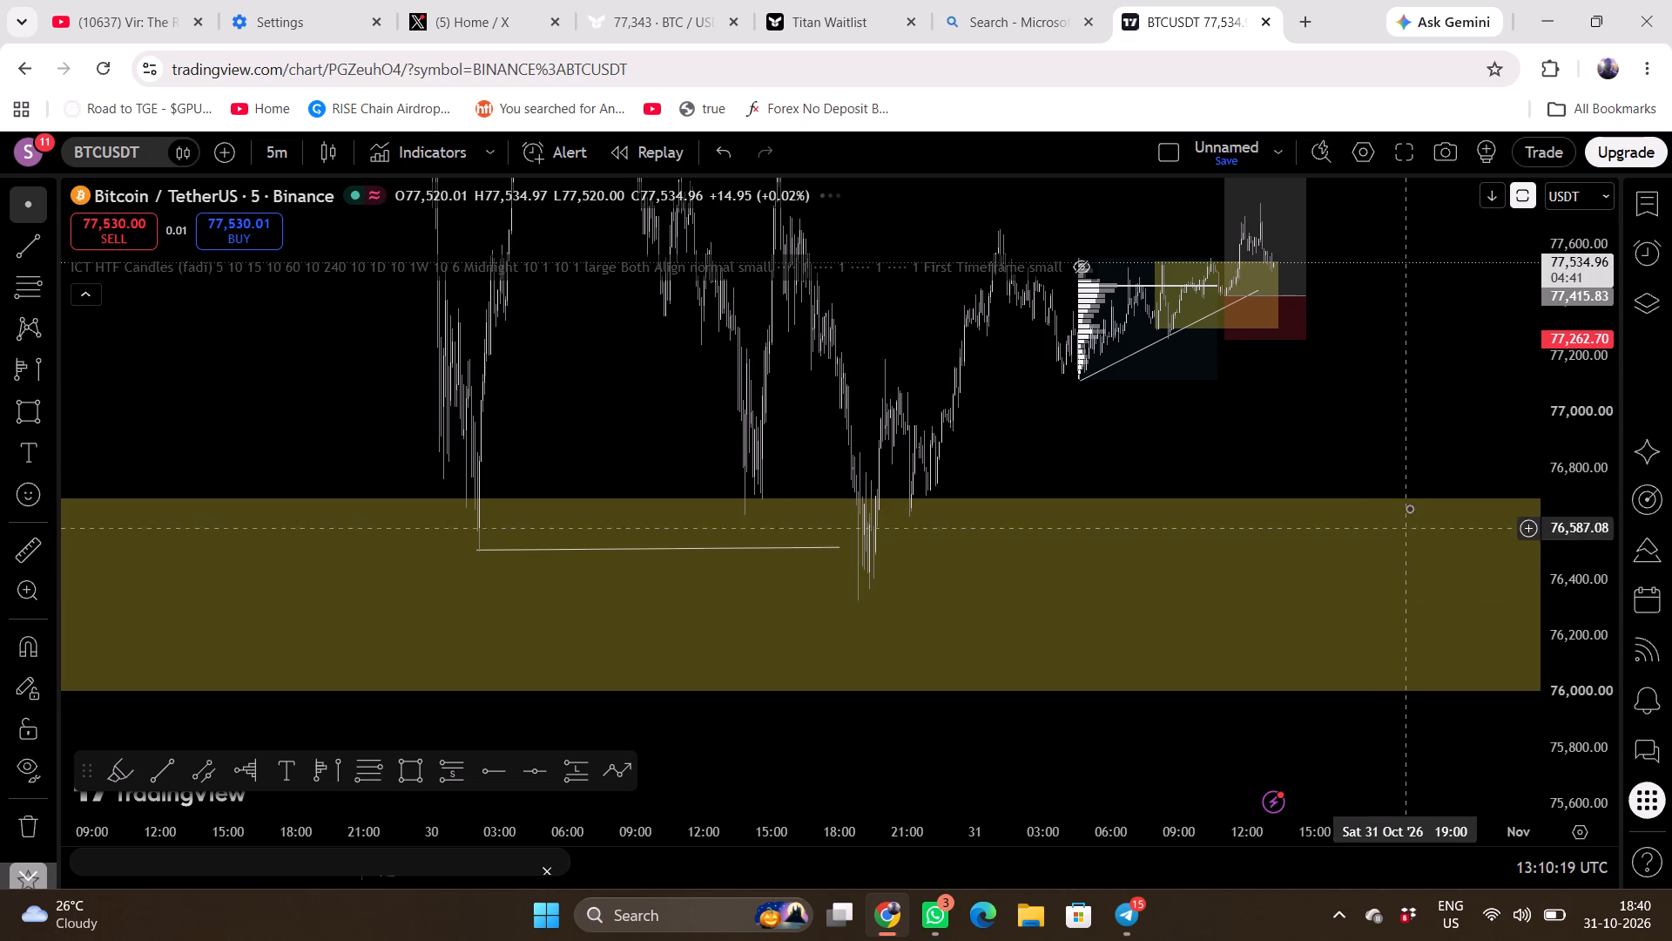
{"action": "left_click_drag", "start_coordinate": [1412, 416], "coordinate": [1190, 607]}
{"action": "scroll", "coordinate": [1374, 441], "scroll_direction": "up", "scroll_amount": 3}
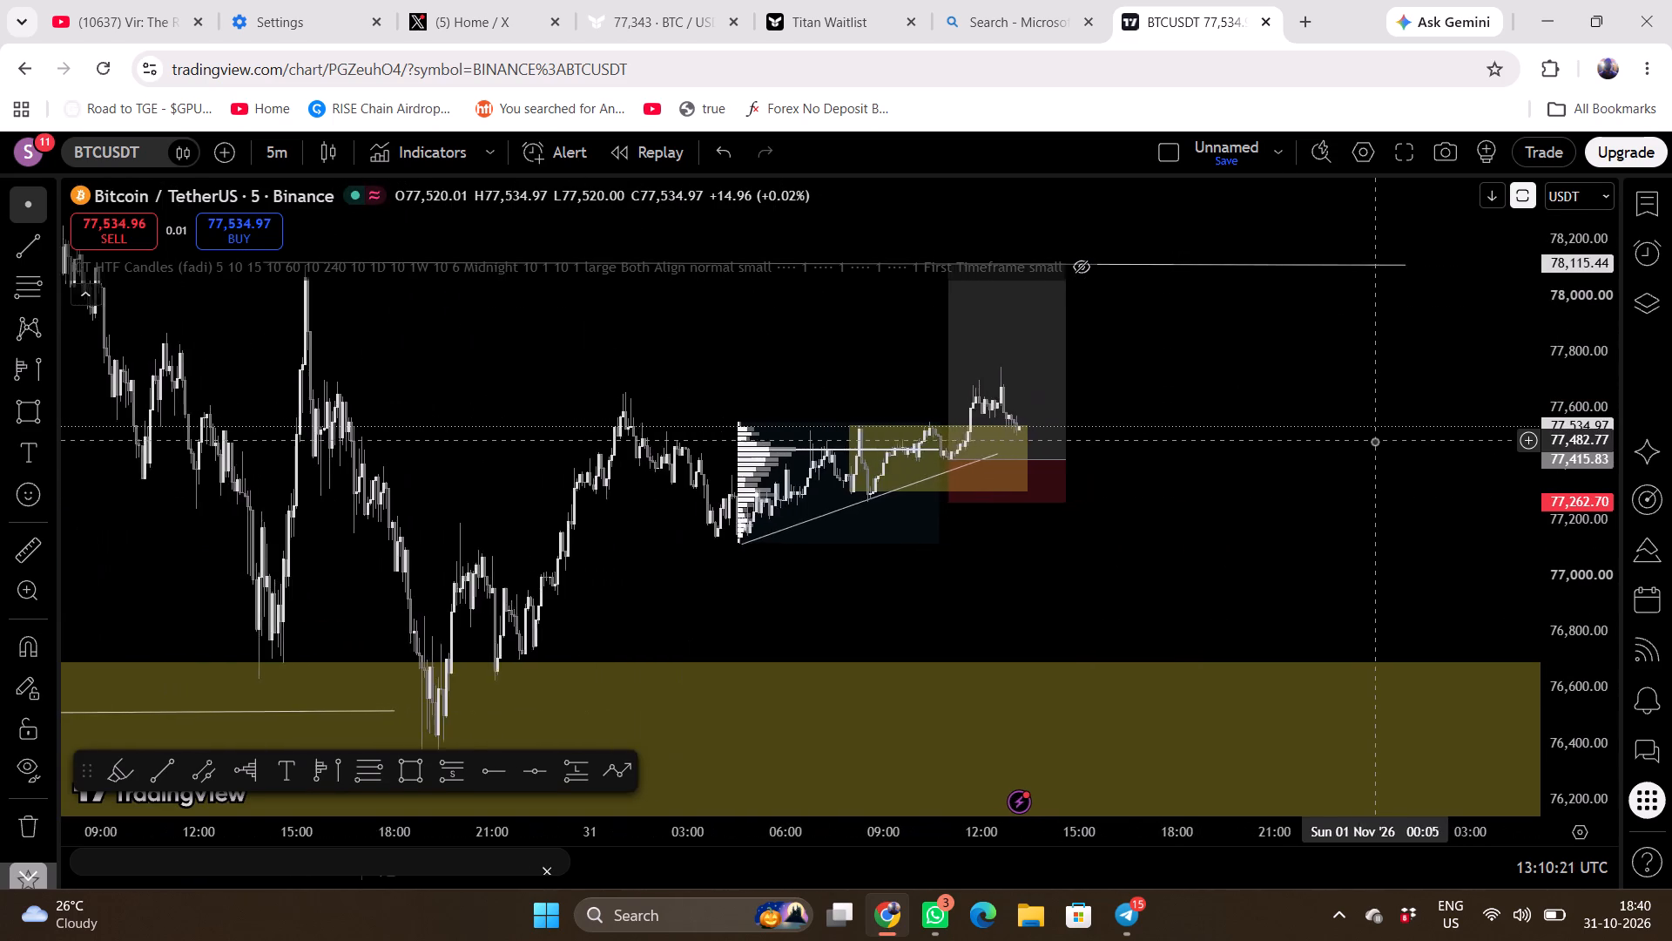
{"action": "scroll", "coordinate": [1374, 441], "scroll_direction": "up", "scroll_amount": 4}
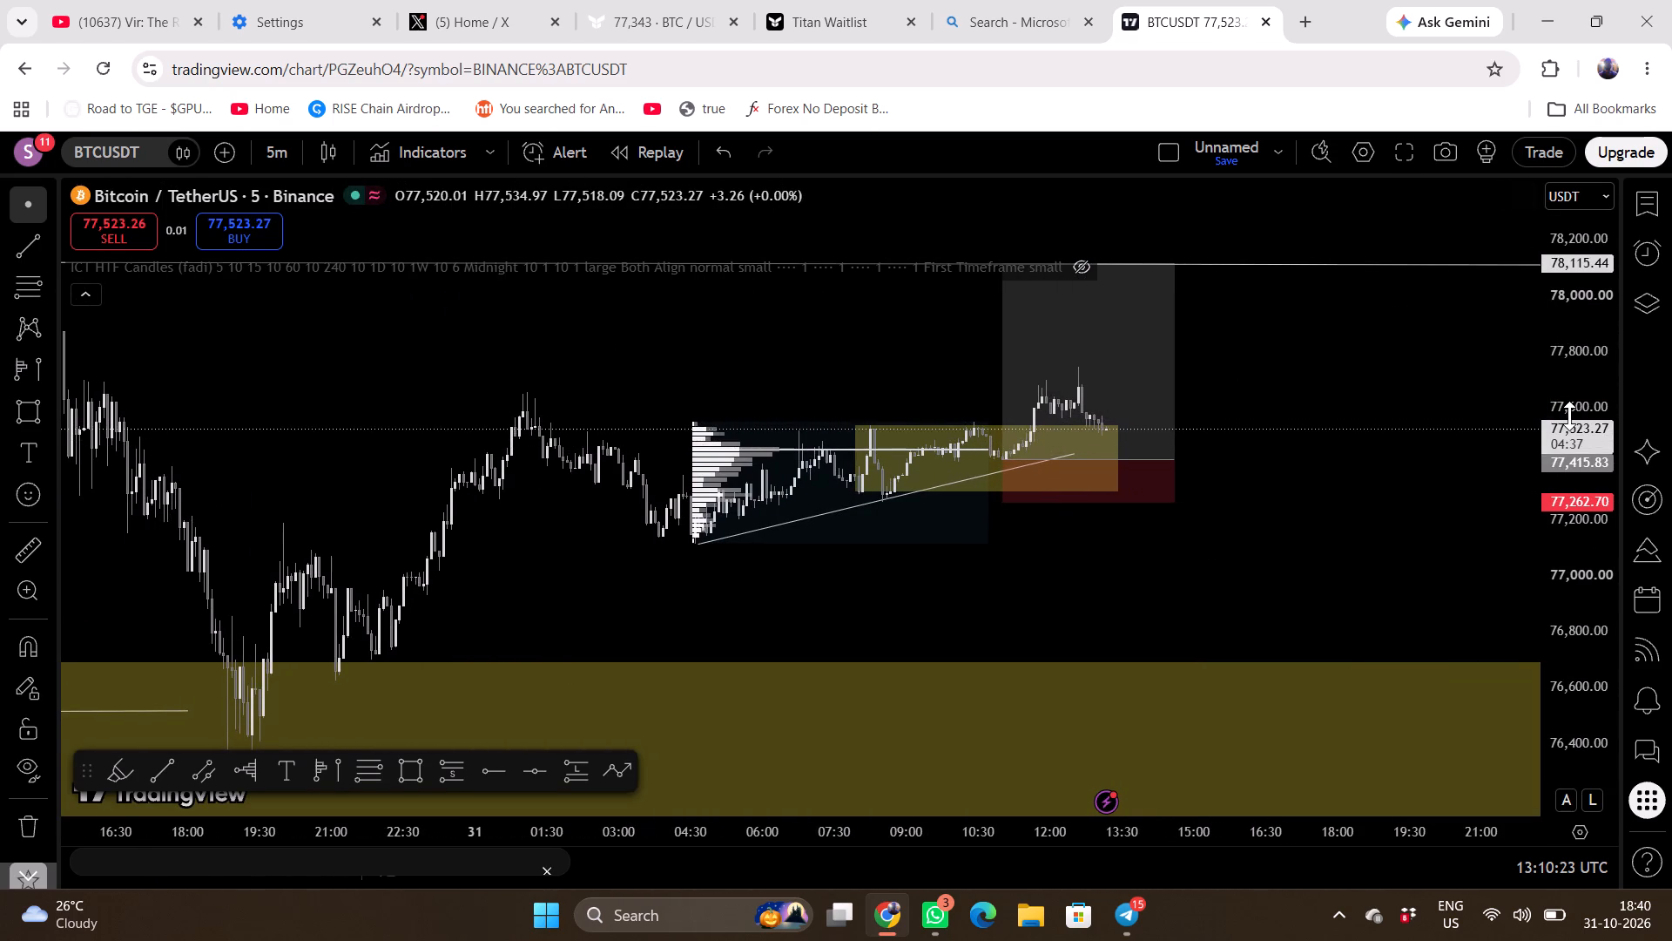
{"action": "scroll", "coordinate": [1569, 416], "scroll_direction": "up", "scroll_amount": 7}
{"action": "scroll", "coordinate": [1370, 420], "scroll_direction": "up", "scroll_amount": 3}
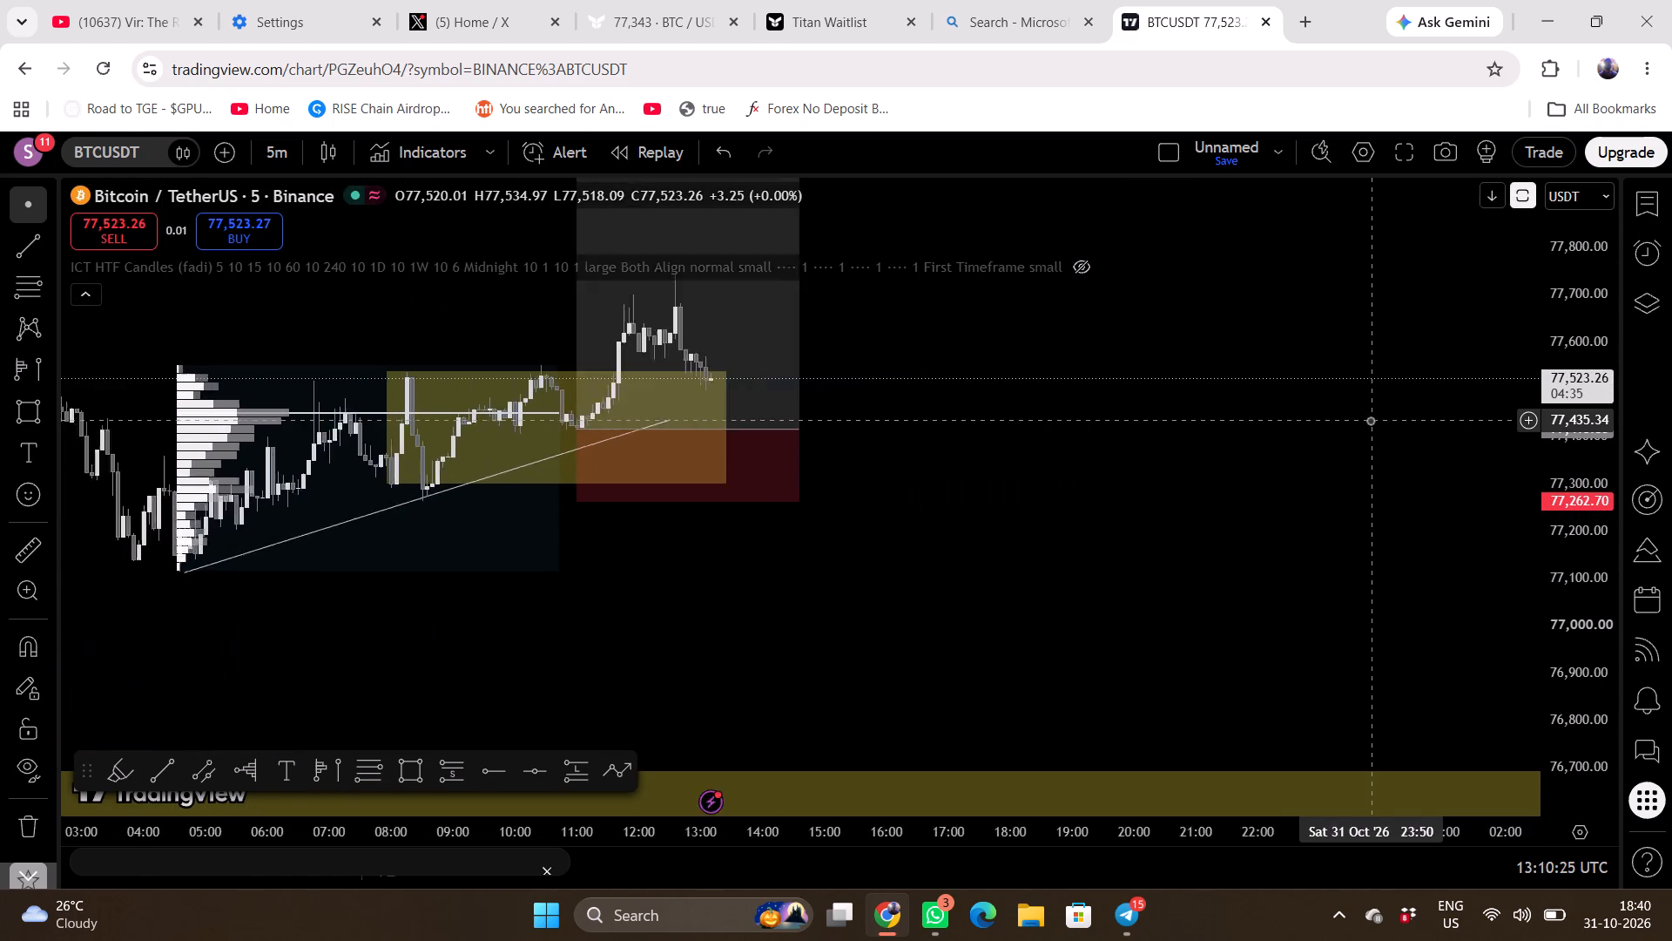
{"action": "scroll", "coordinate": [1370, 420], "scroll_direction": "right", "scroll_amount": 1}
{"action": "scroll", "coordinate": [1074, 512], "scroll_direction": "down", "scroll_amount": 1}
{"action": "scroll", "coordinate": [852, 517], "scroll_direction": "down", "scroll_amount": 1}
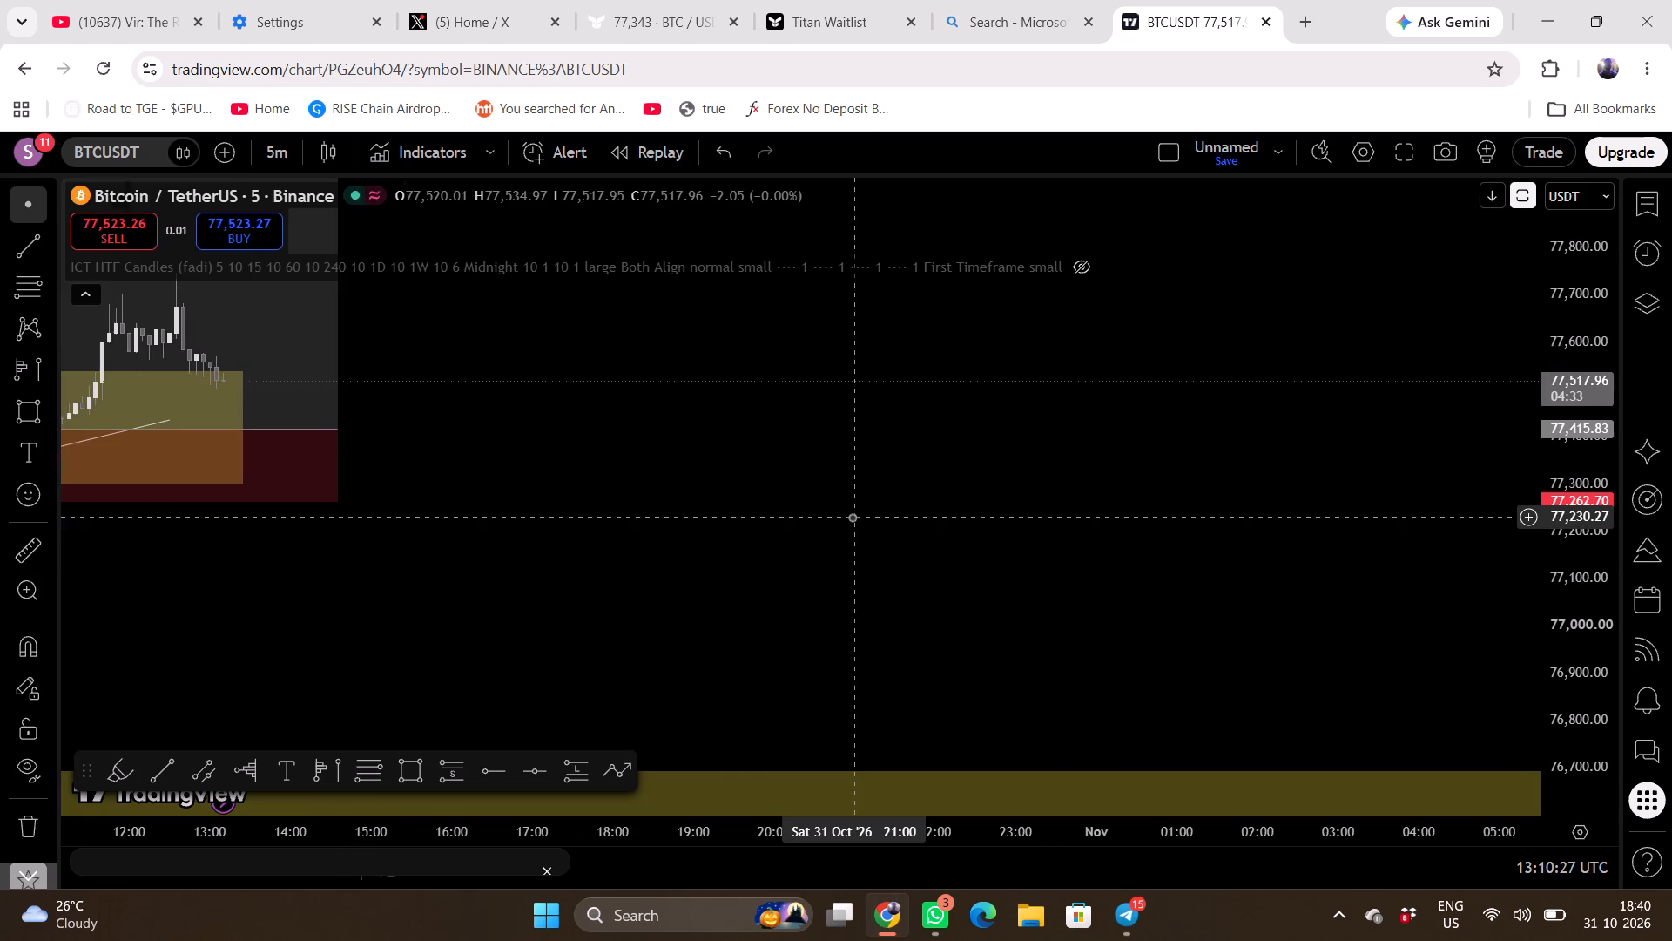
{"action": "scroll", "coordinate": [852, 517], "scroll_direction": "down", "scroll_amount": 2}
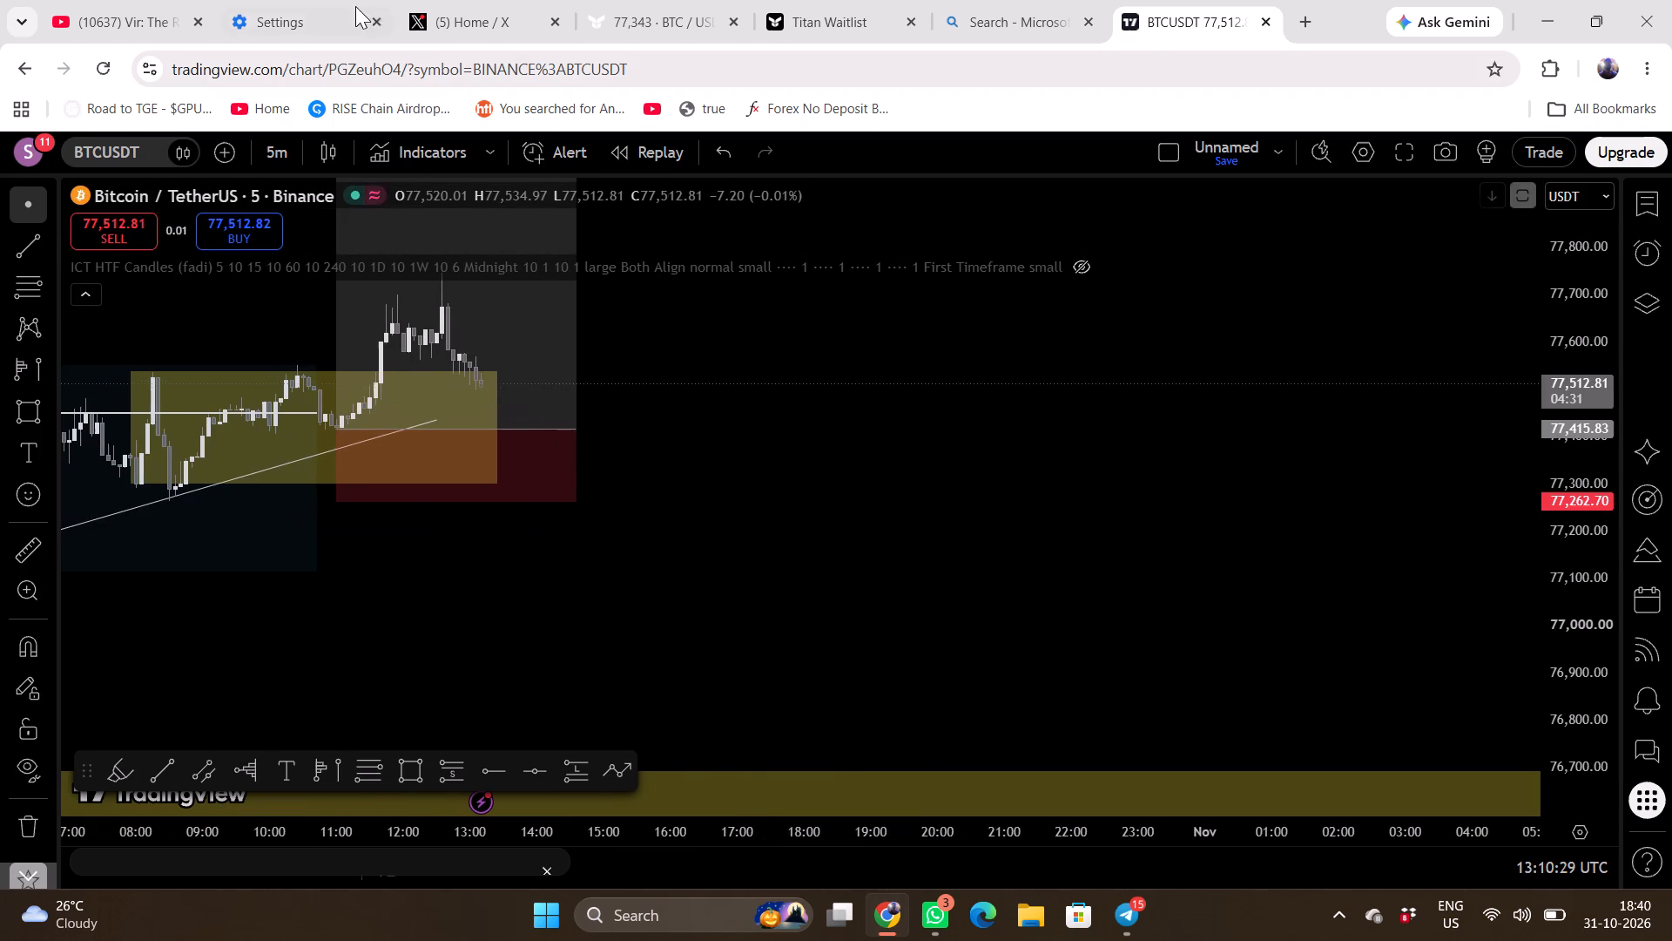
Return to Titan's BTC-USDCX market and open a maximum-size 20x isolated short of 1.28946 BTC at market.
{"action": "left_click", "coordinate": [671, 10]}
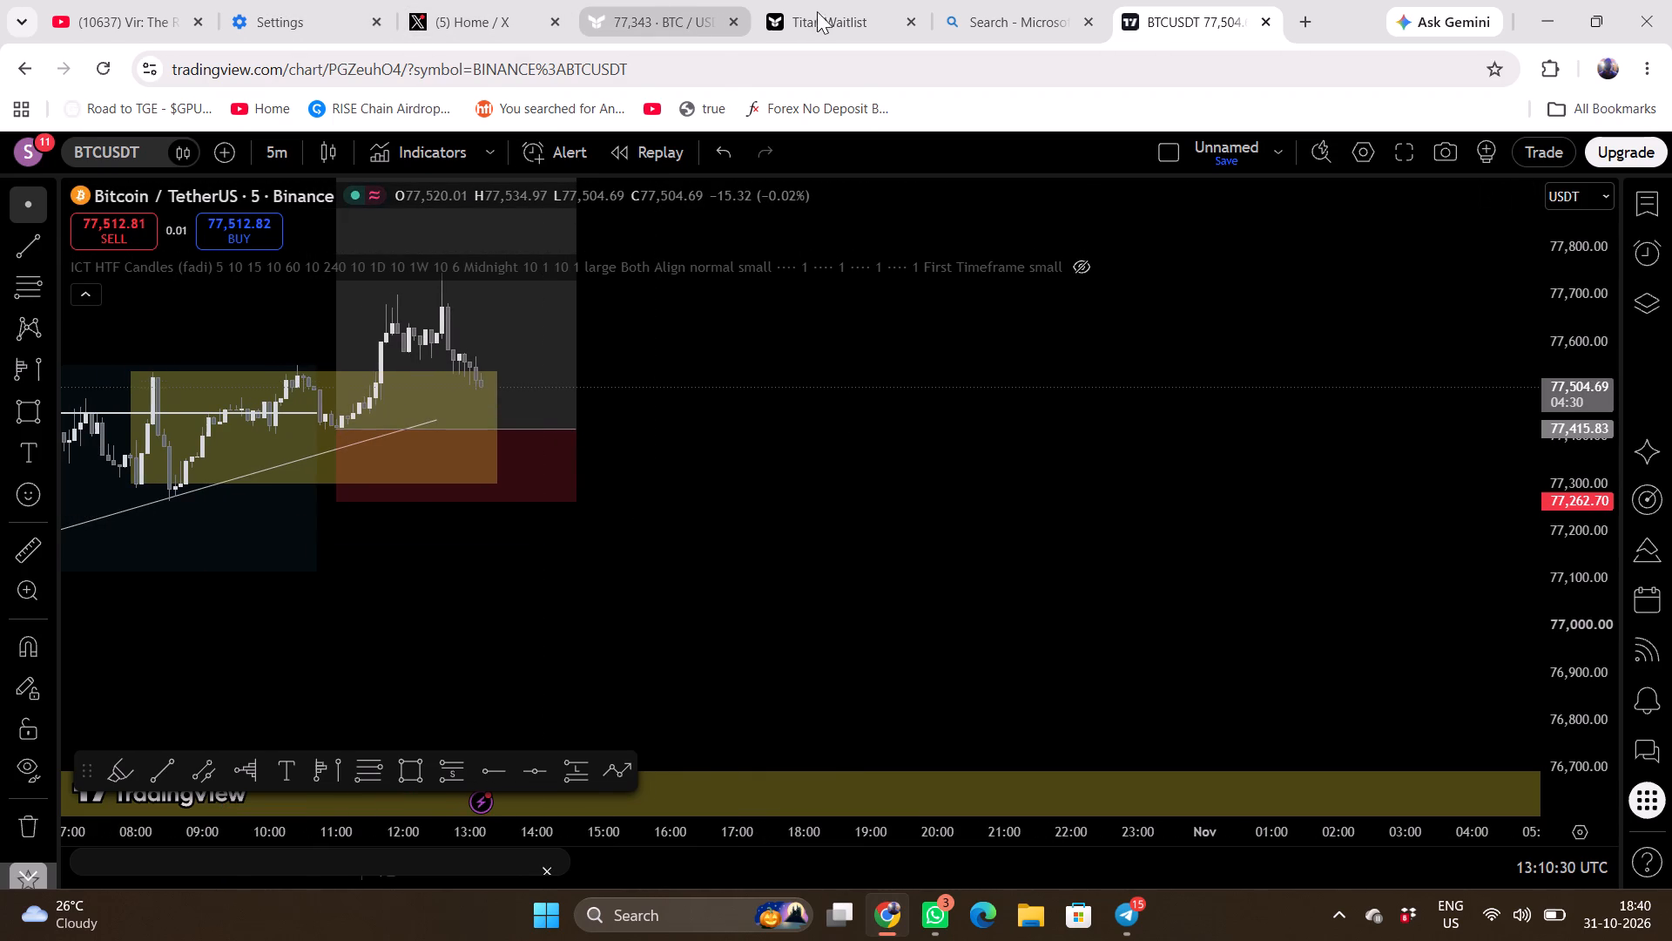
{"action": "left_click", "coordinate": [824, 11]}
{"action": "left_click", "coordinate": [649, 10]}
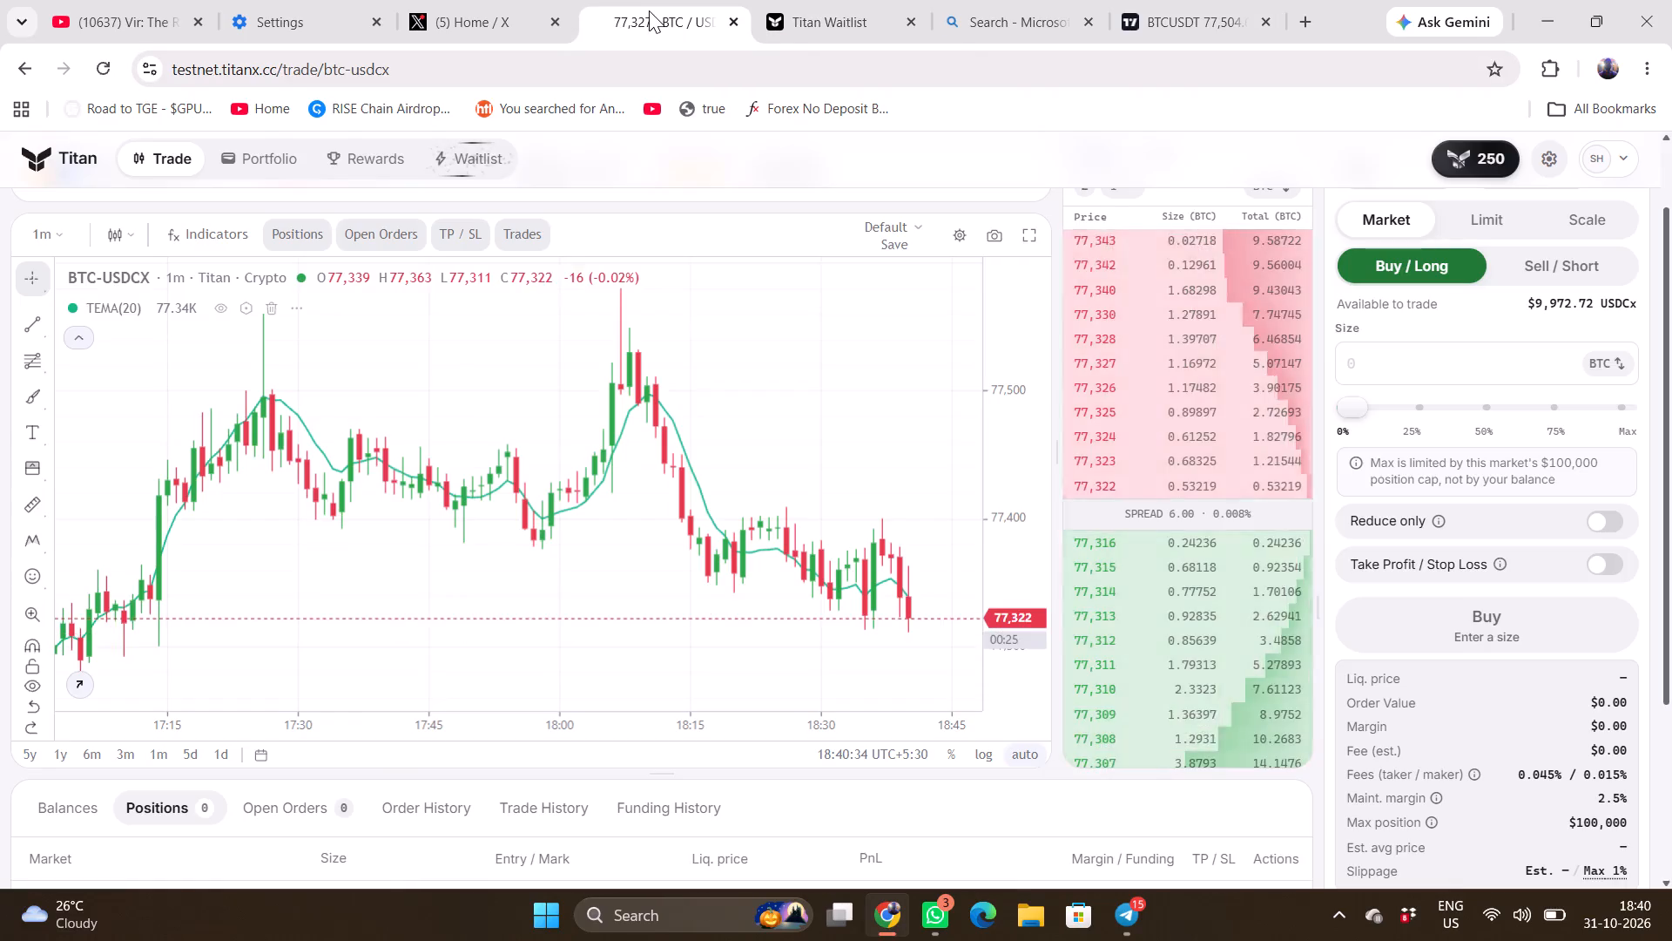
{"action": "left_click", "coordinate": [1538, 267]}
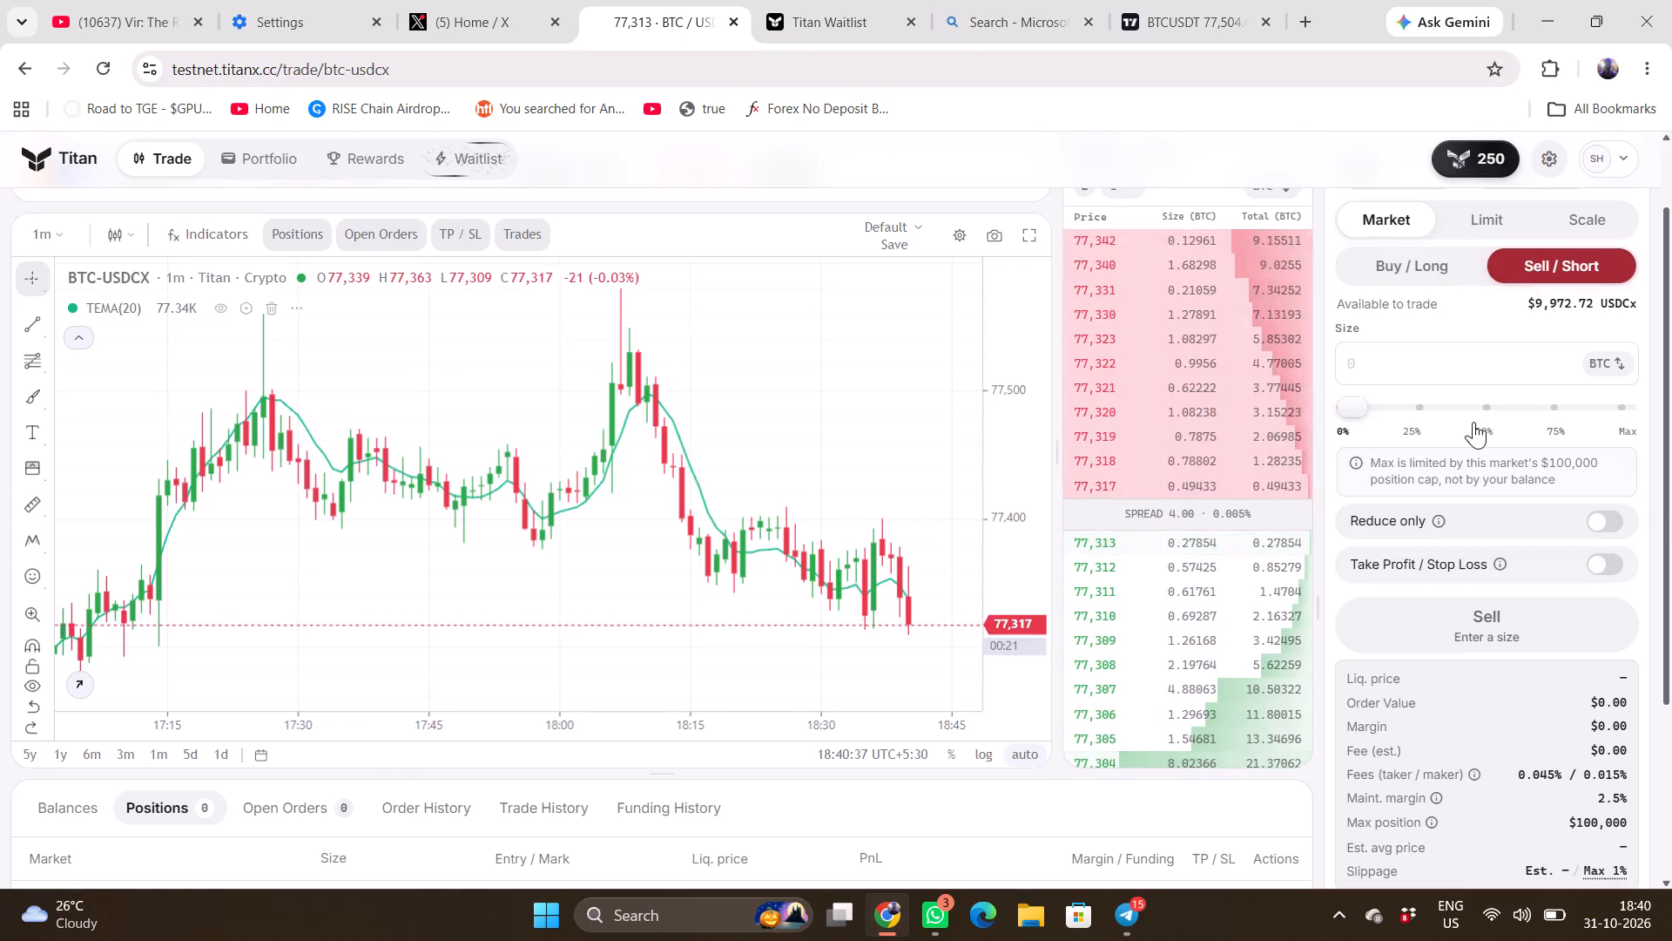
{"action": "left_click_drag", "start_coordinate": [1474, 411], "coordinate": [1671, 387]}
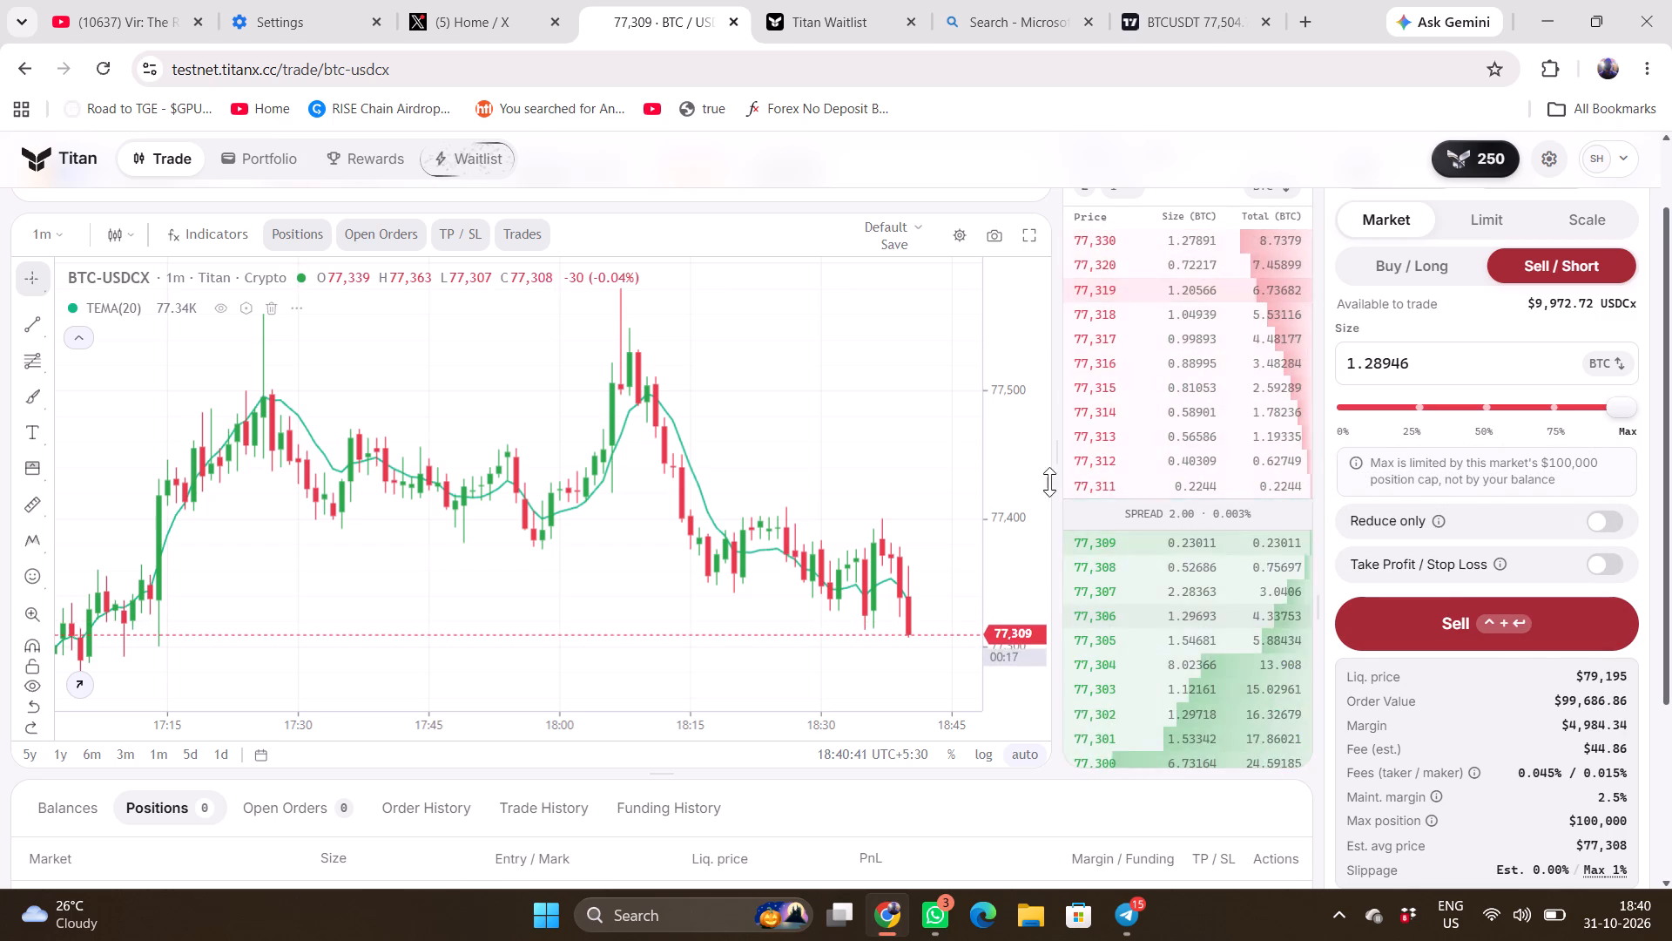
{"action": "left_click", "coordinate": [1446, 627]}
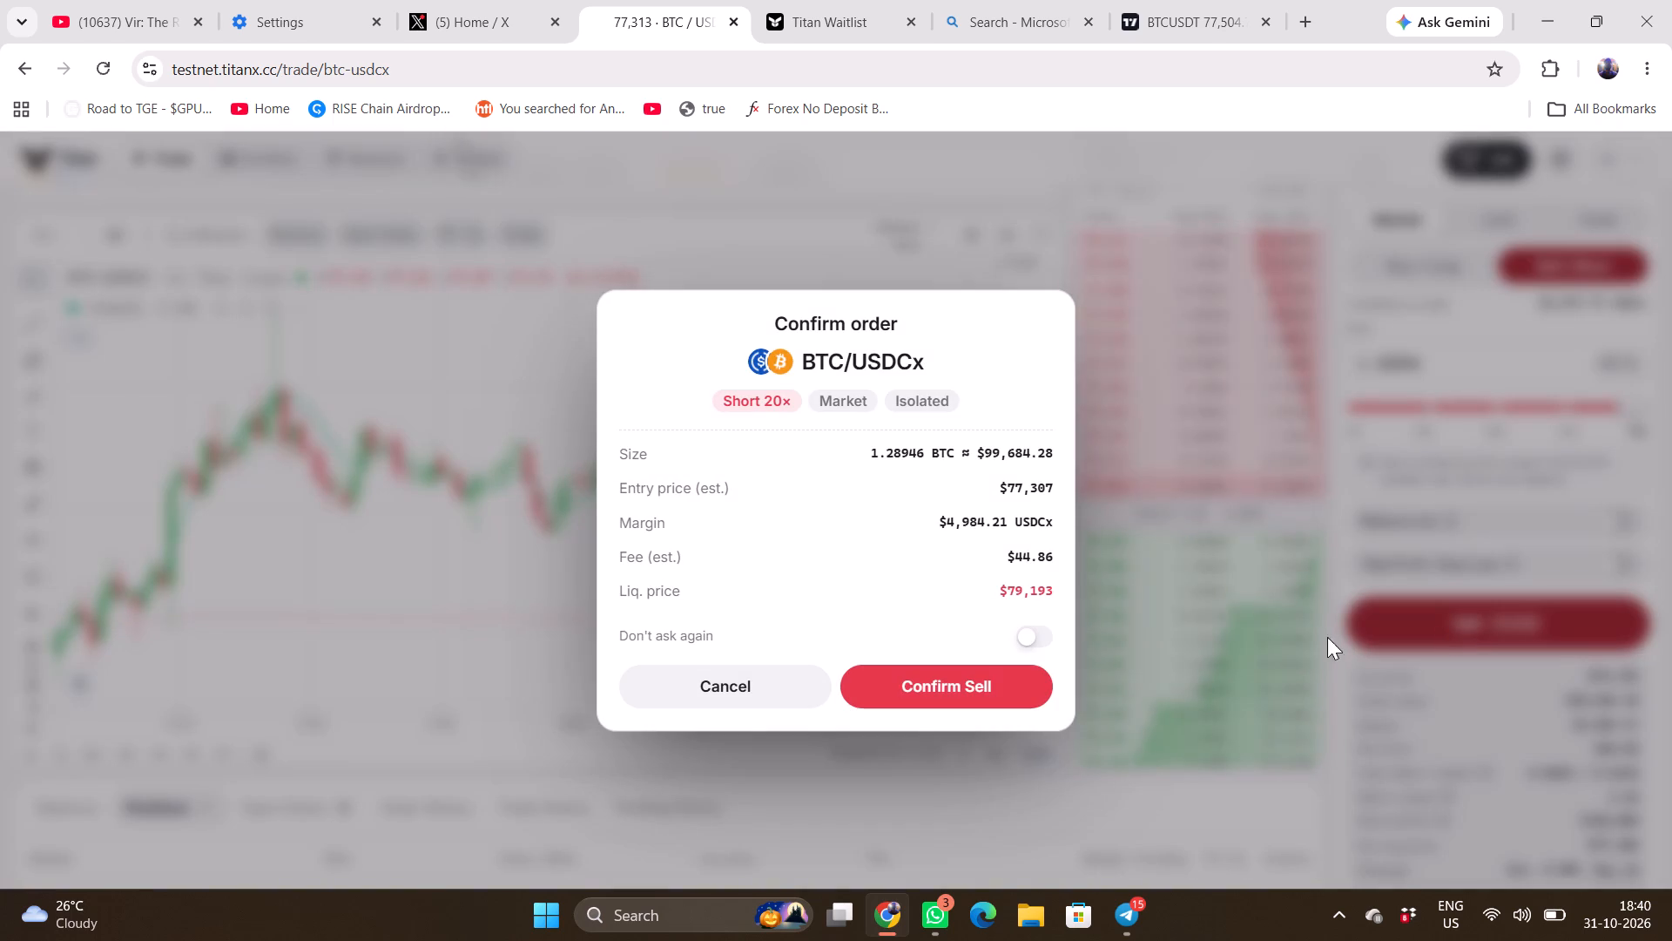
{"action": "left_click", "coordinate": [940, 680]}
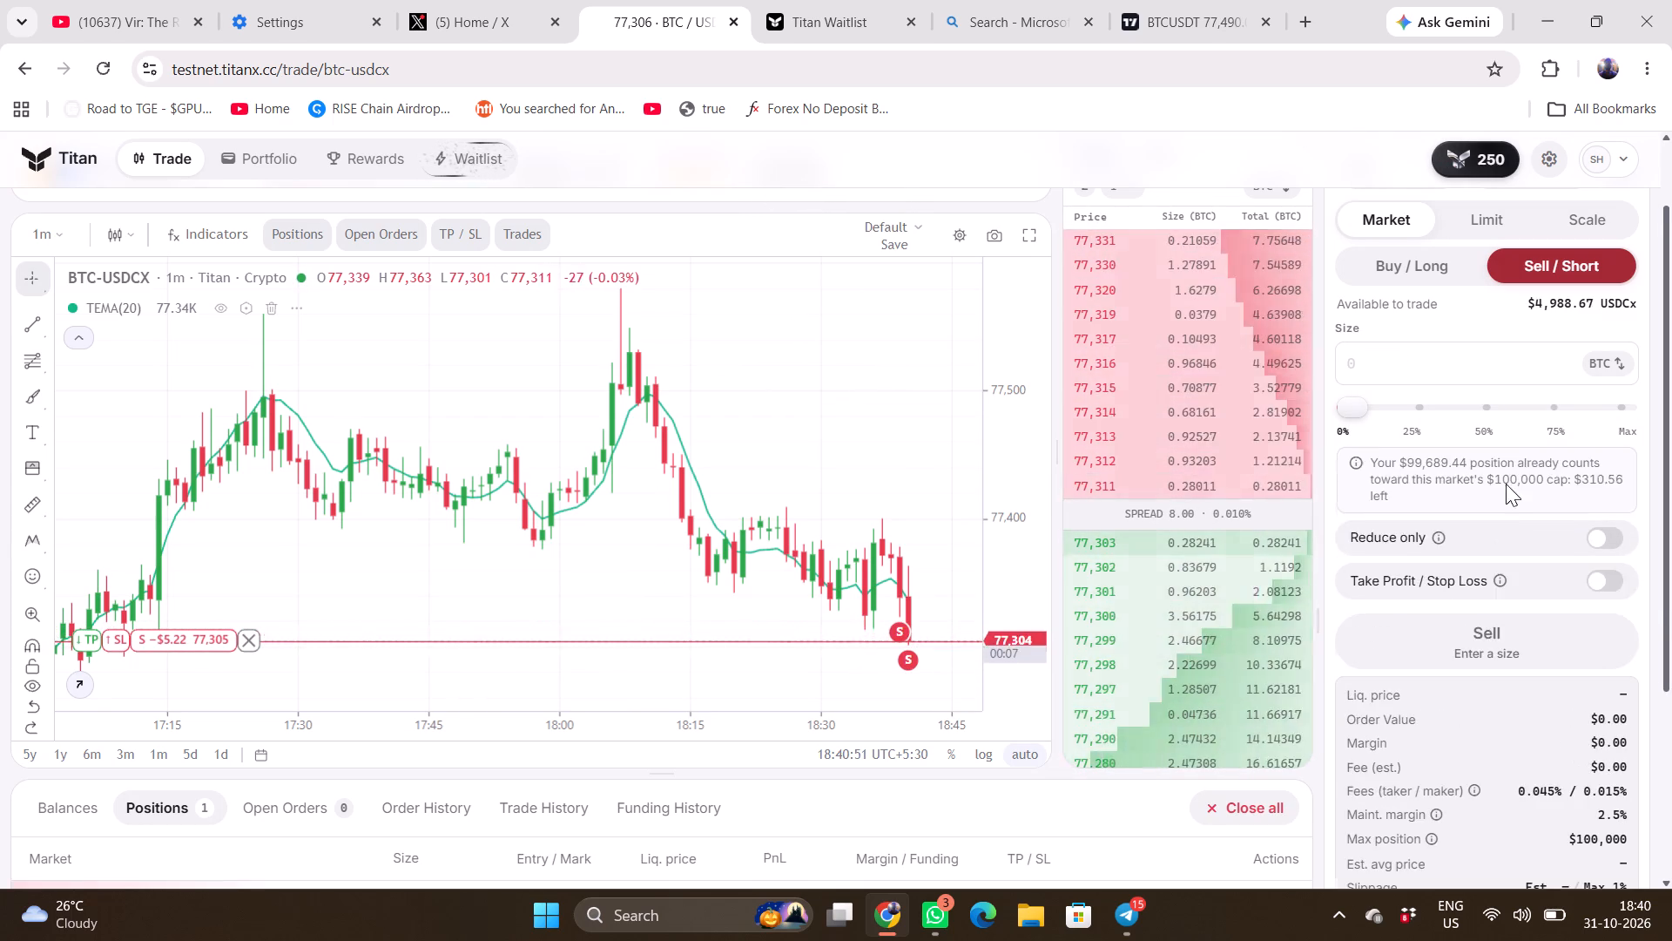
Set the size of an additional BTC market short to the maximum, 0.00408 BTC.
{"action": "scroll", "coordinate": [1506, 484], "scroll_direction": "down", "scroll_amount": 1}
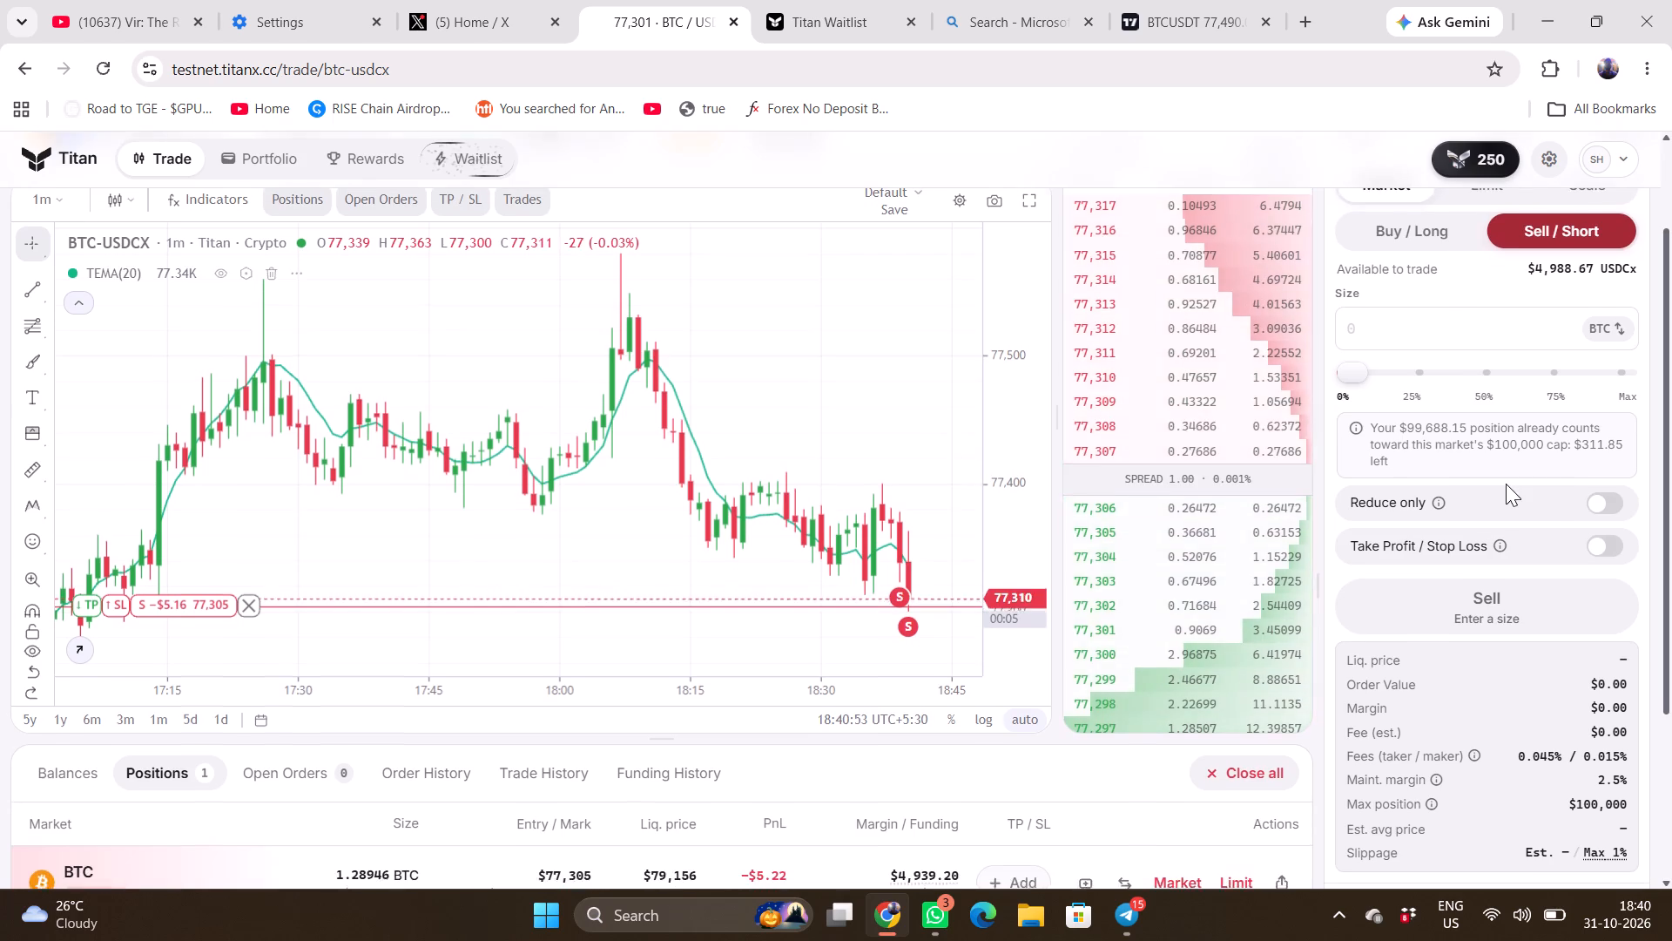
{"action": "left_click_drag", "start_coordinate": [1553, 392], "coordinate": [1624, 376]}
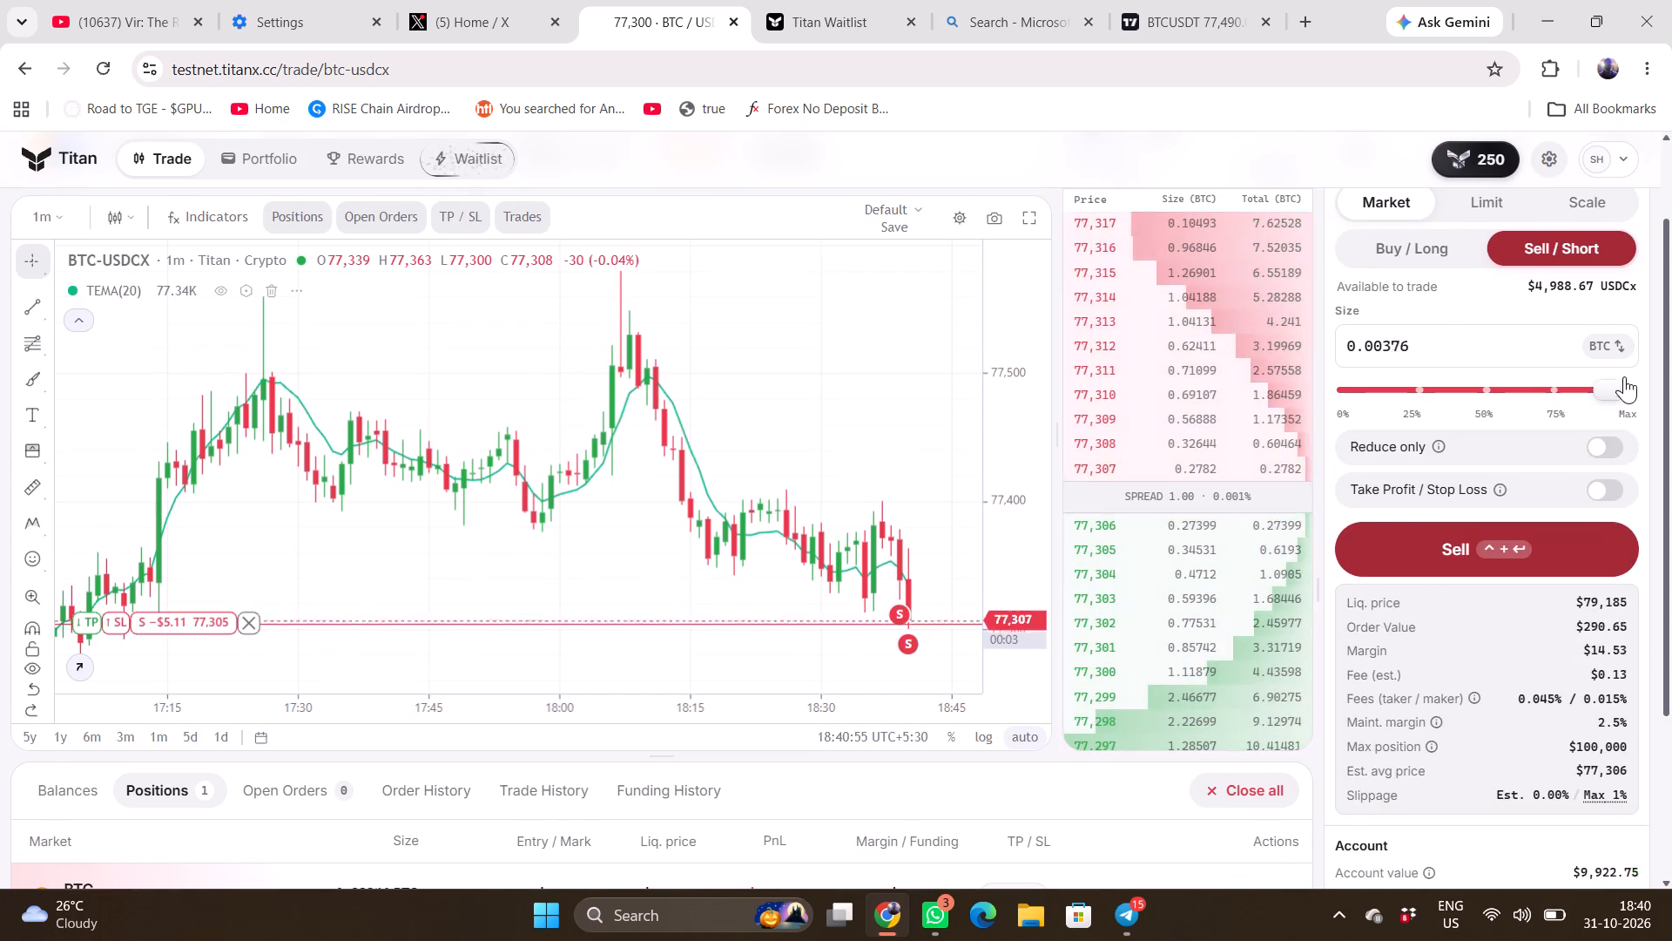
{"action": "left_click_drag", "start_coordinate": [1624, 376], "coordinate": [1653, 375]}
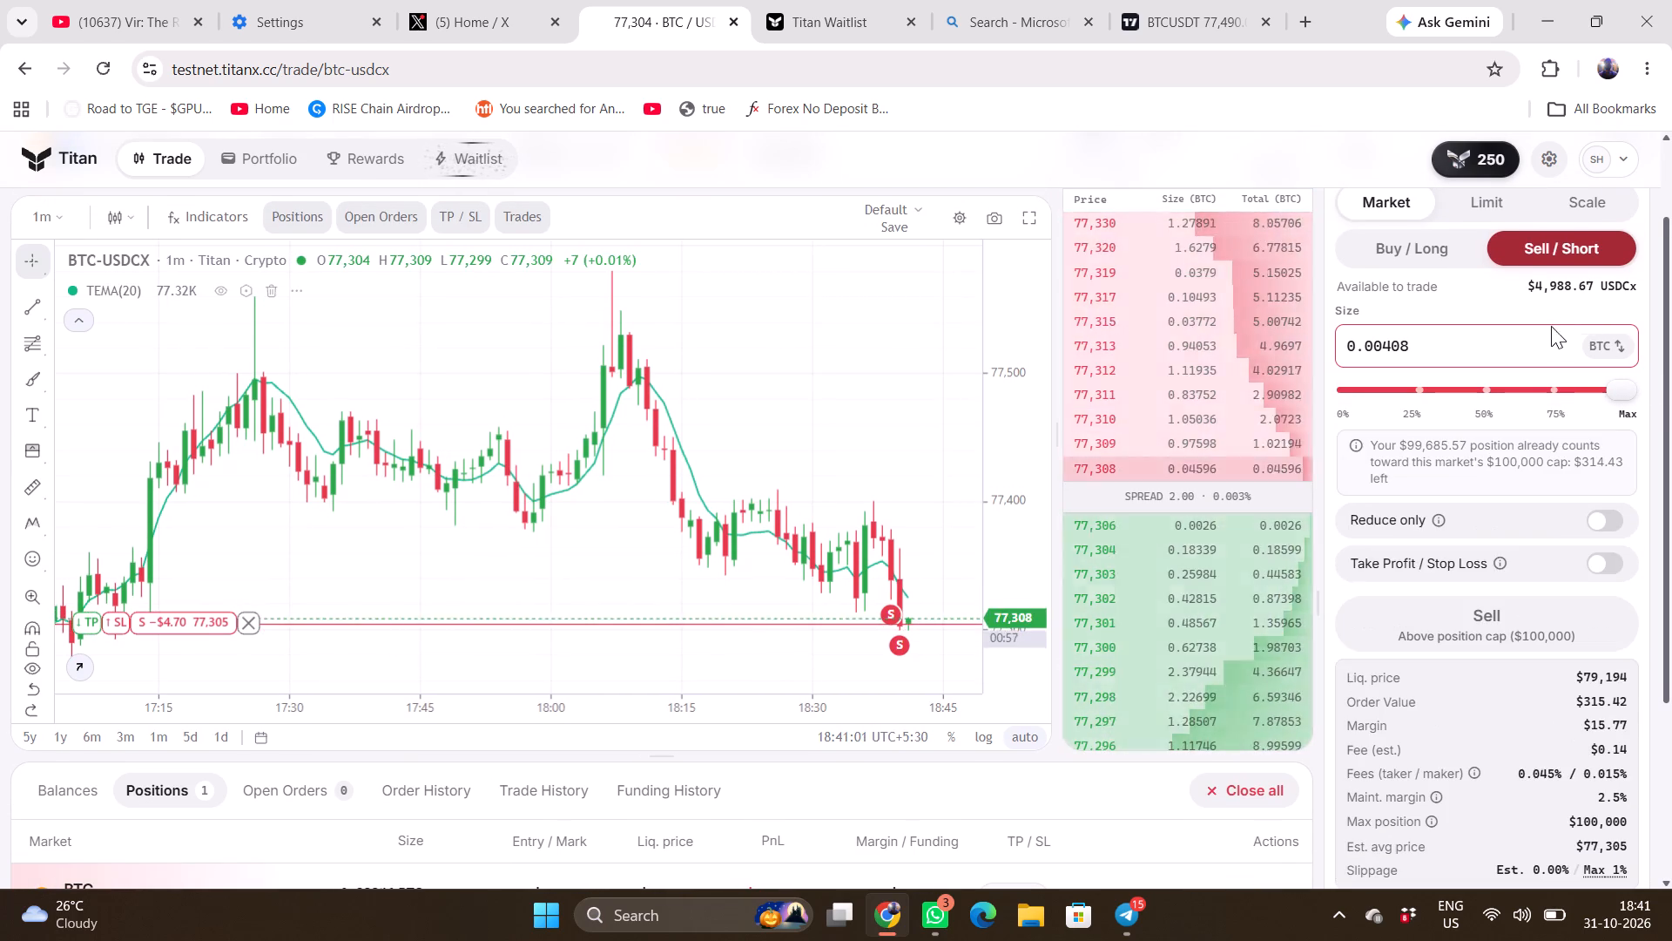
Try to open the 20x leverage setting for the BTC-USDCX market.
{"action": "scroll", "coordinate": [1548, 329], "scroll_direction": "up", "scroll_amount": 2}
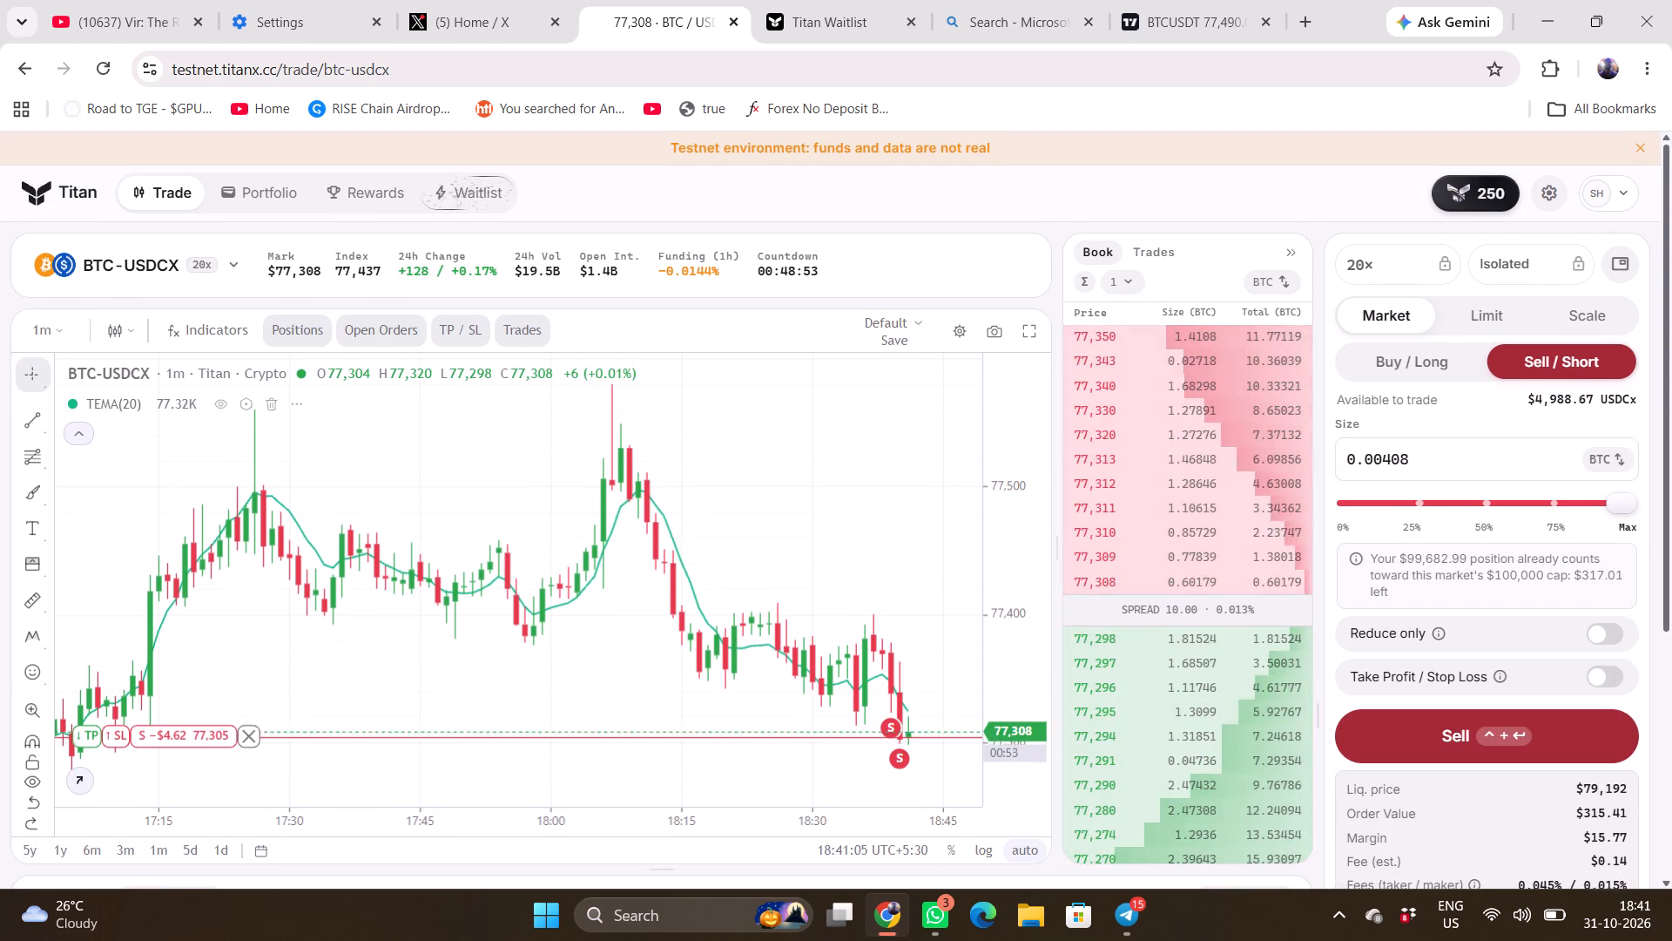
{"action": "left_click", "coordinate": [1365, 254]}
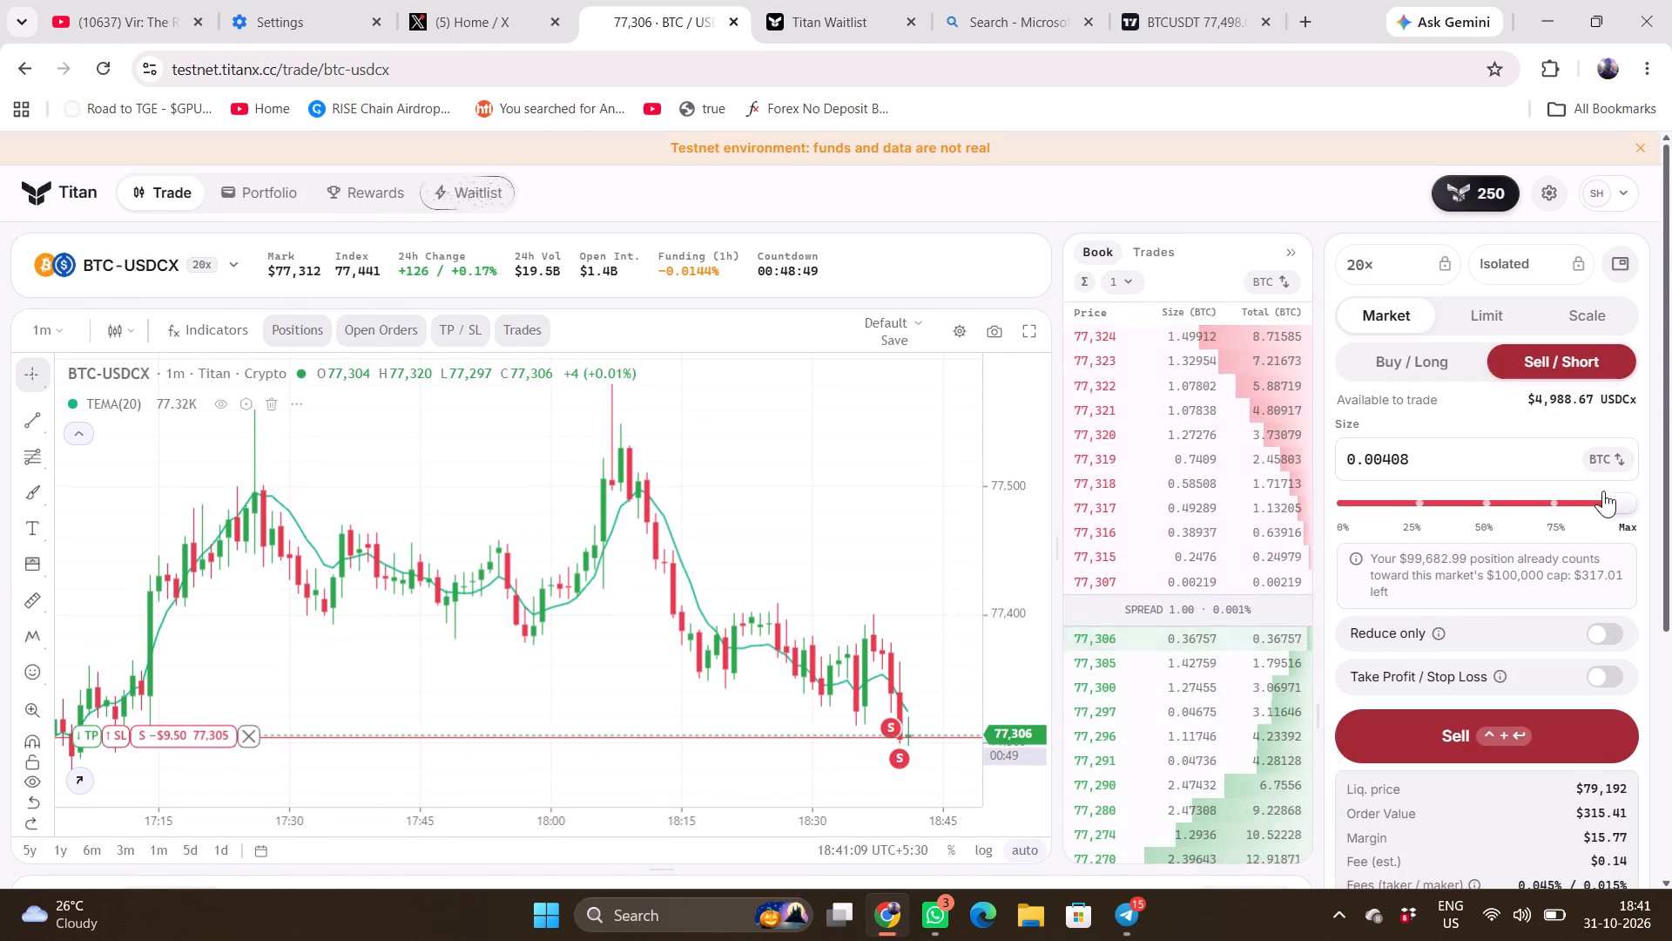
Examine the wider 1-minute BTC-USDCX price history around the new short's entry line.
{"action": "left_click_drag", "start_coordinate": [918, 420], "coordinate": [907, 337]}
{"action": "scroll", "coordinate": [915, 510], "scroll_direction": "down", "scroll_amount": 1}
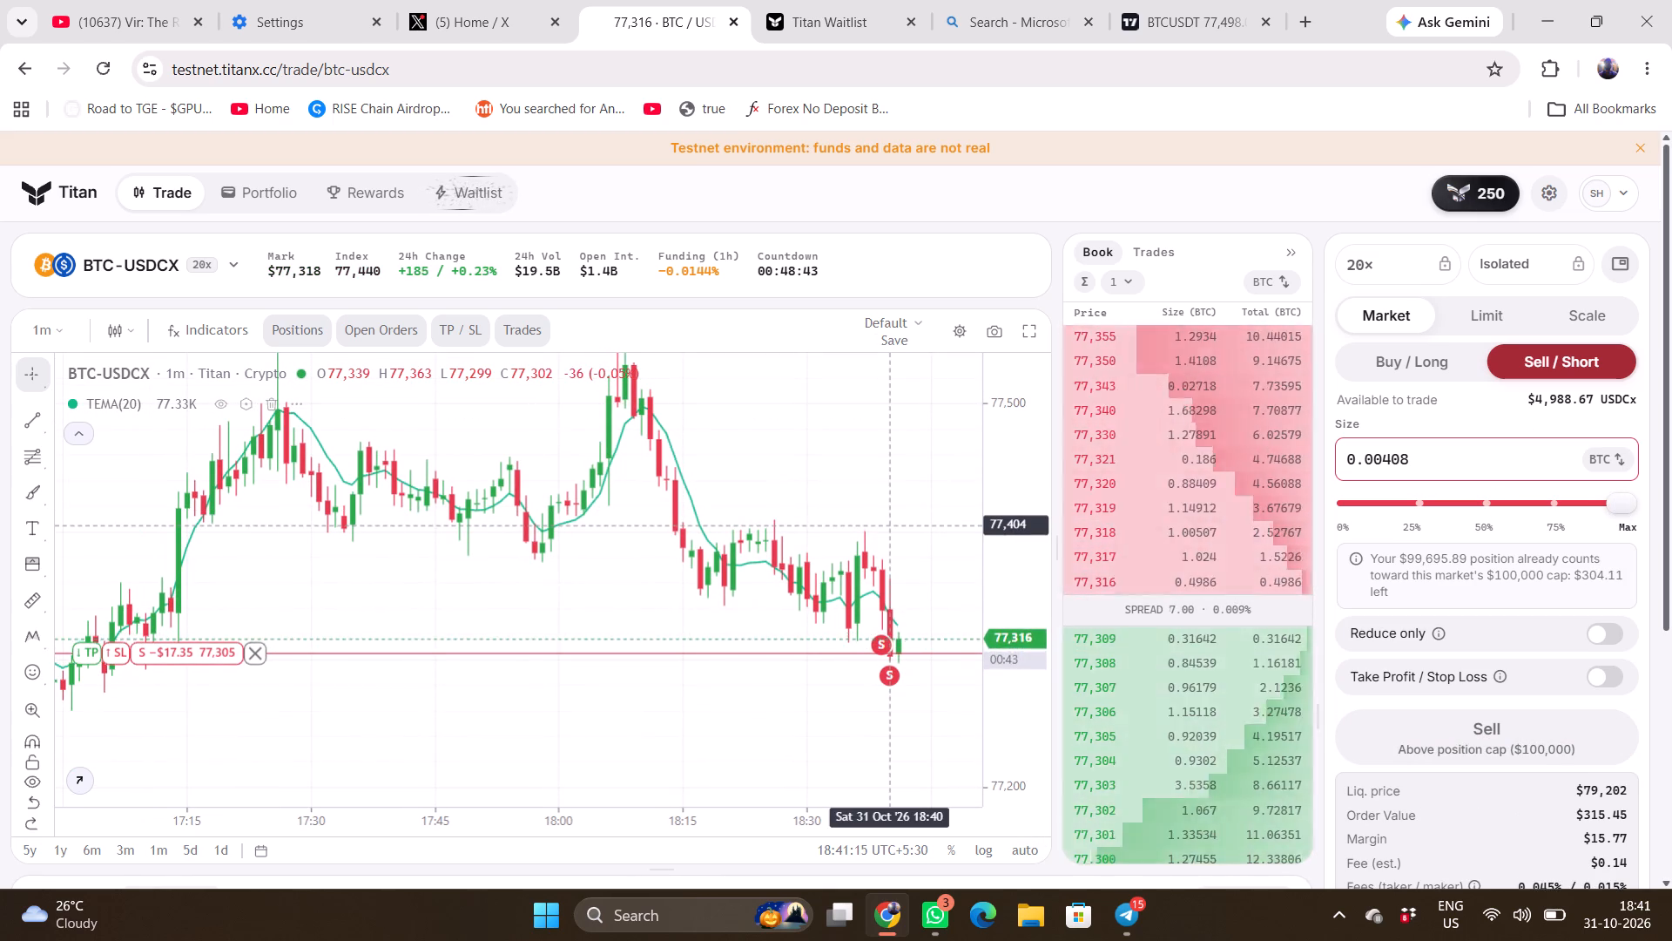
{"action": "scroll", "coordinate": [788, 619], "scroll_direction": "down", "scroll_amount": 1}
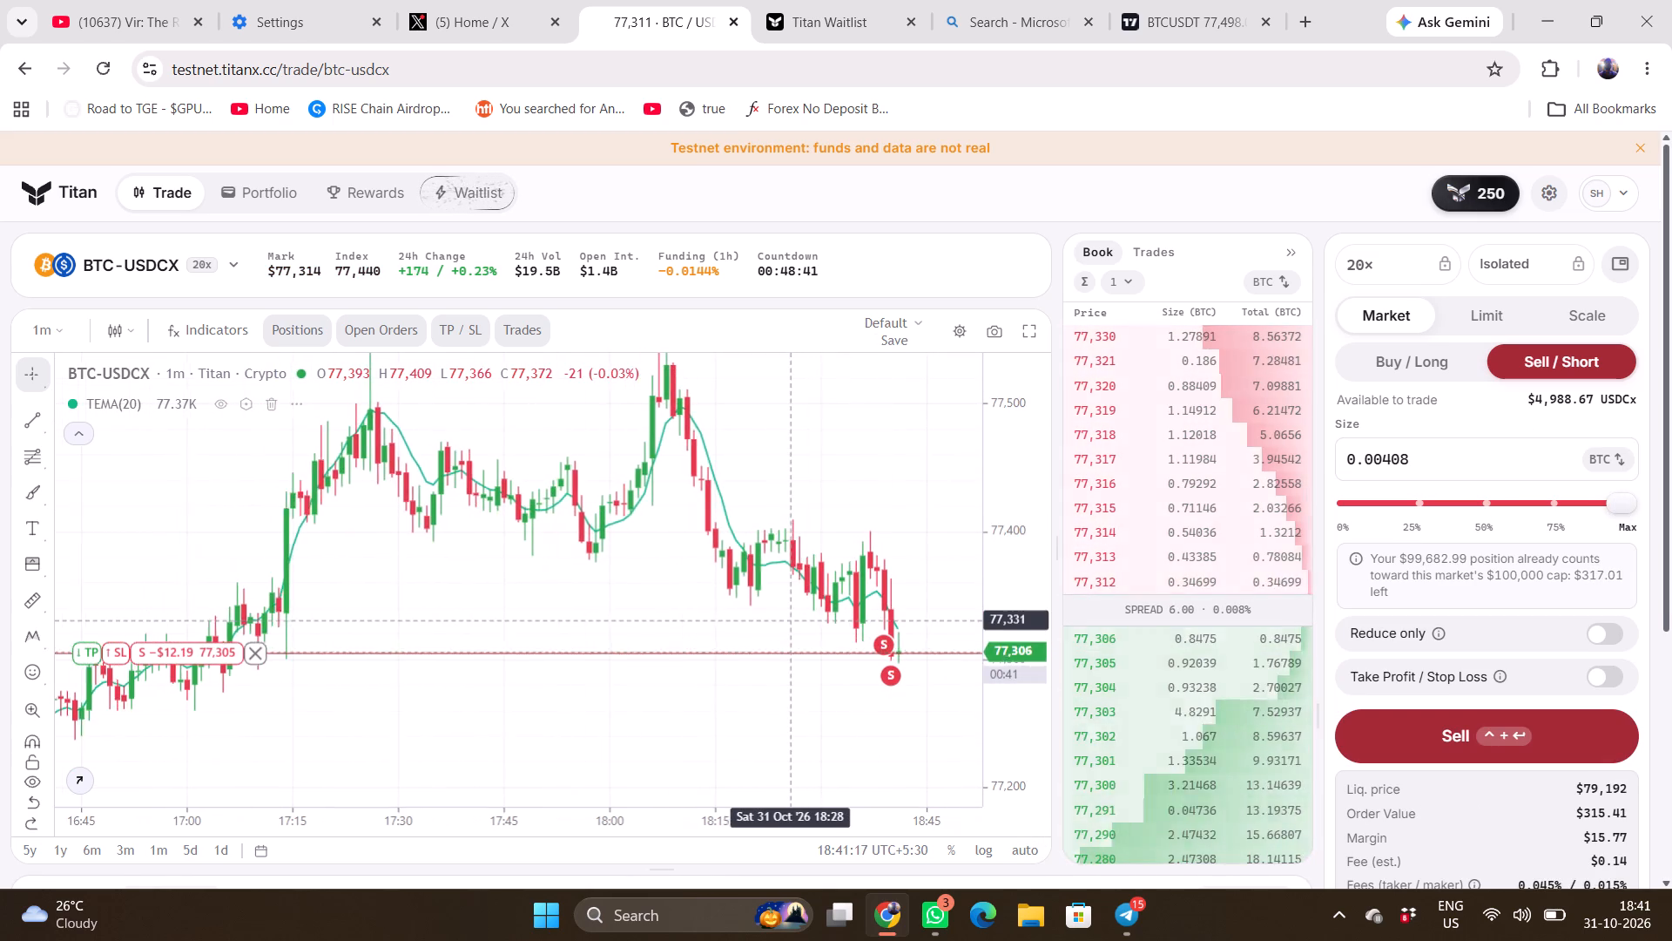
{"action": "scroll", "coordinate": [772, 630], "scroll_direction": "down", "scroll_amount": 2}
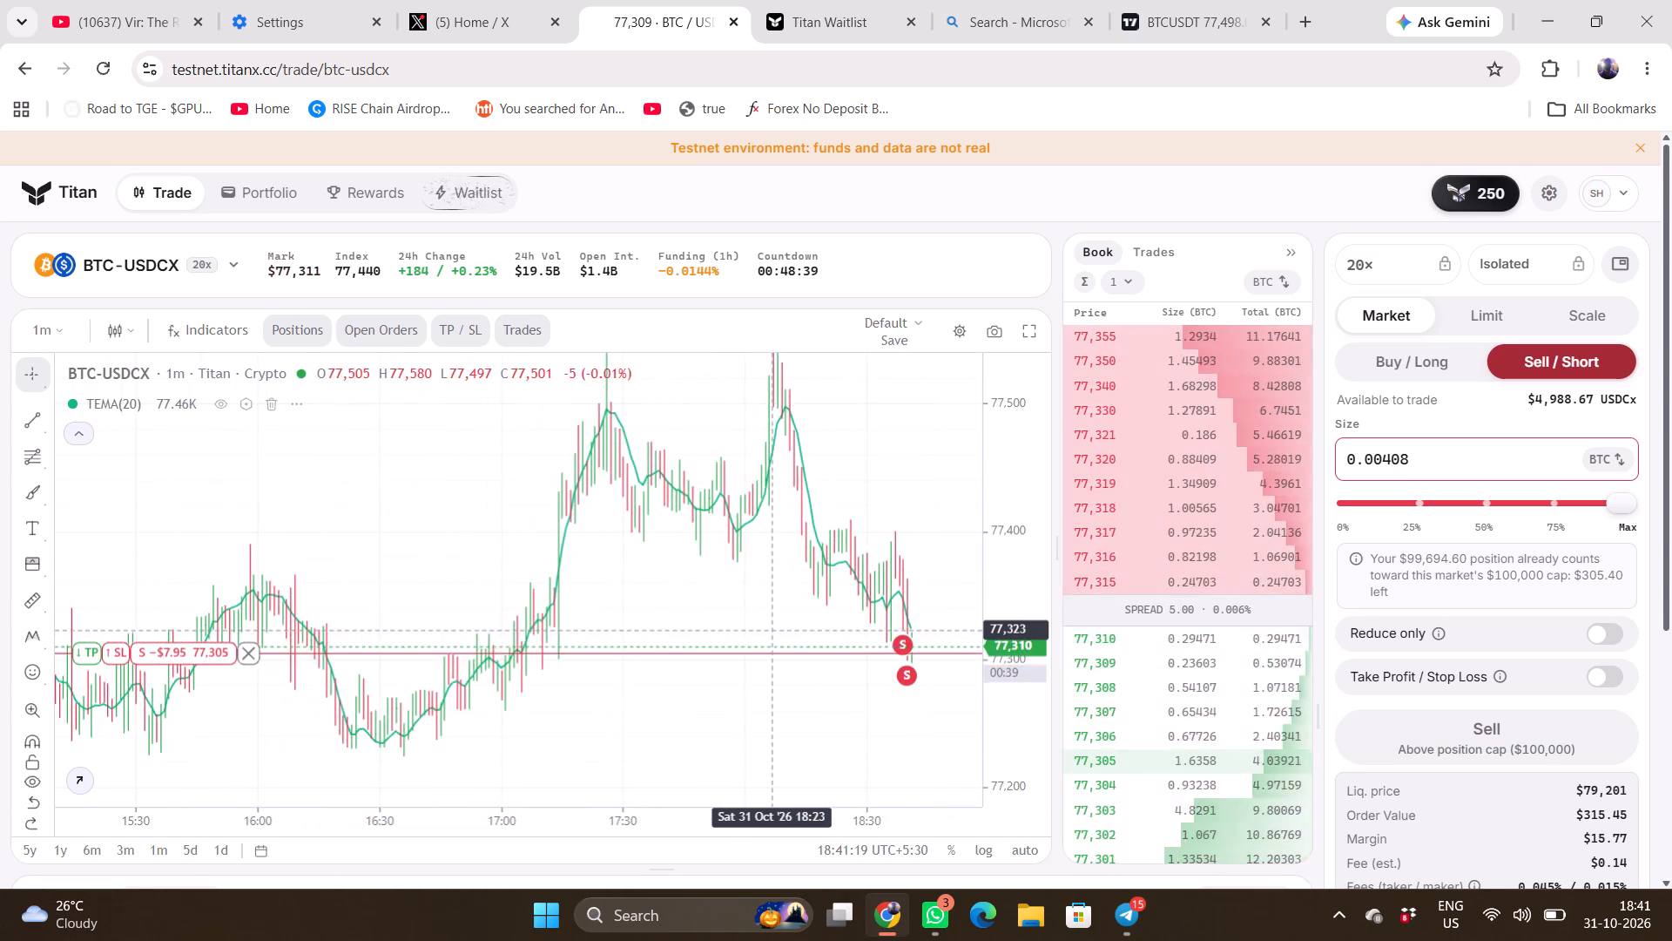
{"action": "scroll", "coordinate": [766, 661], "scroll_direction": "down", "scroll_amount": 2}
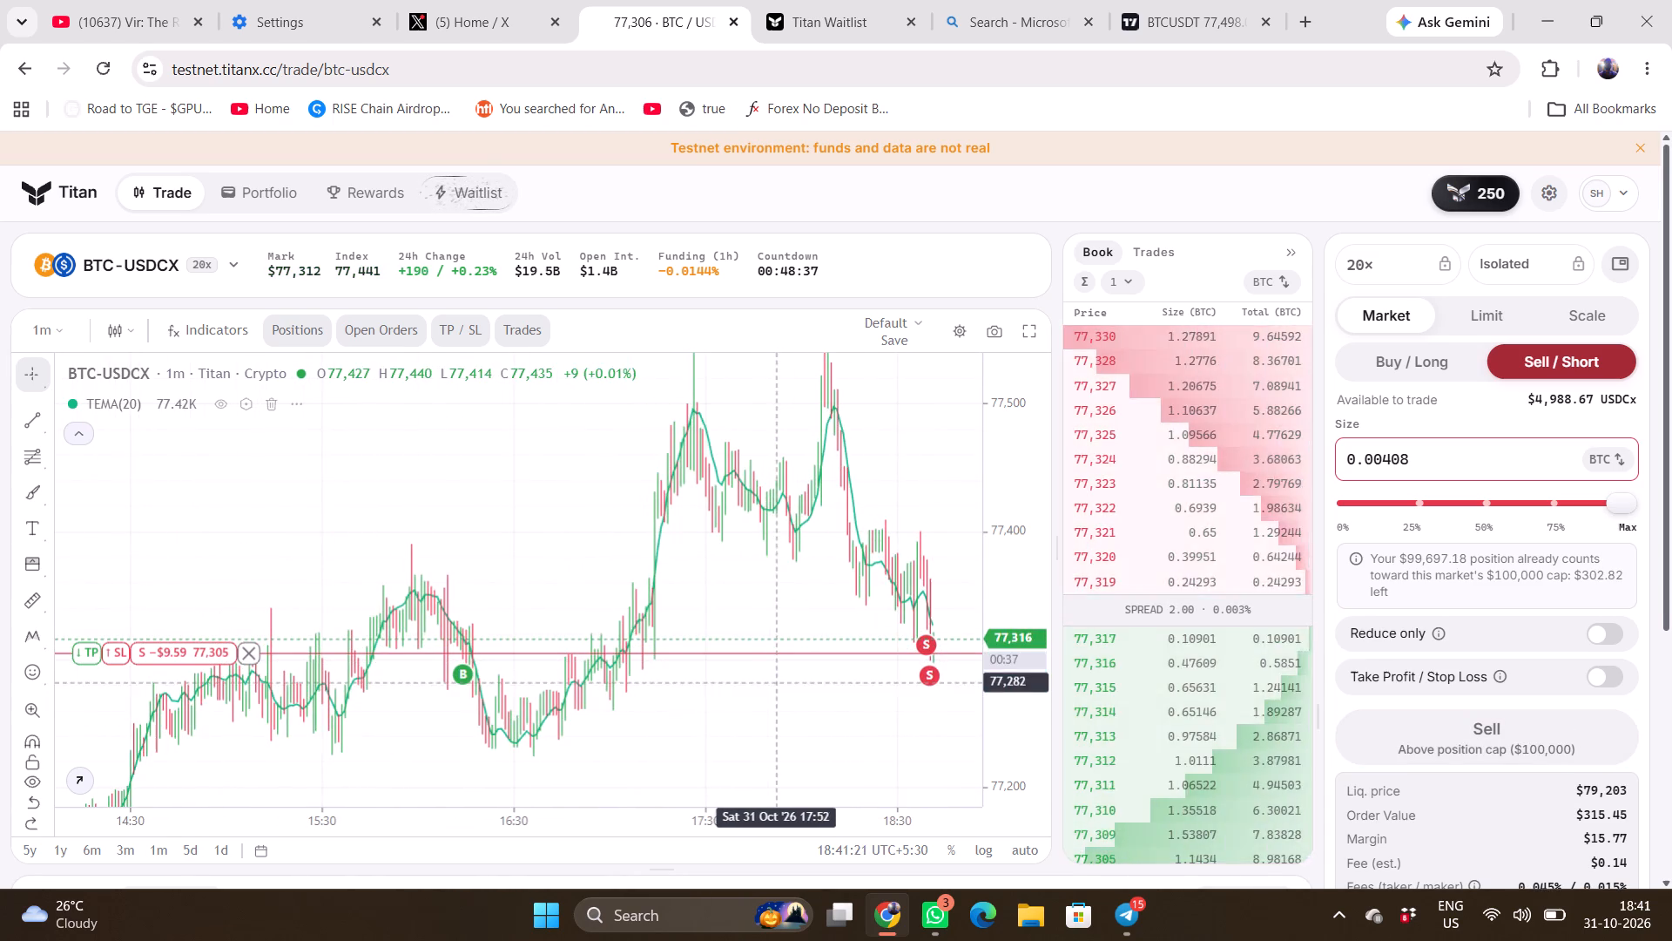
Examine the recent and day-long 1-minute BTC-USDCX price history around the short's 77,305 entry line.
{"action": "left_click_drag", "start_coordinate": [783, 707], "coordinate": [711, 531]}
{"action": "scroll", "coordinate": [753, 538], "scroll_direction": "up", "scroll_amount": 1}
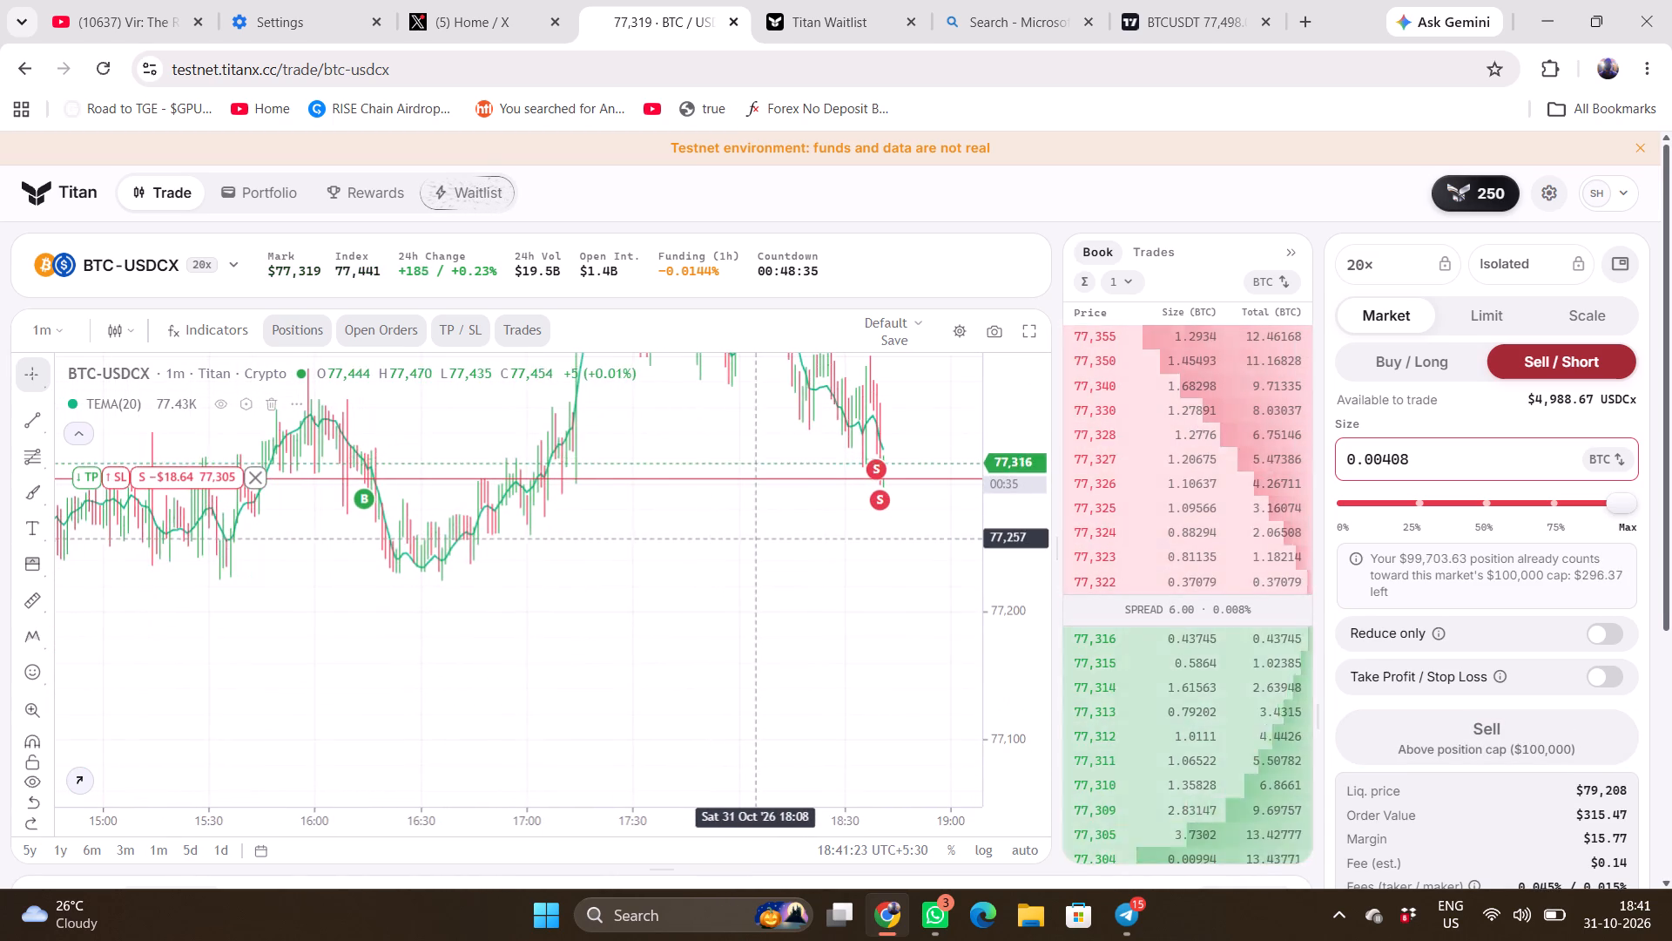
{"action": "scroll", "coordinate": [786, 564], "scroll_direction": "up", "scroll_amount": 1}
{"action": "scroll", "coordinate": [933, 448], "scroll_direction": "up", "scroll_amount": 2}
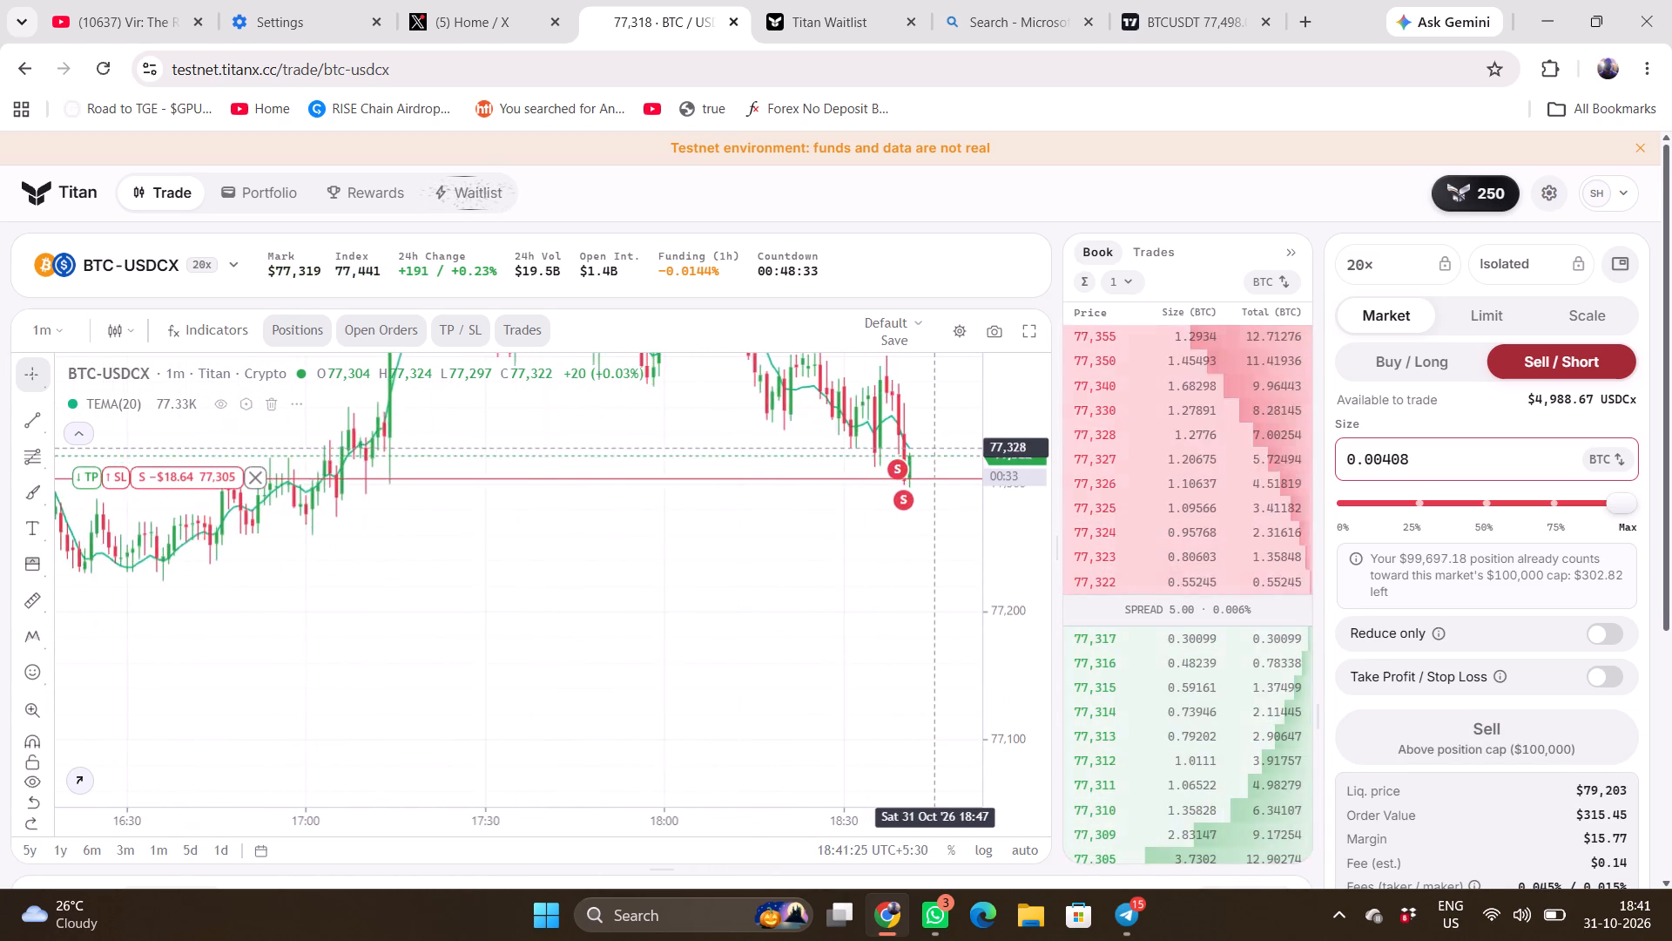
{"action": "scroll", "coordinate": [933, 448], "scroll_direction": "up", "scroll_amount": 2}
{"action": "left_click_drag", "start_coordinate": [719, 501], "coordinate": [579, 544]}
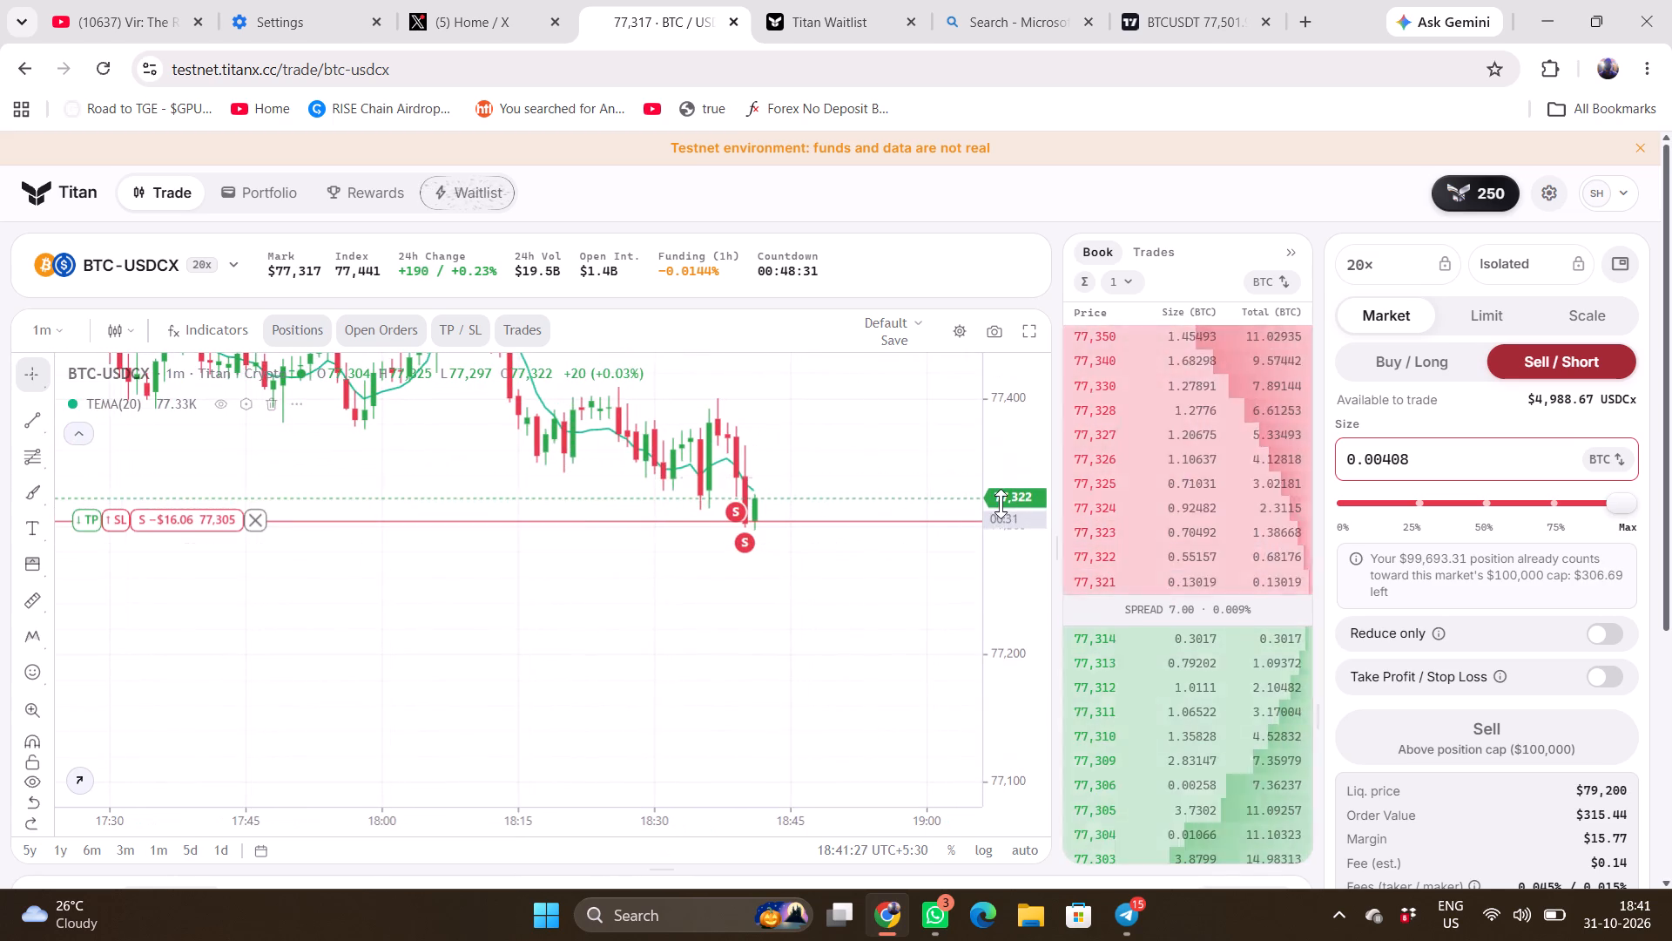
{"action": "scroll", "coordinate": [1001, 504], "scroll_direction": "down", "scroll_amount": 1}
{"action": "scroll", "coordinate": [716, 636], "scroll_direction": "down", "scroll_amount": 5}
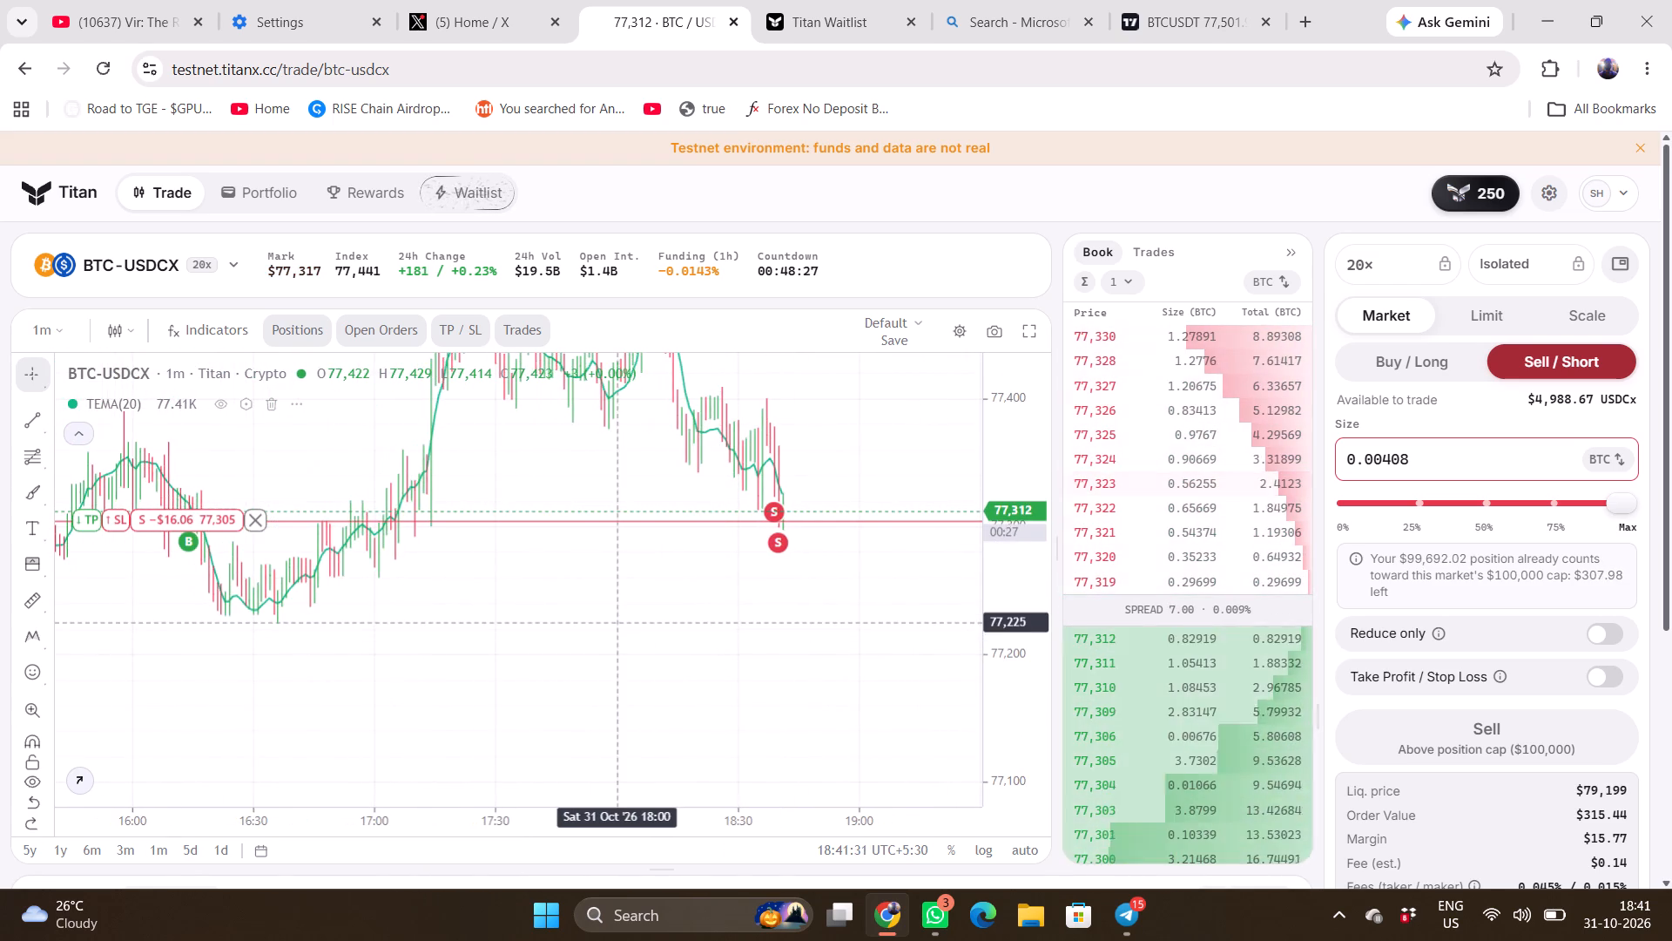
{"action": "scroll", "coordinate": [617, 622], "scroll_direction": "down", "scroll_amount": 1}
{"action": "scroll", "coordinate": [705, 591], "scroll_direction": "down", "scroll_amount": 2}
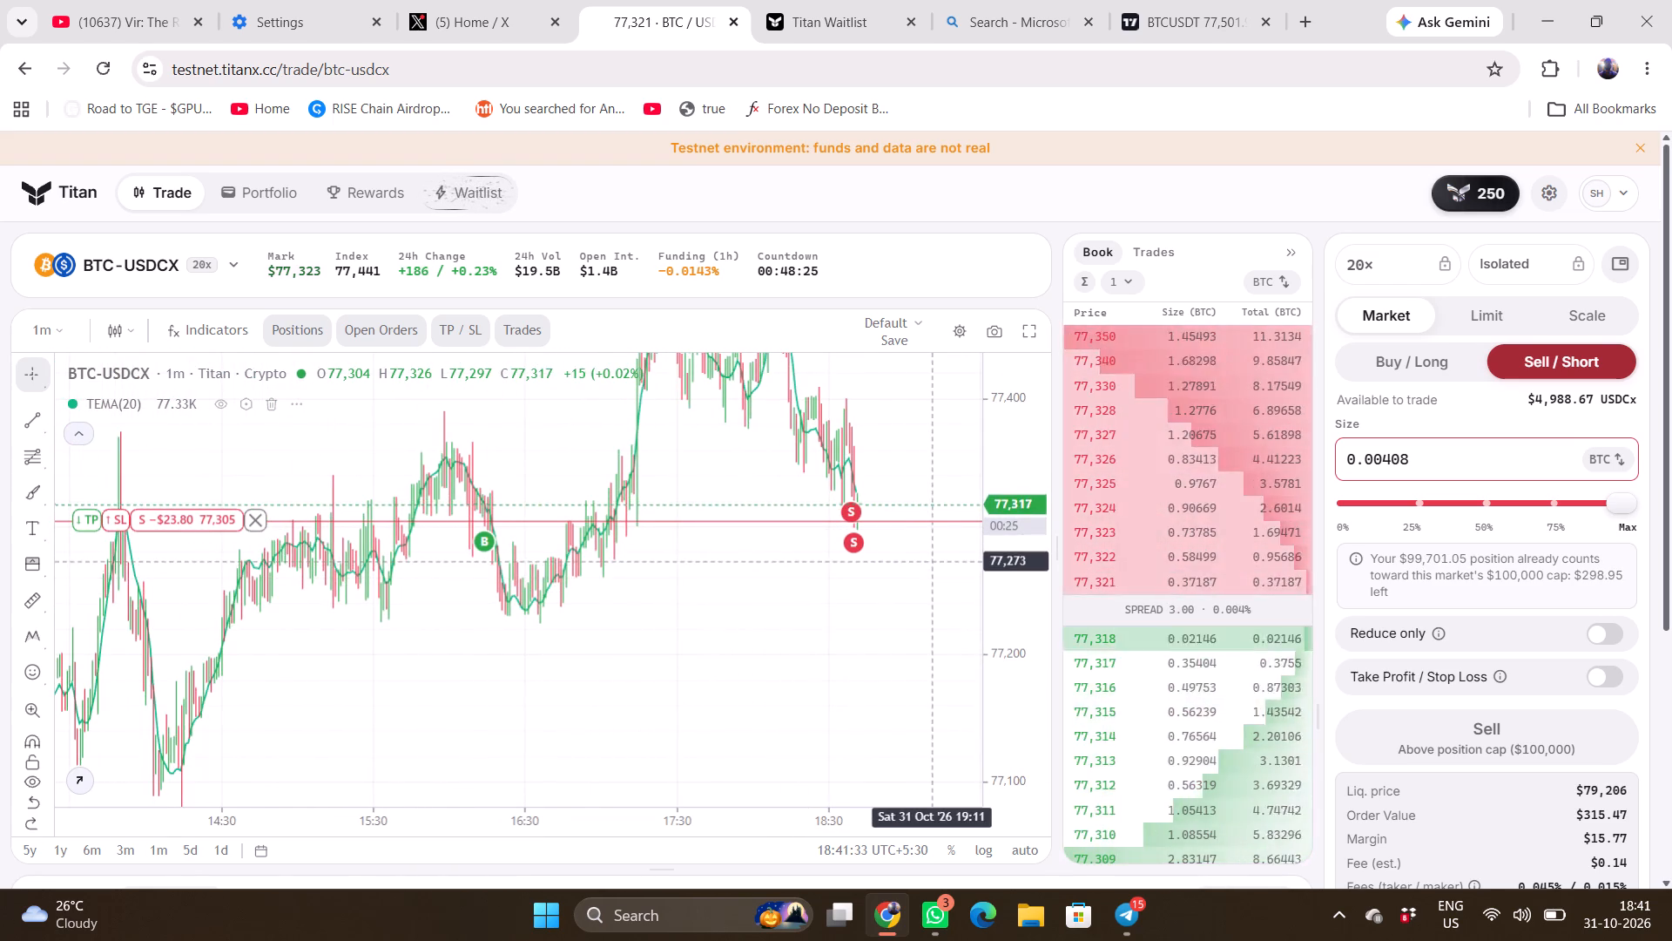
{"action": "scroll", "coordinate": [997, 538], "scroll_direction": "down", "scroll_amount": 4}
{"action": "scroll", "coordinate": [912, 596], "scroll_direction": "down", "scroll_amount": 1}
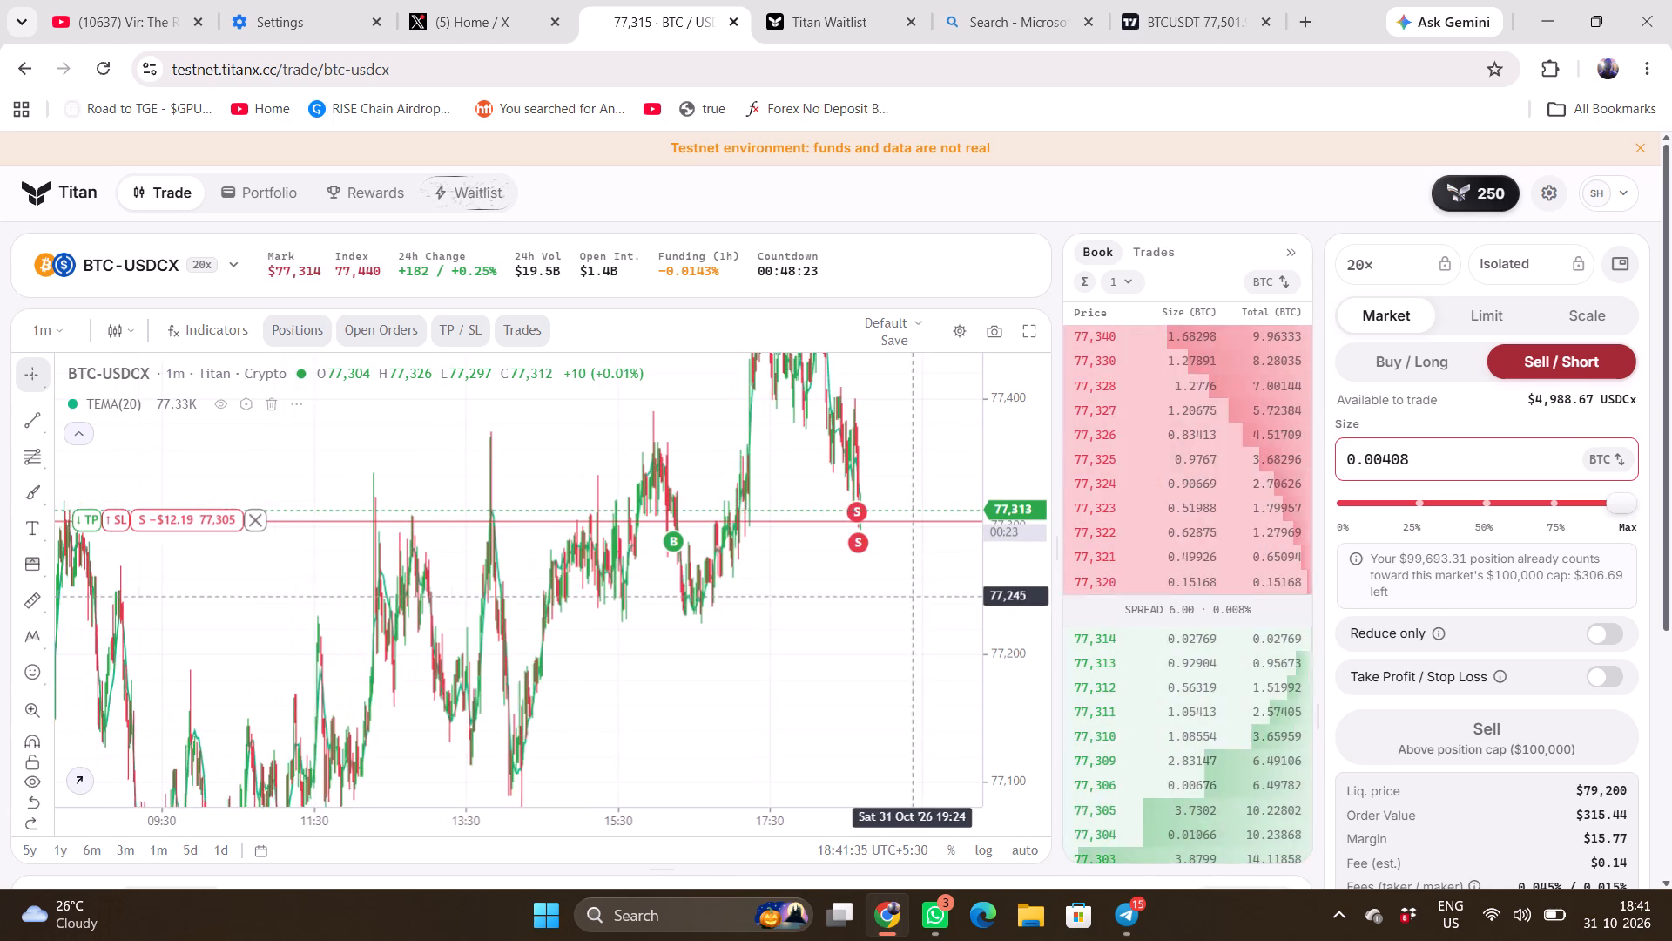
{"action": "scroll", "coordinate": [1034, 574], "scroll_direction": "down", "scroll_amount": 2}
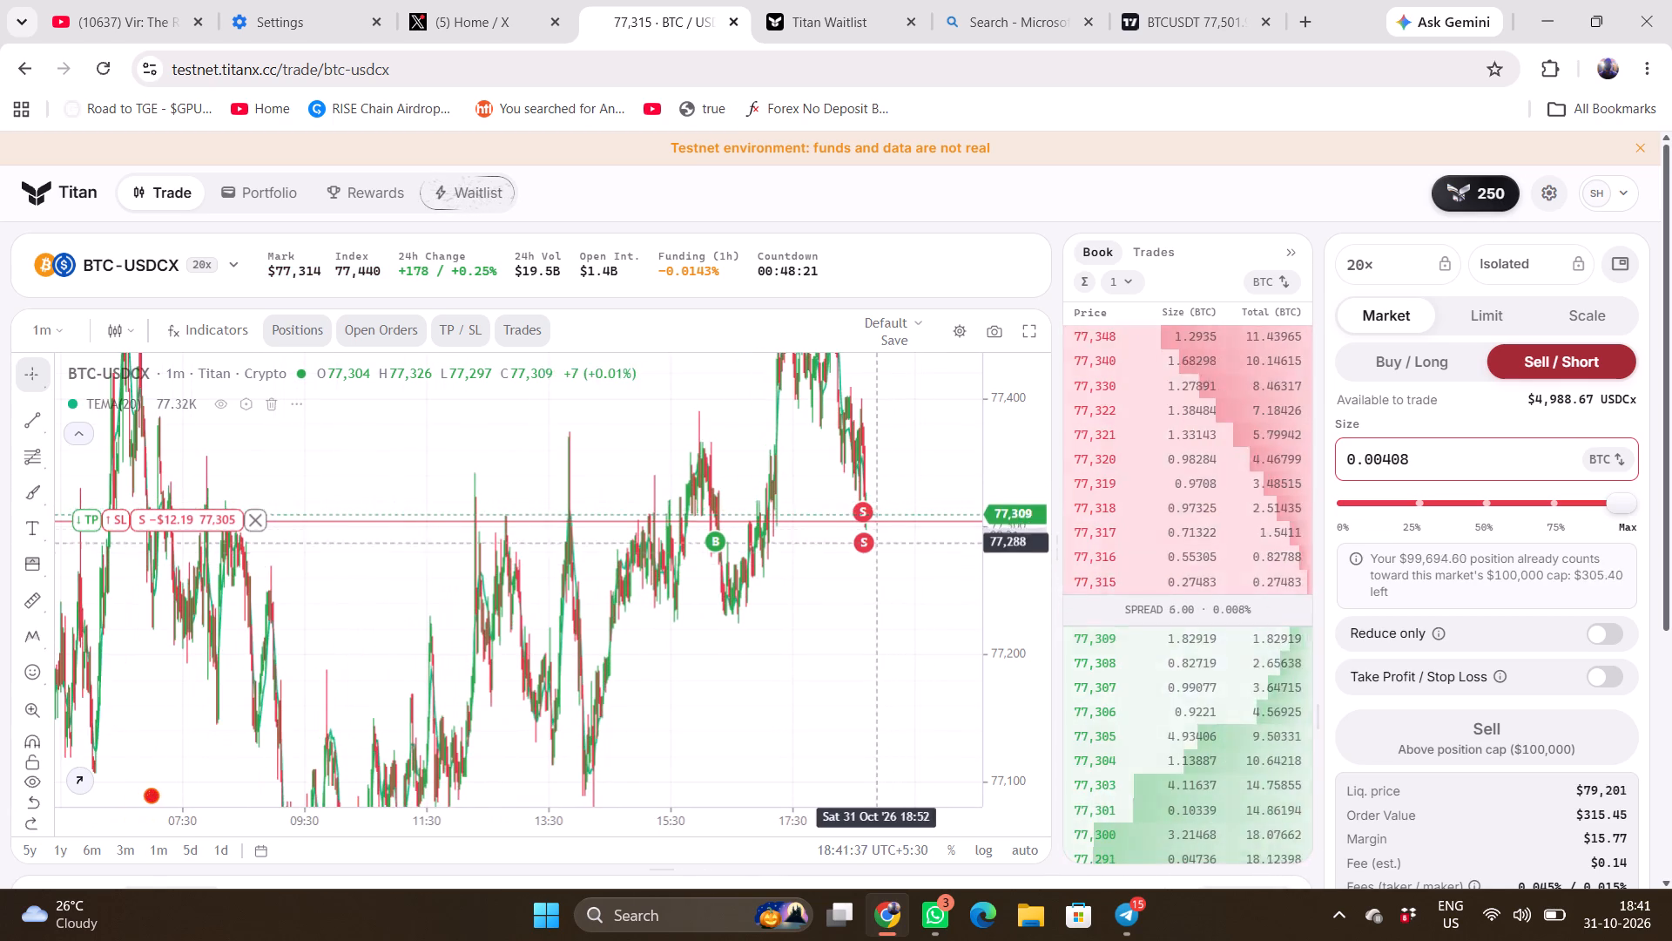
{"action": "left_click", "coordinate": [869, 515]}
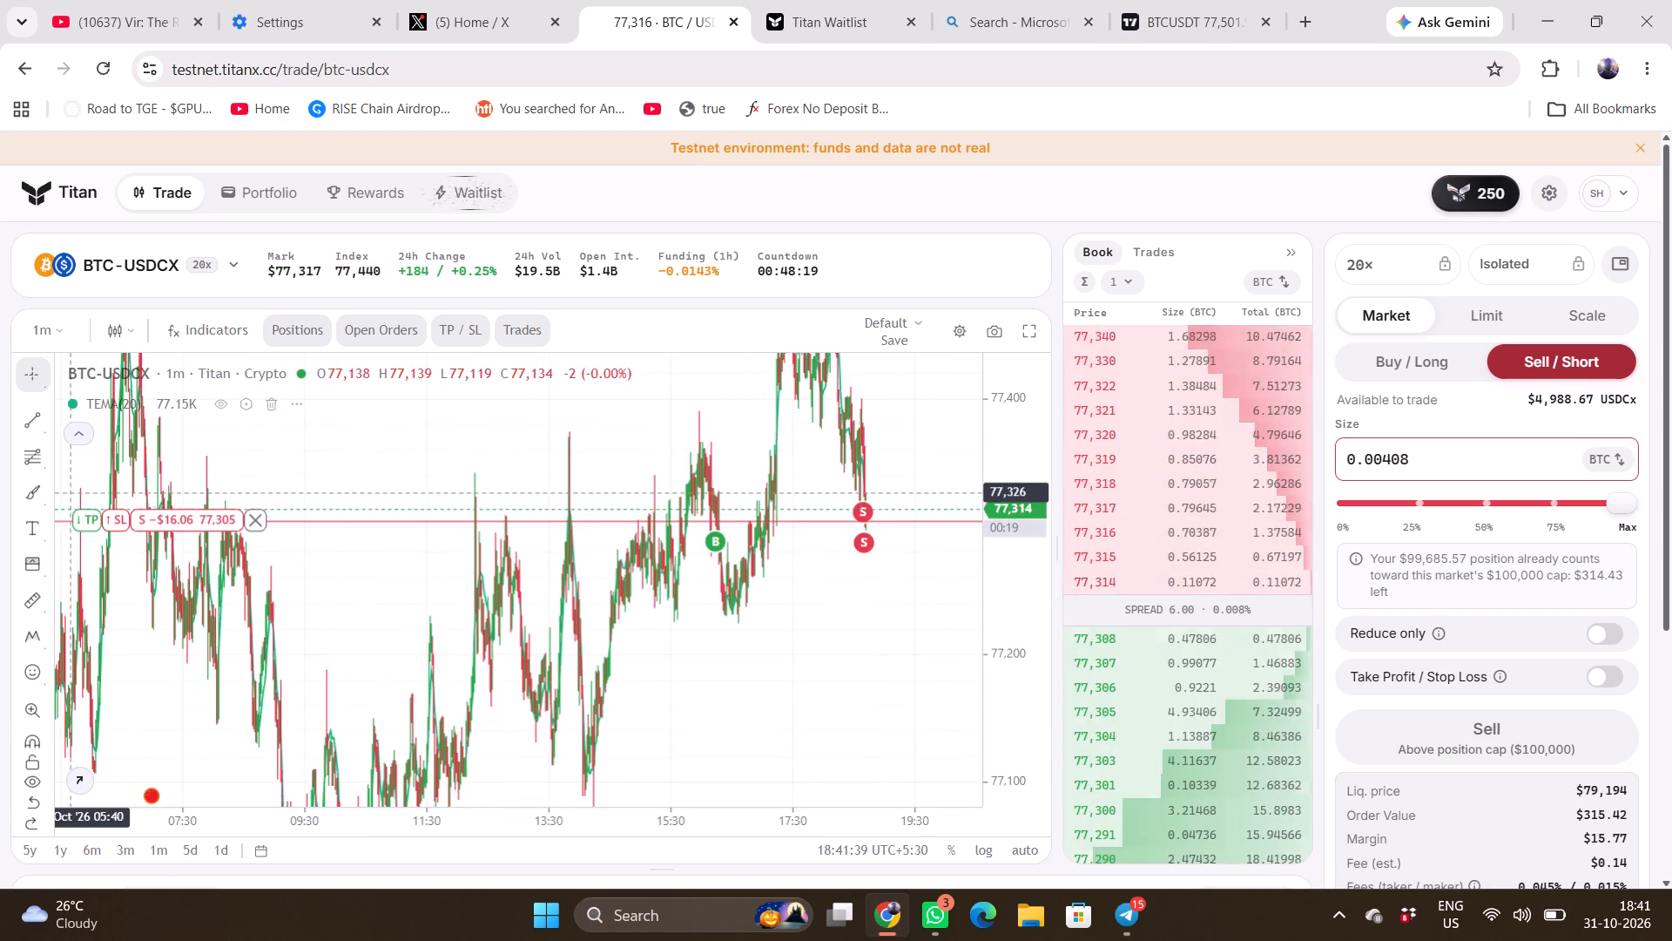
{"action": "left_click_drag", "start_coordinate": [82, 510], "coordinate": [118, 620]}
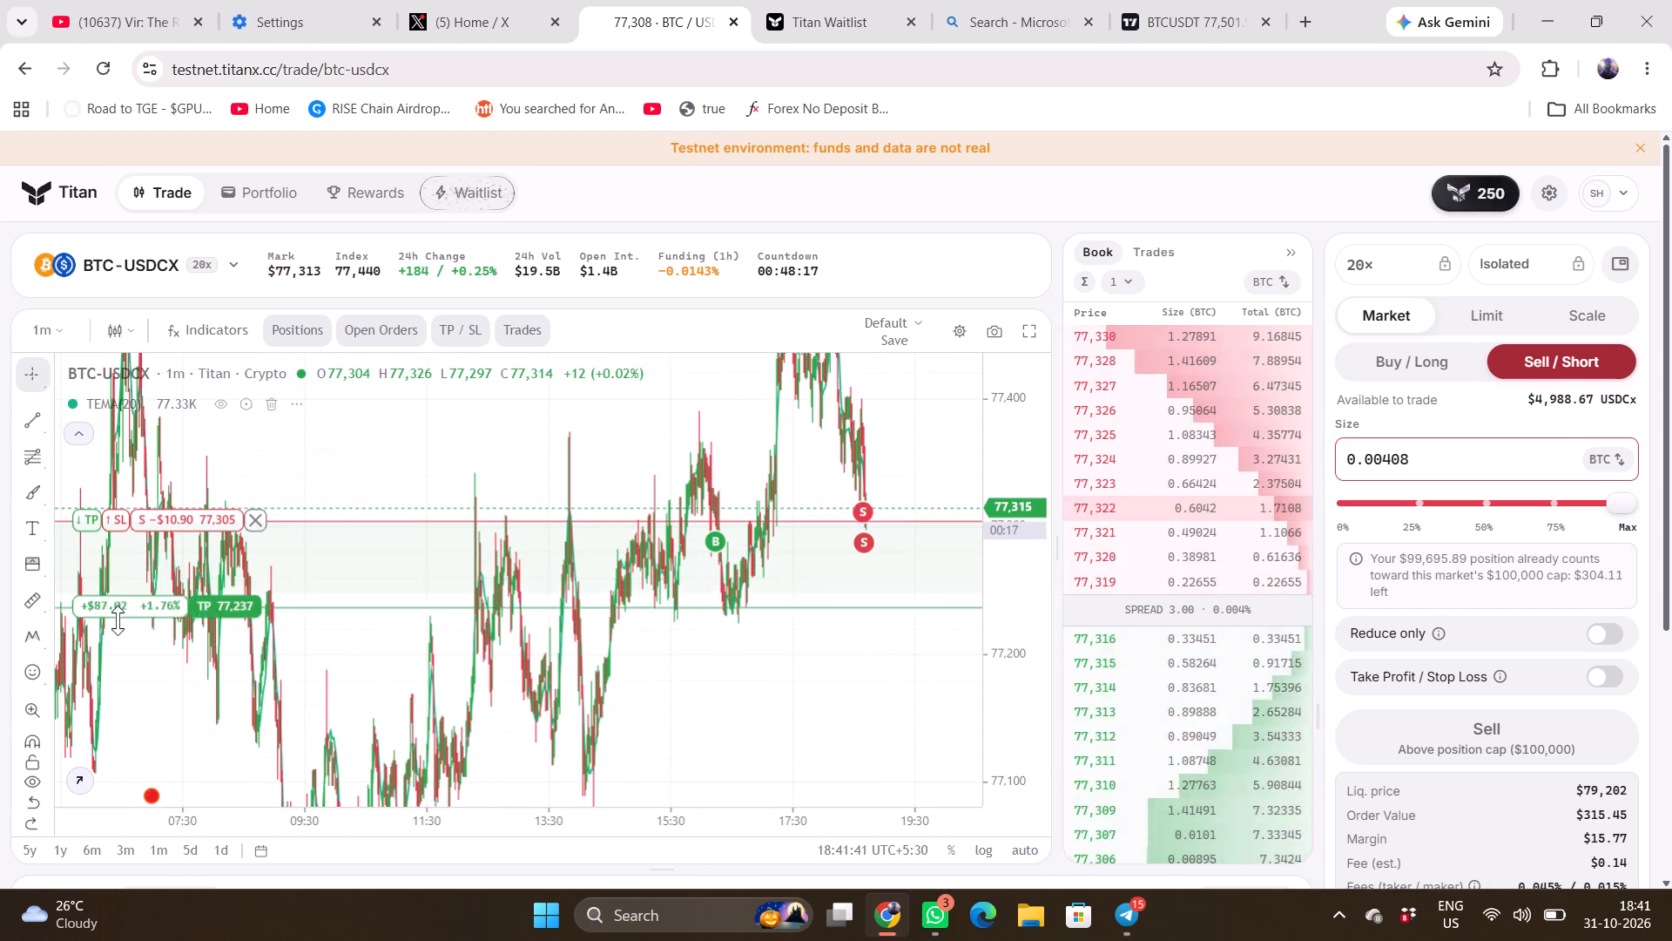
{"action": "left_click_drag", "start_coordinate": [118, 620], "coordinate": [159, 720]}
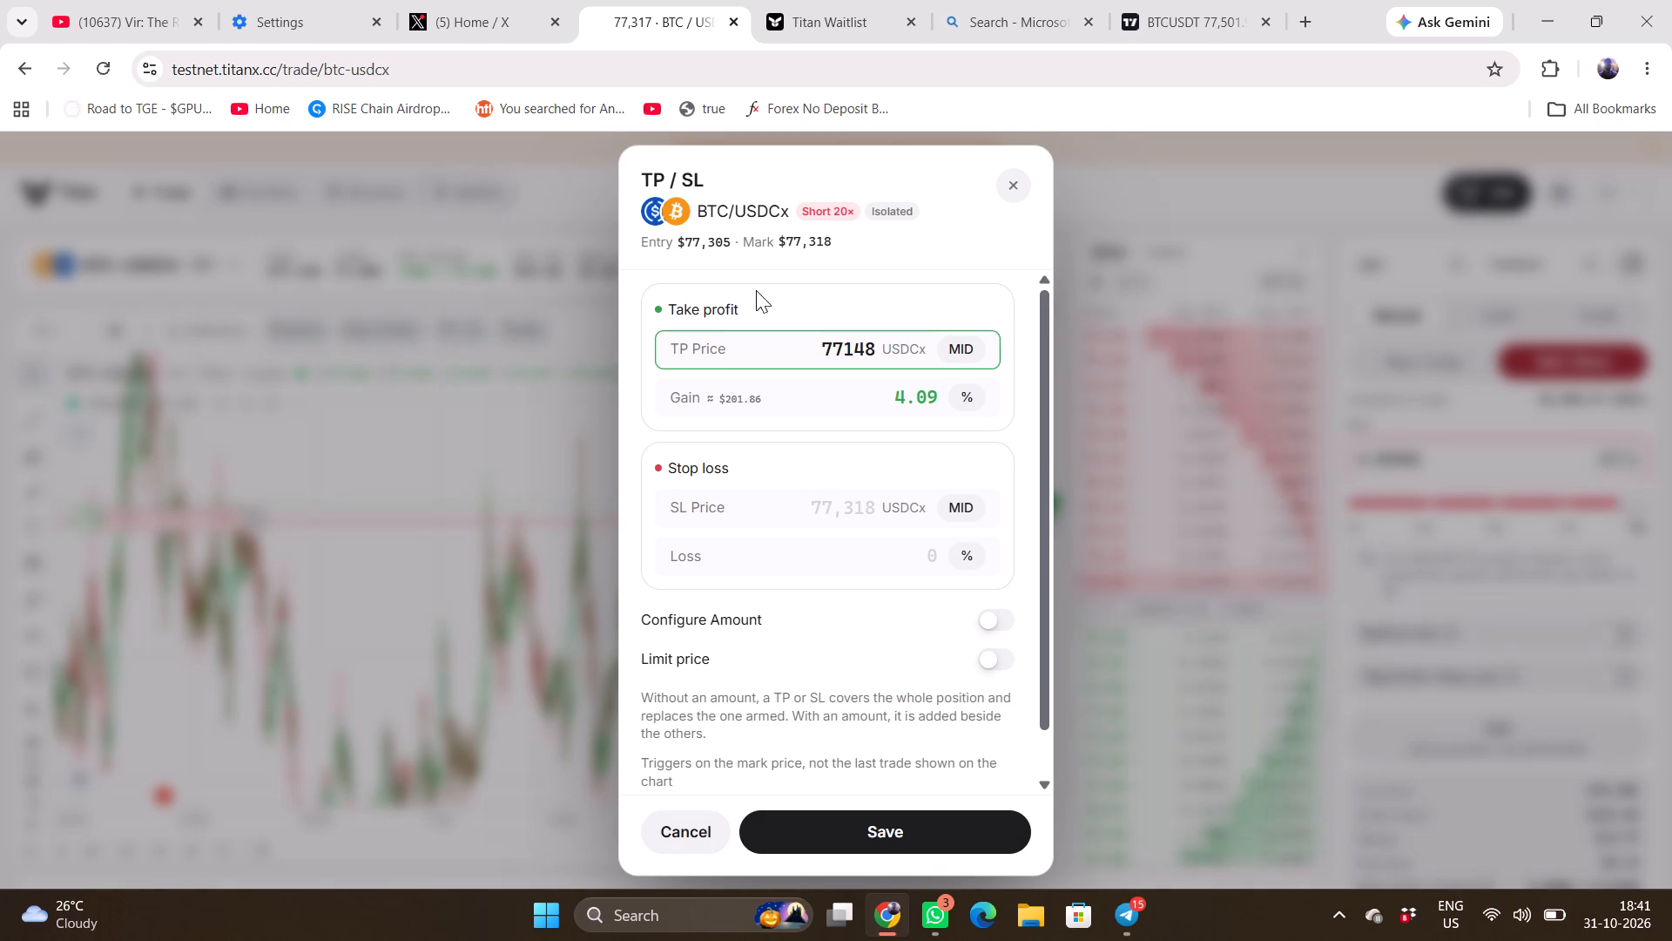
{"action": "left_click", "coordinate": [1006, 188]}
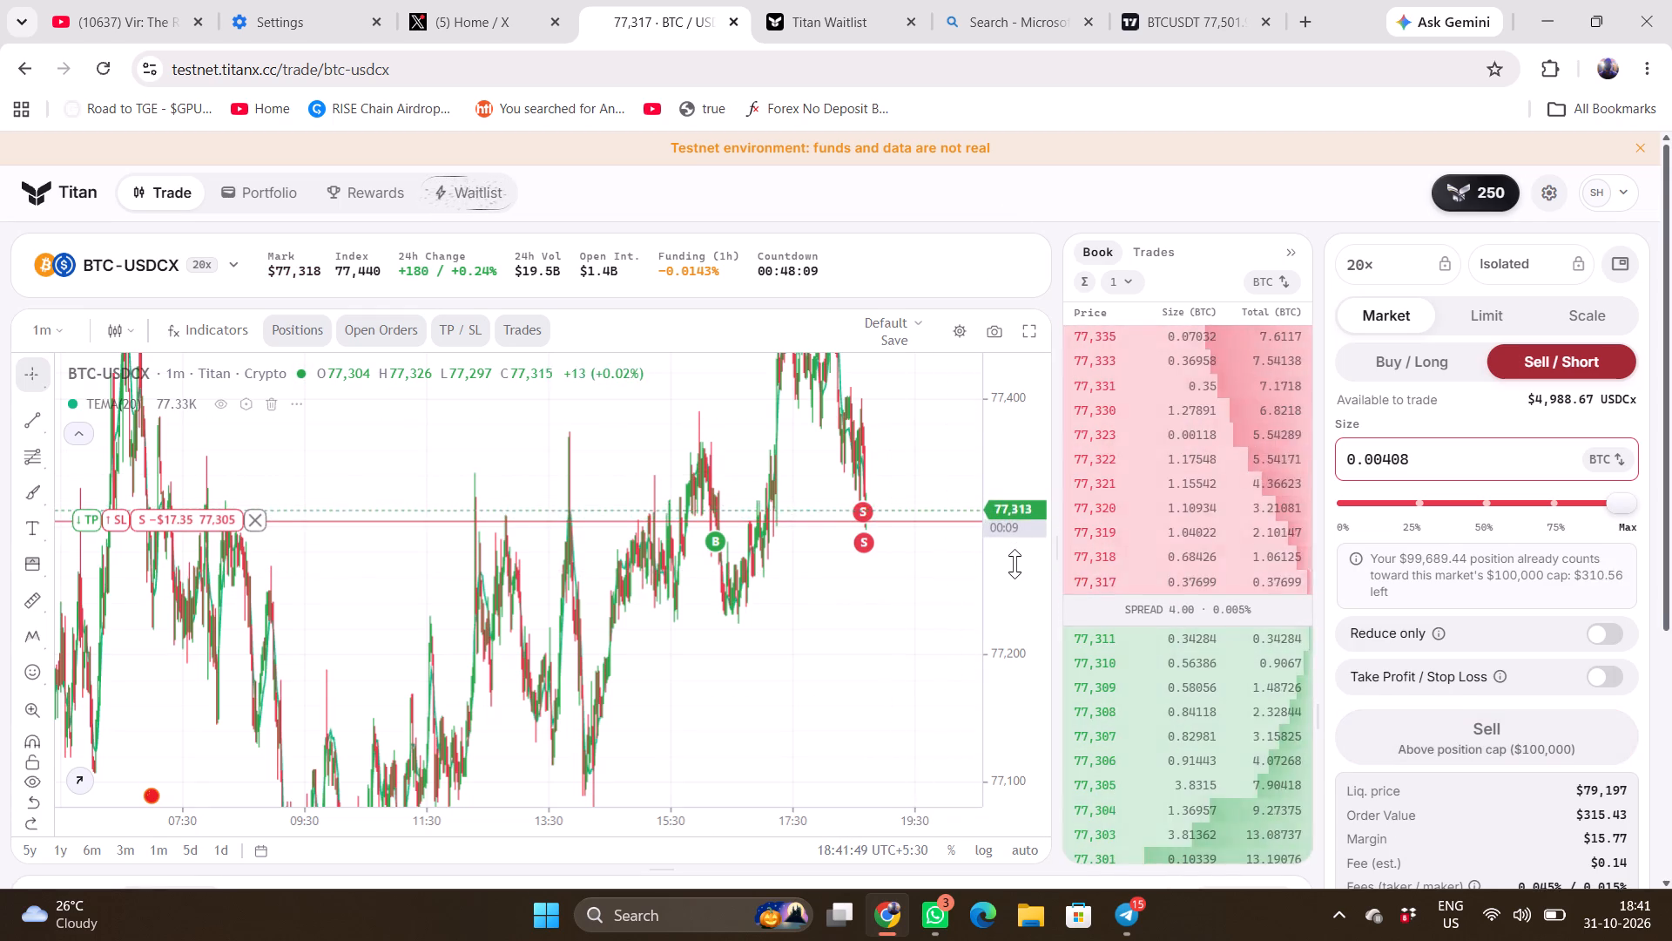
Examine the multi-day 1-minute BTC-USDCX history around and below the short's entry line.
{"action": "scroll", "coordinate": [1015, 564], "scroll_direction": "down", "scroll_amount": 5}
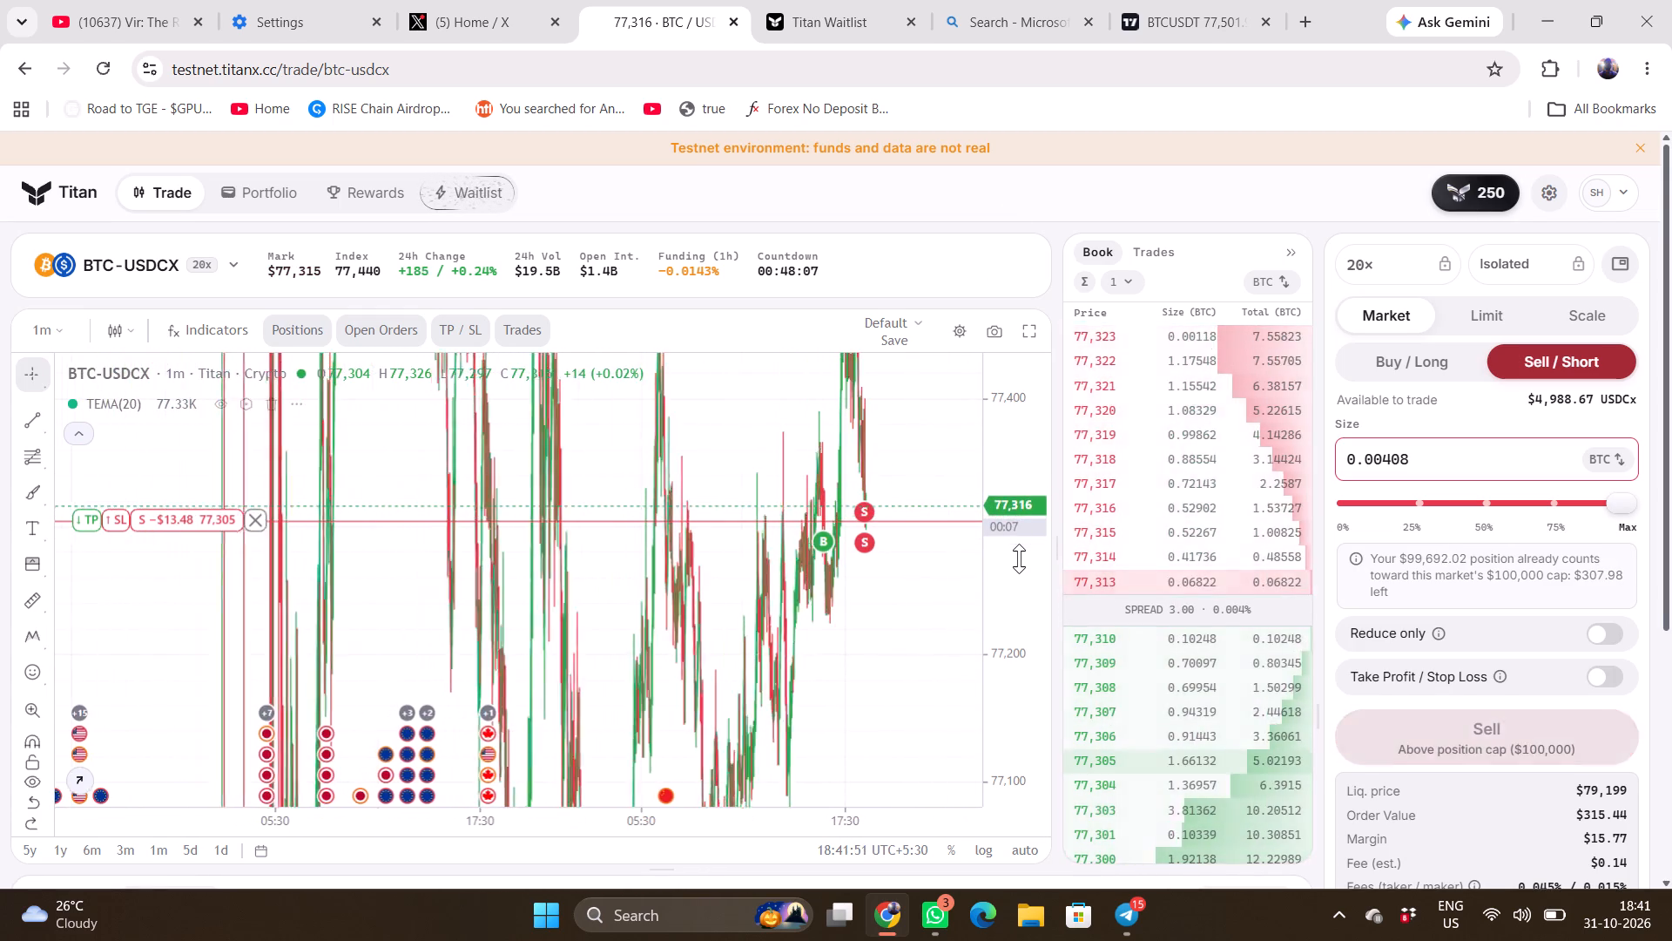
{"action": "left_click_drag", "start_coordinate": [732, 619], "coordinate": [682, 538]}
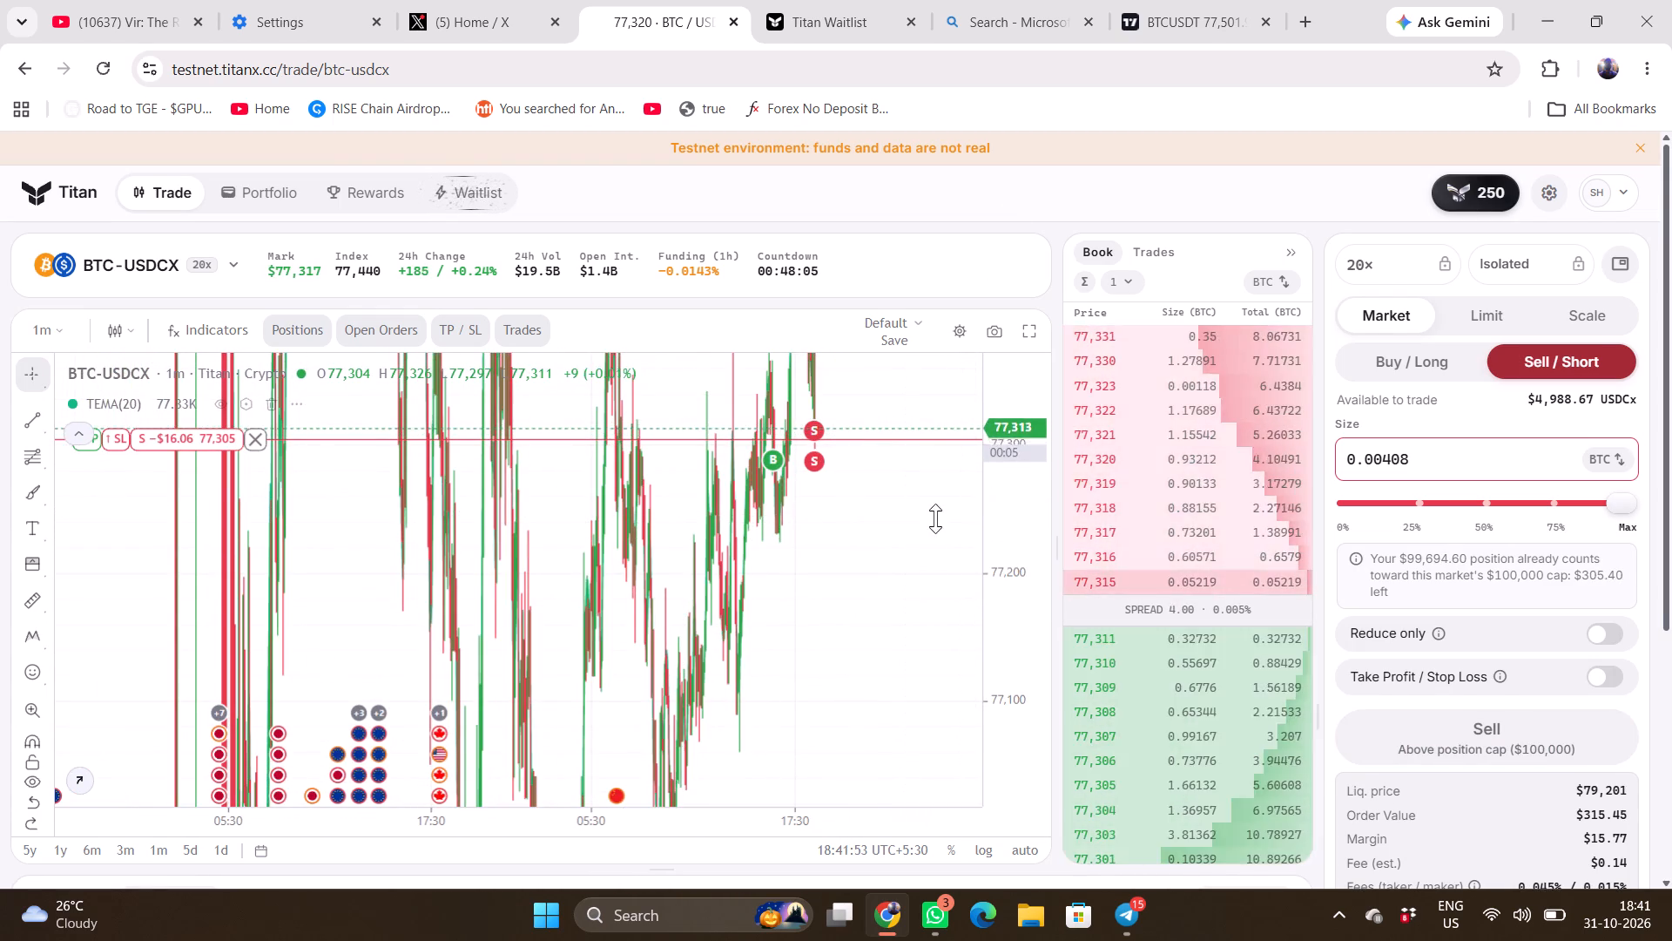
{"action": "scroll", "coordinate": [866, 554], "scroll_direction": "up", "scroll_amount": 6}
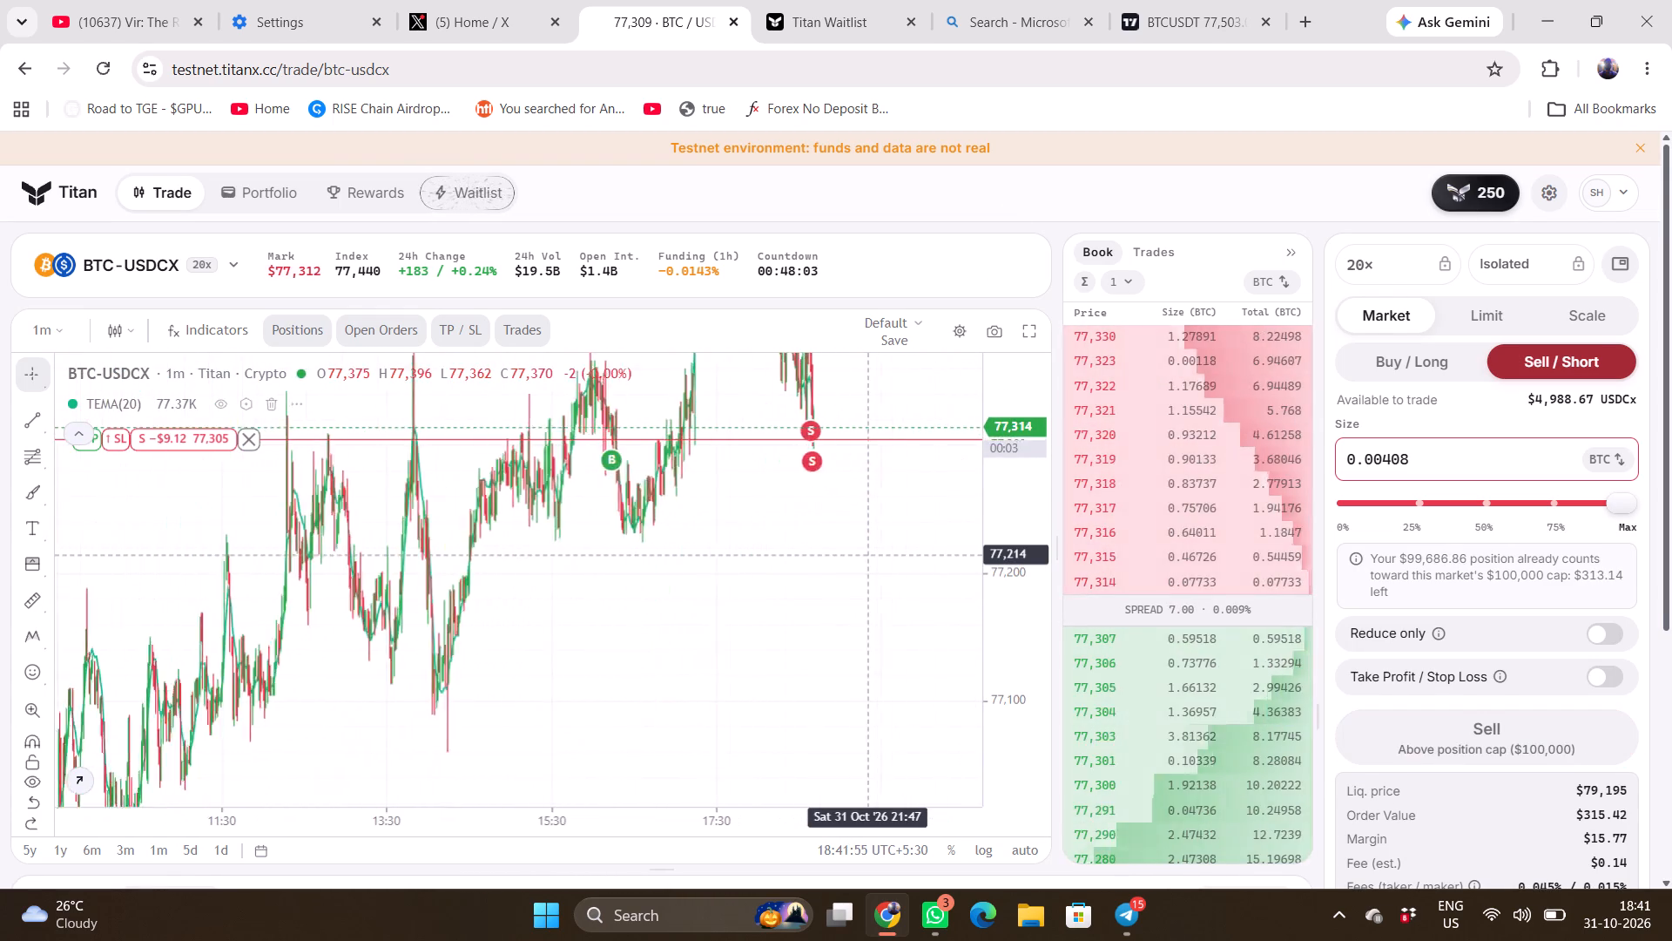
{"action": "scroll", "coordinate": [866, 554], "scroll_direction": "up", "scroll_amount": 2}
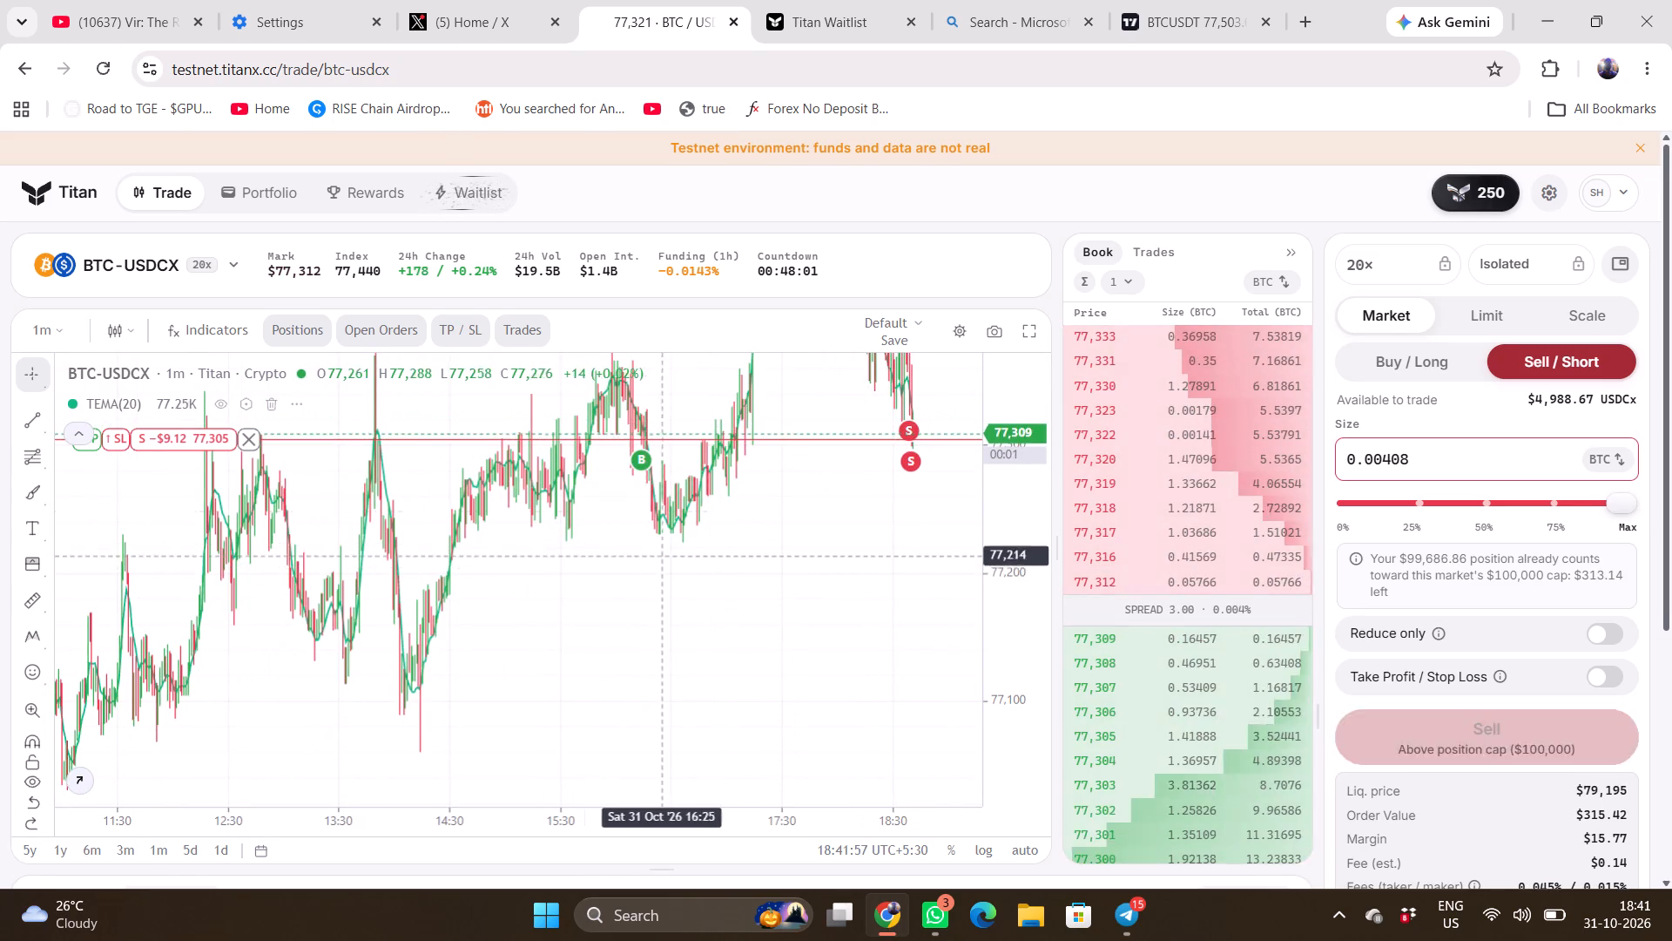
{"action": "left_click_drag", "start_coordinate": [795, 462], "coordinate": [657, 509]}
{"action": "scroll", "coordinate": [835, 490], "scroll_direction": "up", "scroll_amount": 1}
{"action": "scroll", "coordinate": [910, 490], "scroll_direction": "up", "scroll_amount": 6}
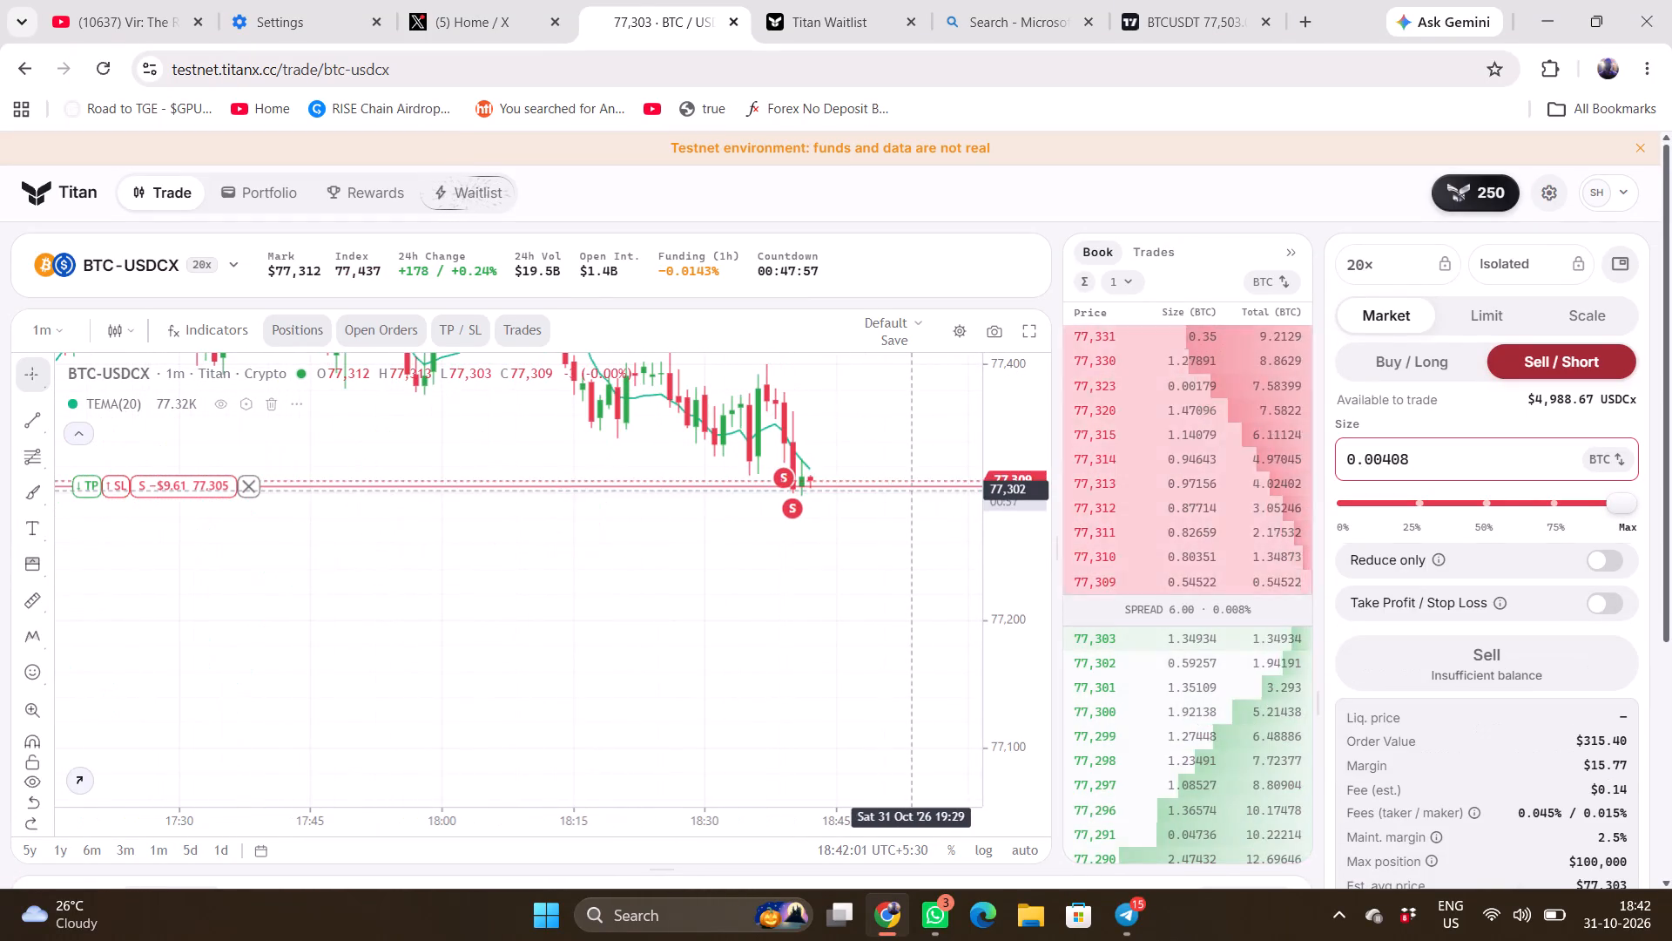
Monitor the latest 1-minute BTC-USDCX candles against the short's entry line and the preceding price action.
{"action": "scroll", "coordinate": [888, 572], "scroll_direction": "down", "scroll_amount": 2}
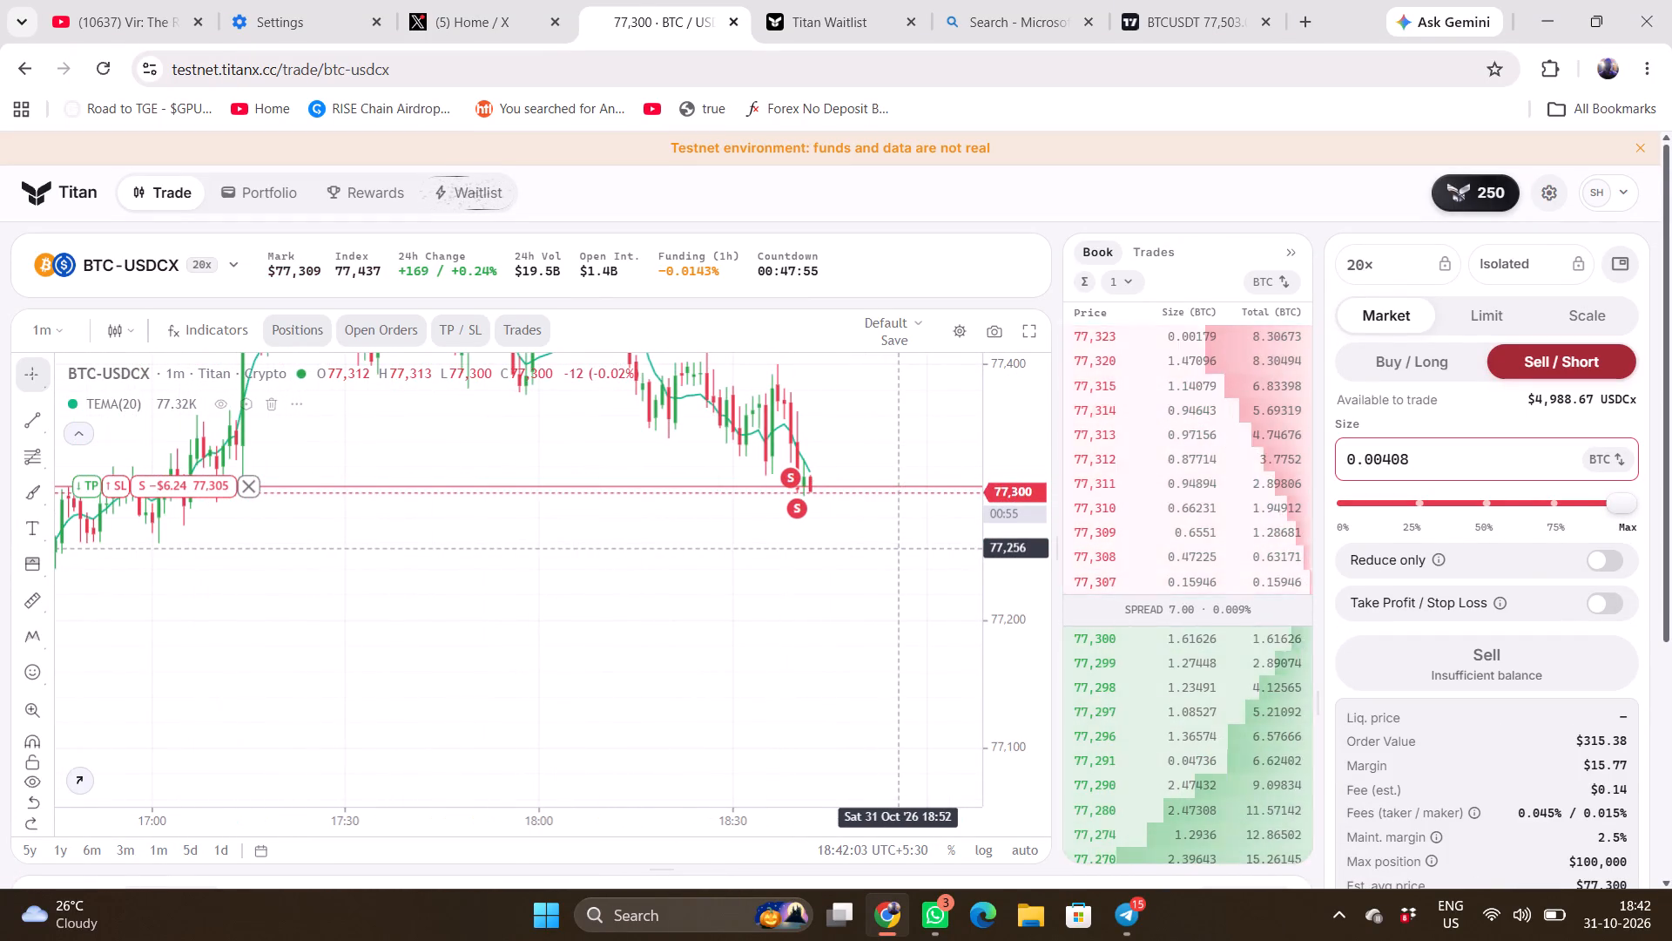
{"action": "scroll", "coordinate": [860, 647], "scroll_direction": "down", "scroll_amount": 1}
{"action": "scroll", "coordinate": [1007, 518], "scroll_direction": "up", "scroll_amount": 1}
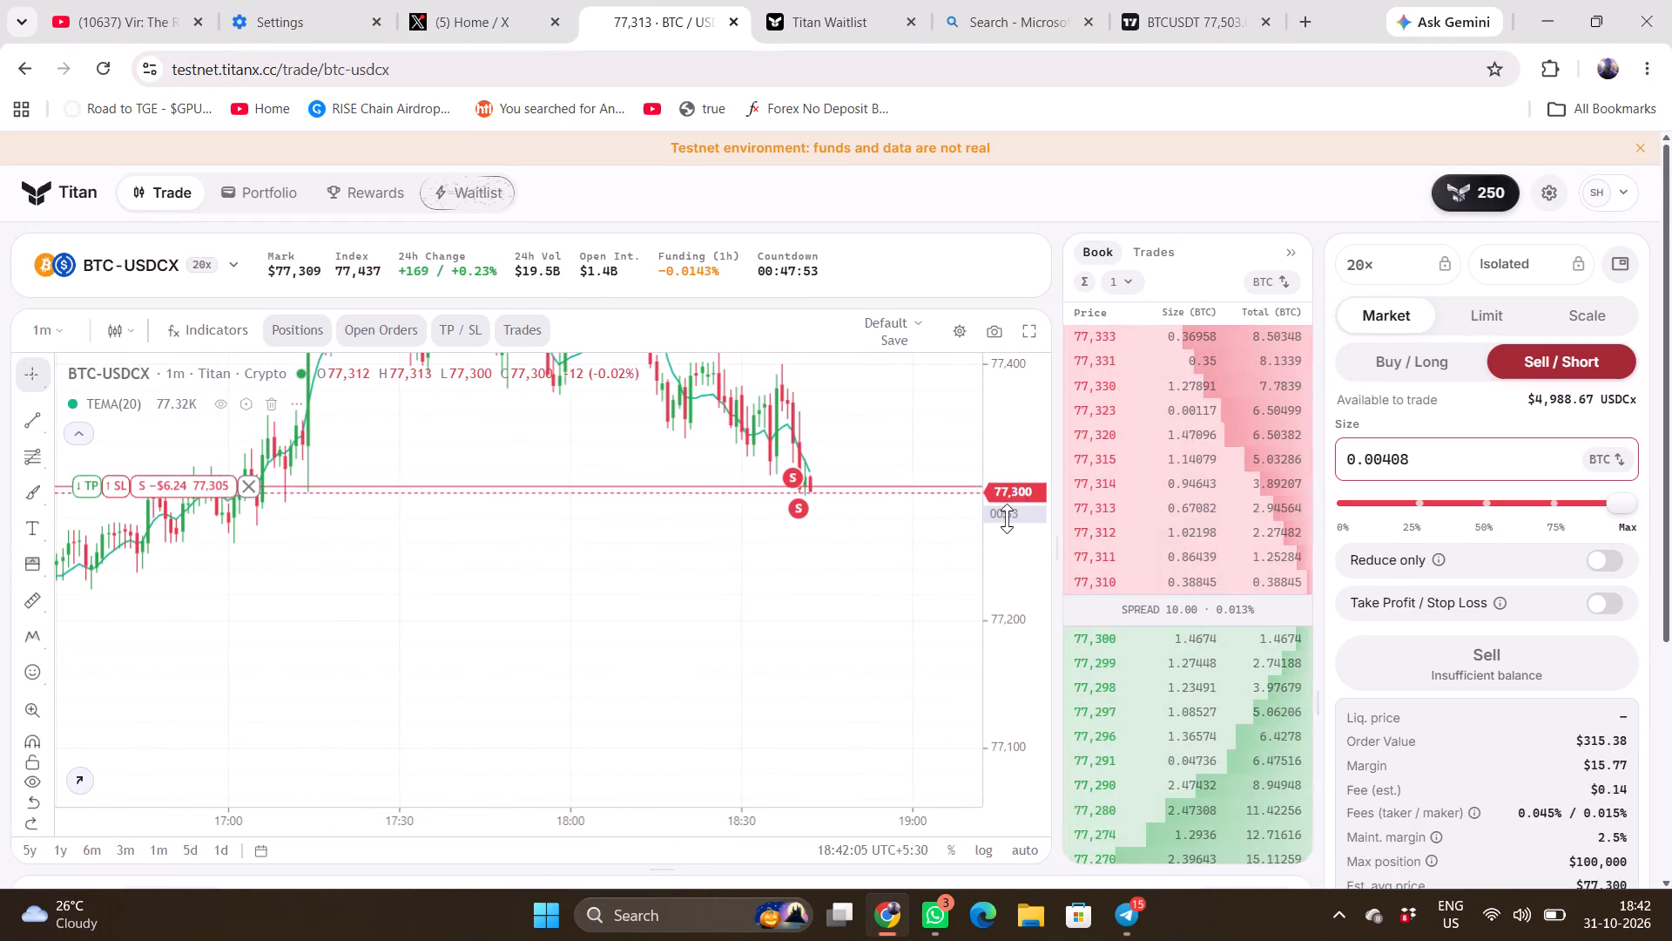
{"action": "scroll", "coordinate": [1007, 518], "scroll_direction": "up", "scroll_amount": 1}
{"action": "scroll", "coordinate": [1007, 518], "scroll_direction": "down", "scroll_amount": 1}
{"action": "scroll", "coordinate": [925, 585], "scroll_direction": "down", "scroll_amount": 1}
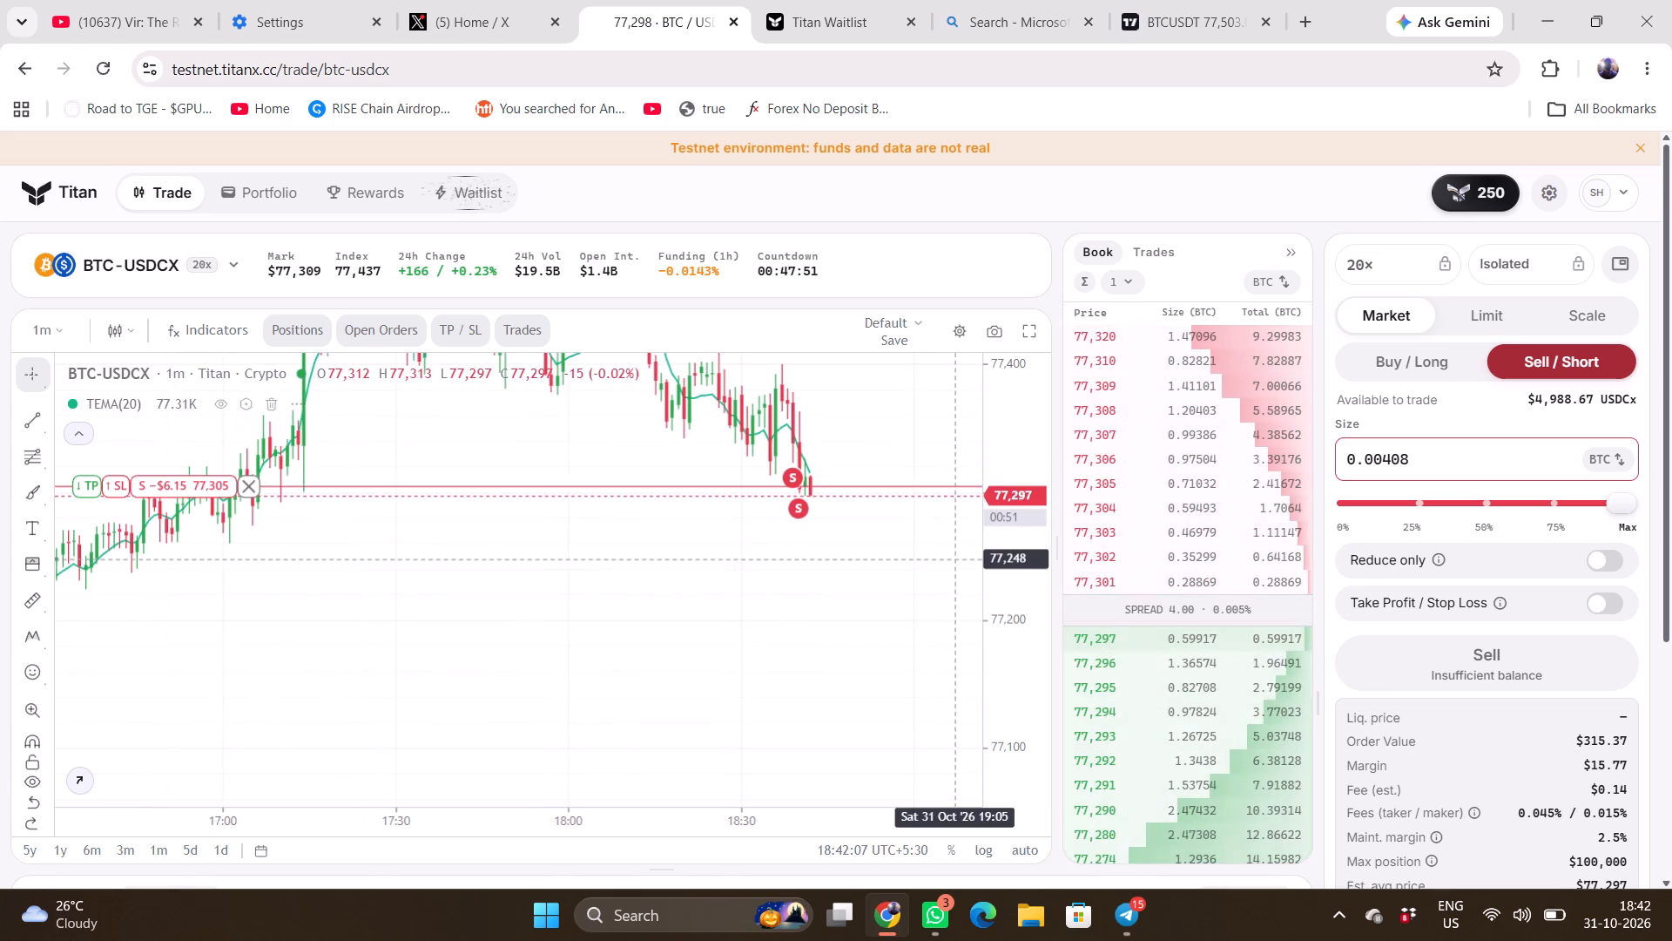
{"action": "scroll", "coordinate": [839, 630], "scroll_direction": "down", "scroll_amount": 1}
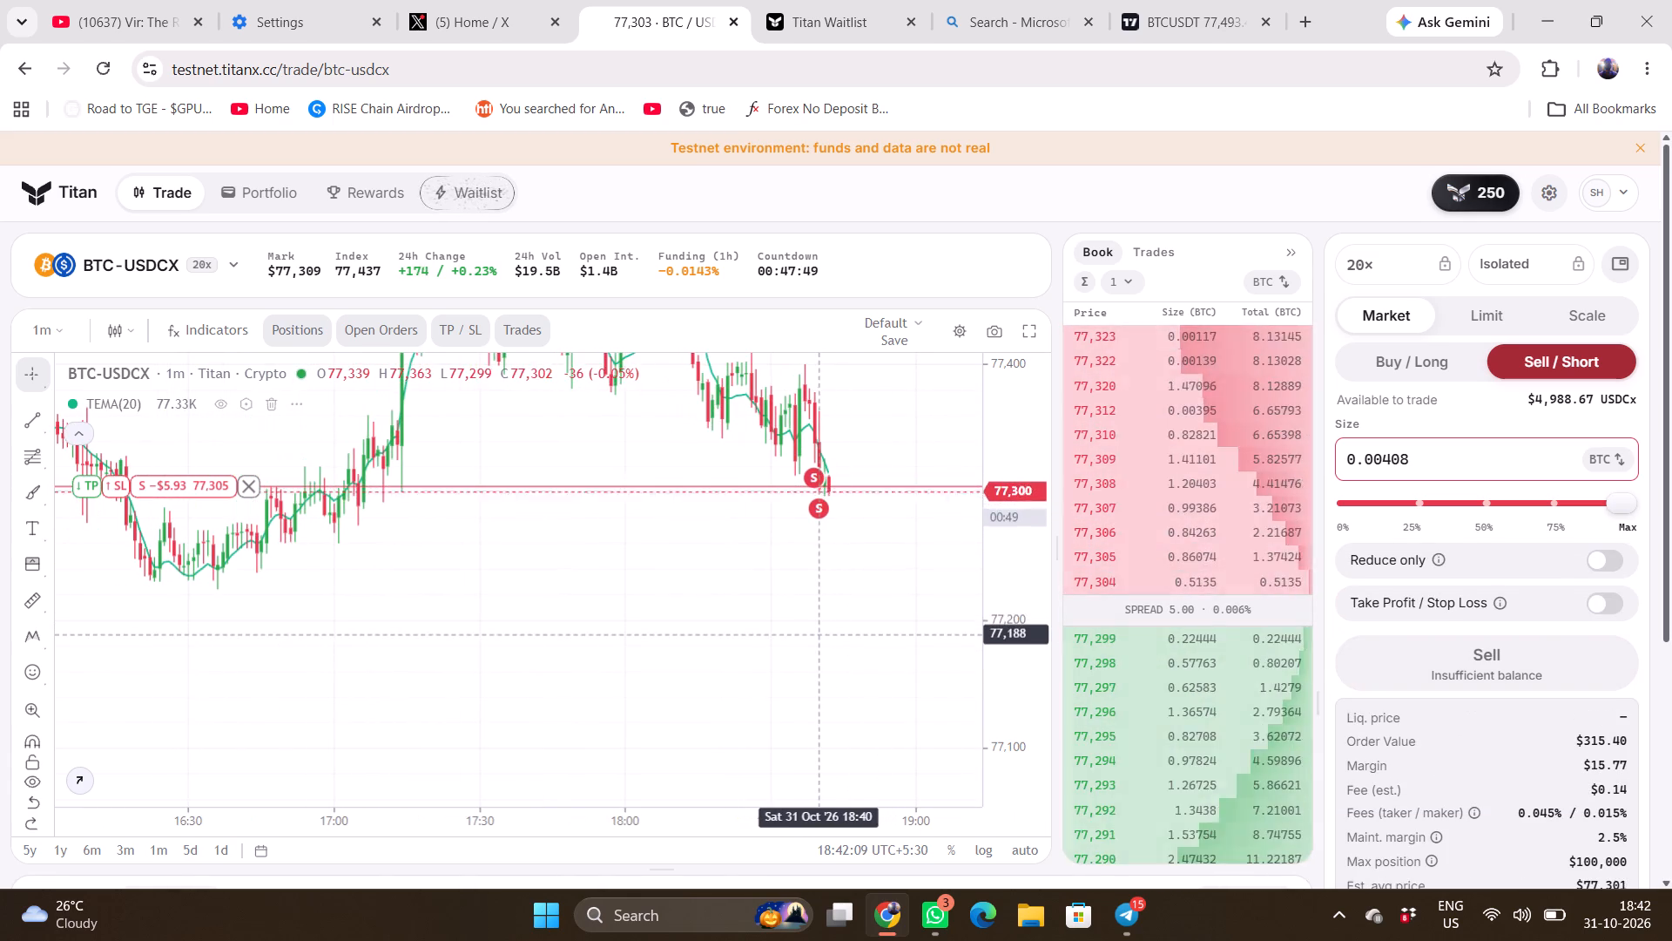
{"action": "scroll", "coordinate": [816, 634], "scroll_direction": "down", "scroll_amount": 1}
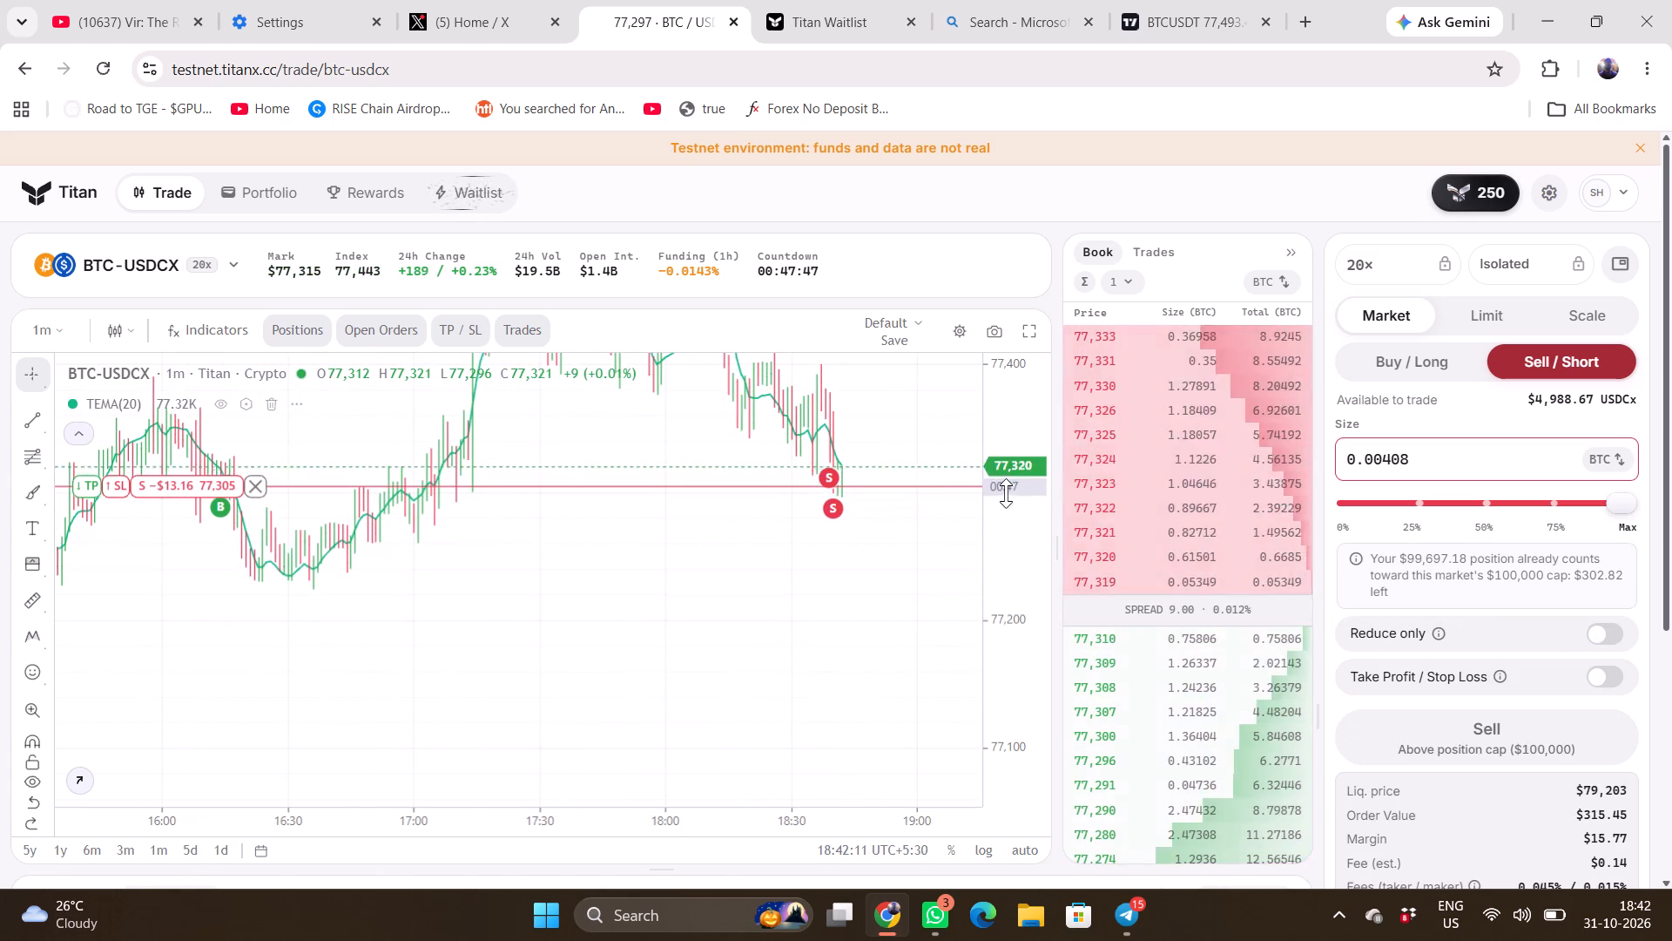
{"action": "scroll", "coordinate": [1007, 493], "scroll_direction": "up", "scroll_amount": 1}
{"action": "scroll", "coordinate": [903, 544], "scroll_direction": "up", "scroll_amount": 1}
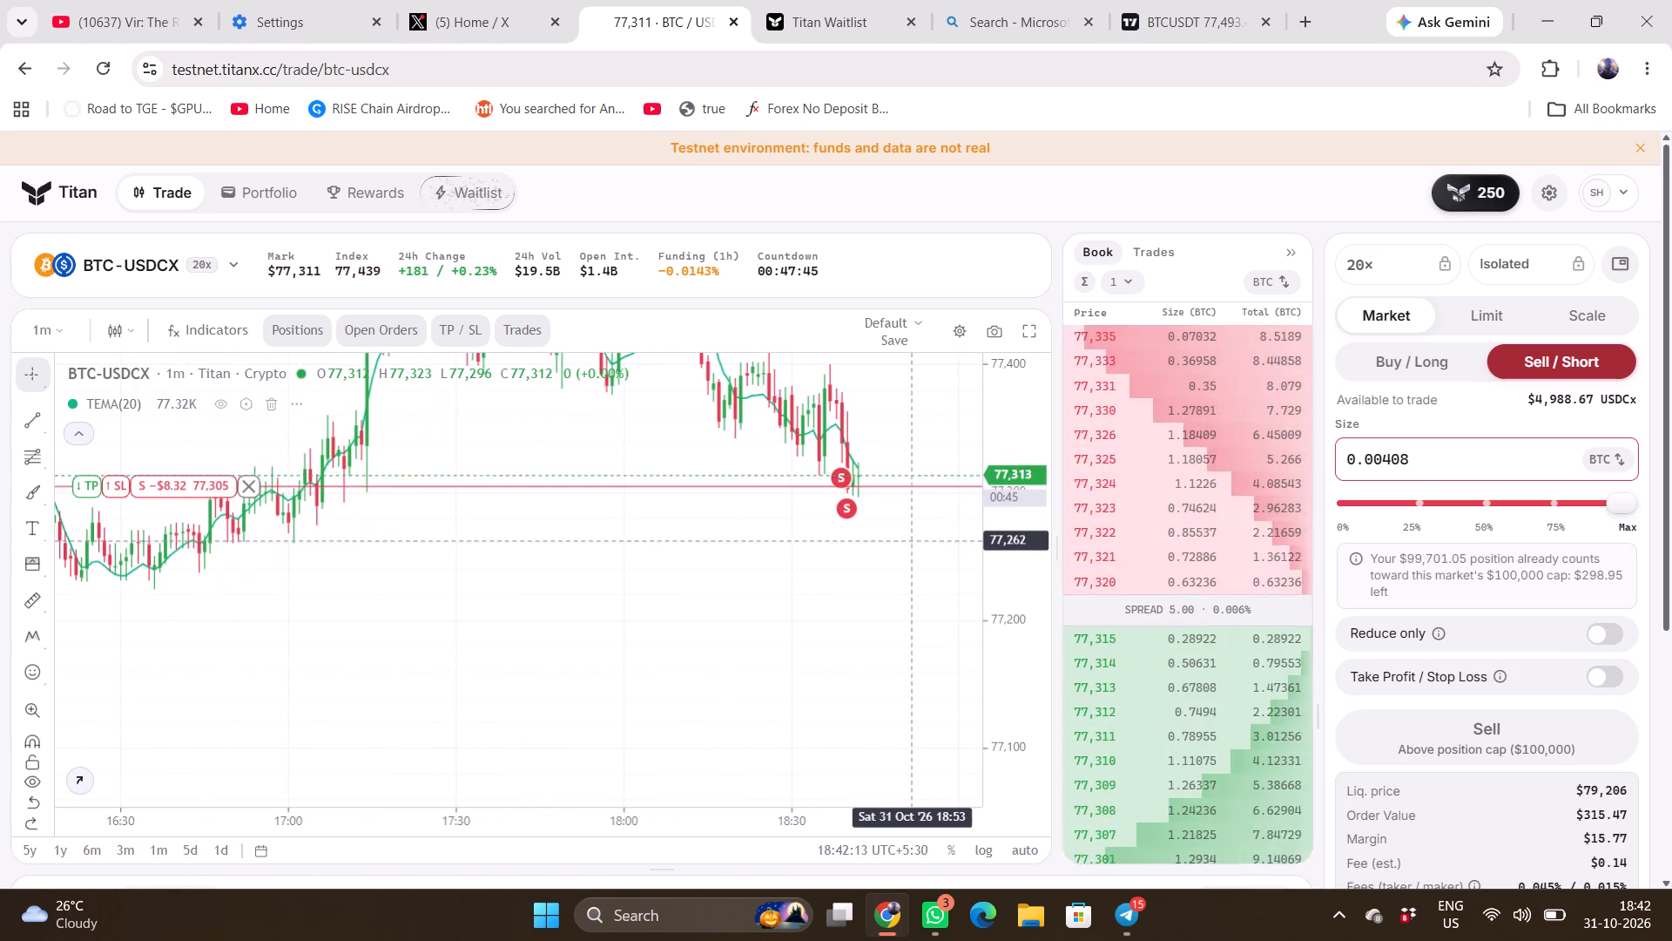
{"action": "left_click_drag", "start_coordinate": [807, 585], "coordinate": [741, 579]}
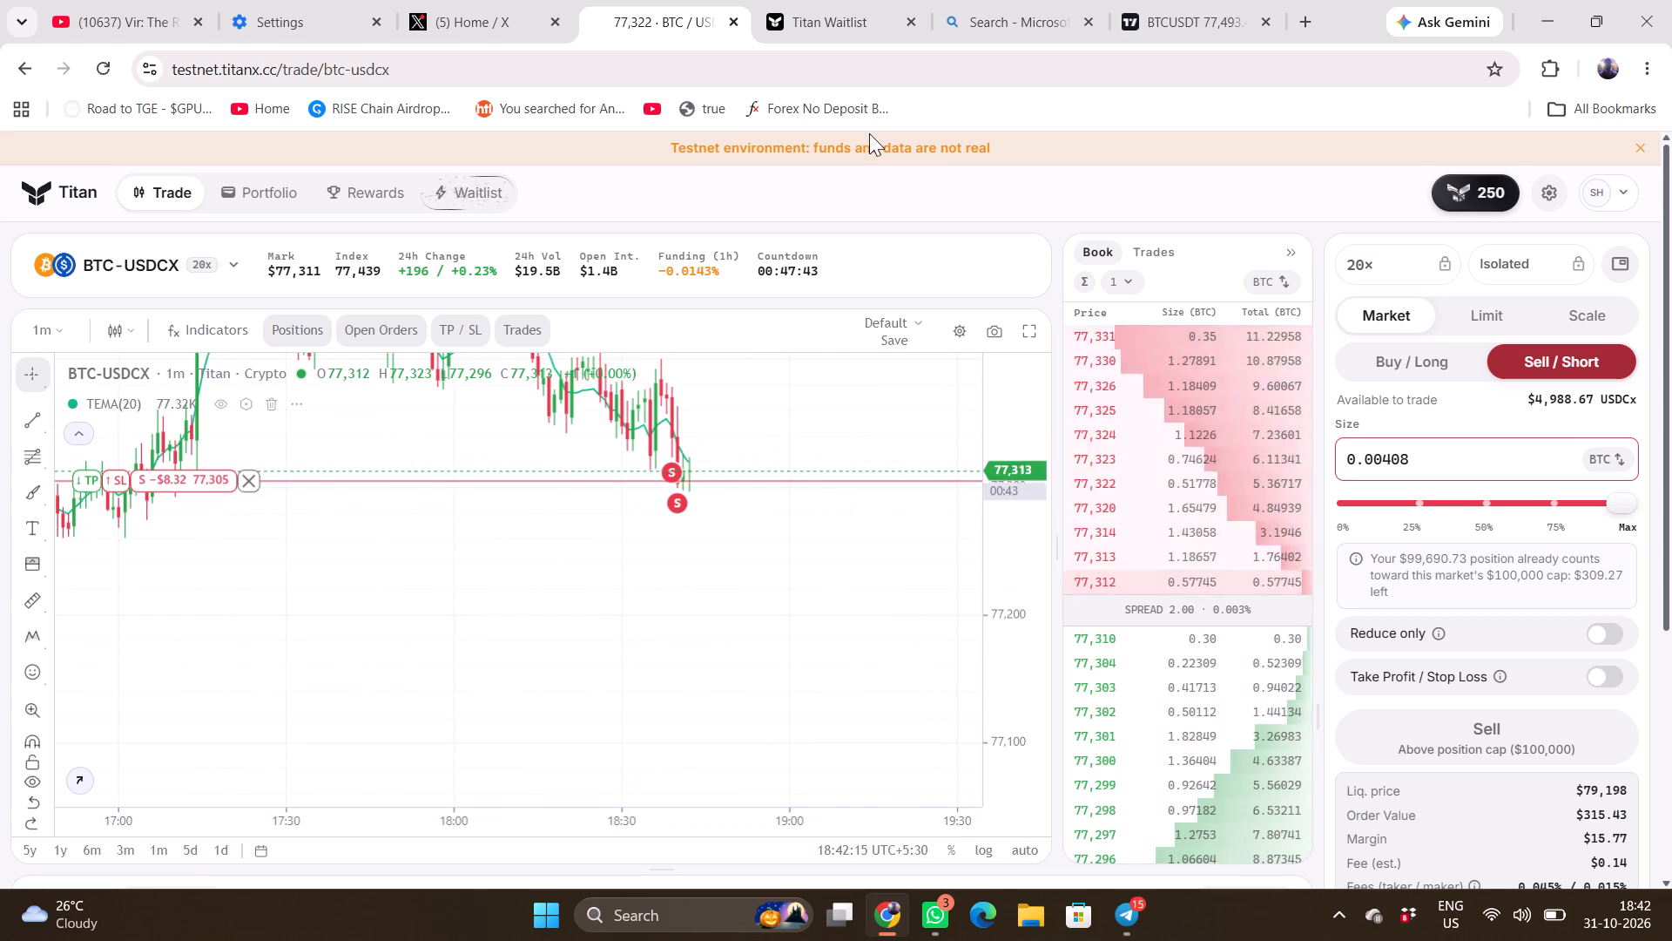
Switch to the TradingView BTCUSDT 5-minute chart and remove the long position drawing.
{"action": "left_click", "coordinate": [1156, 5]}
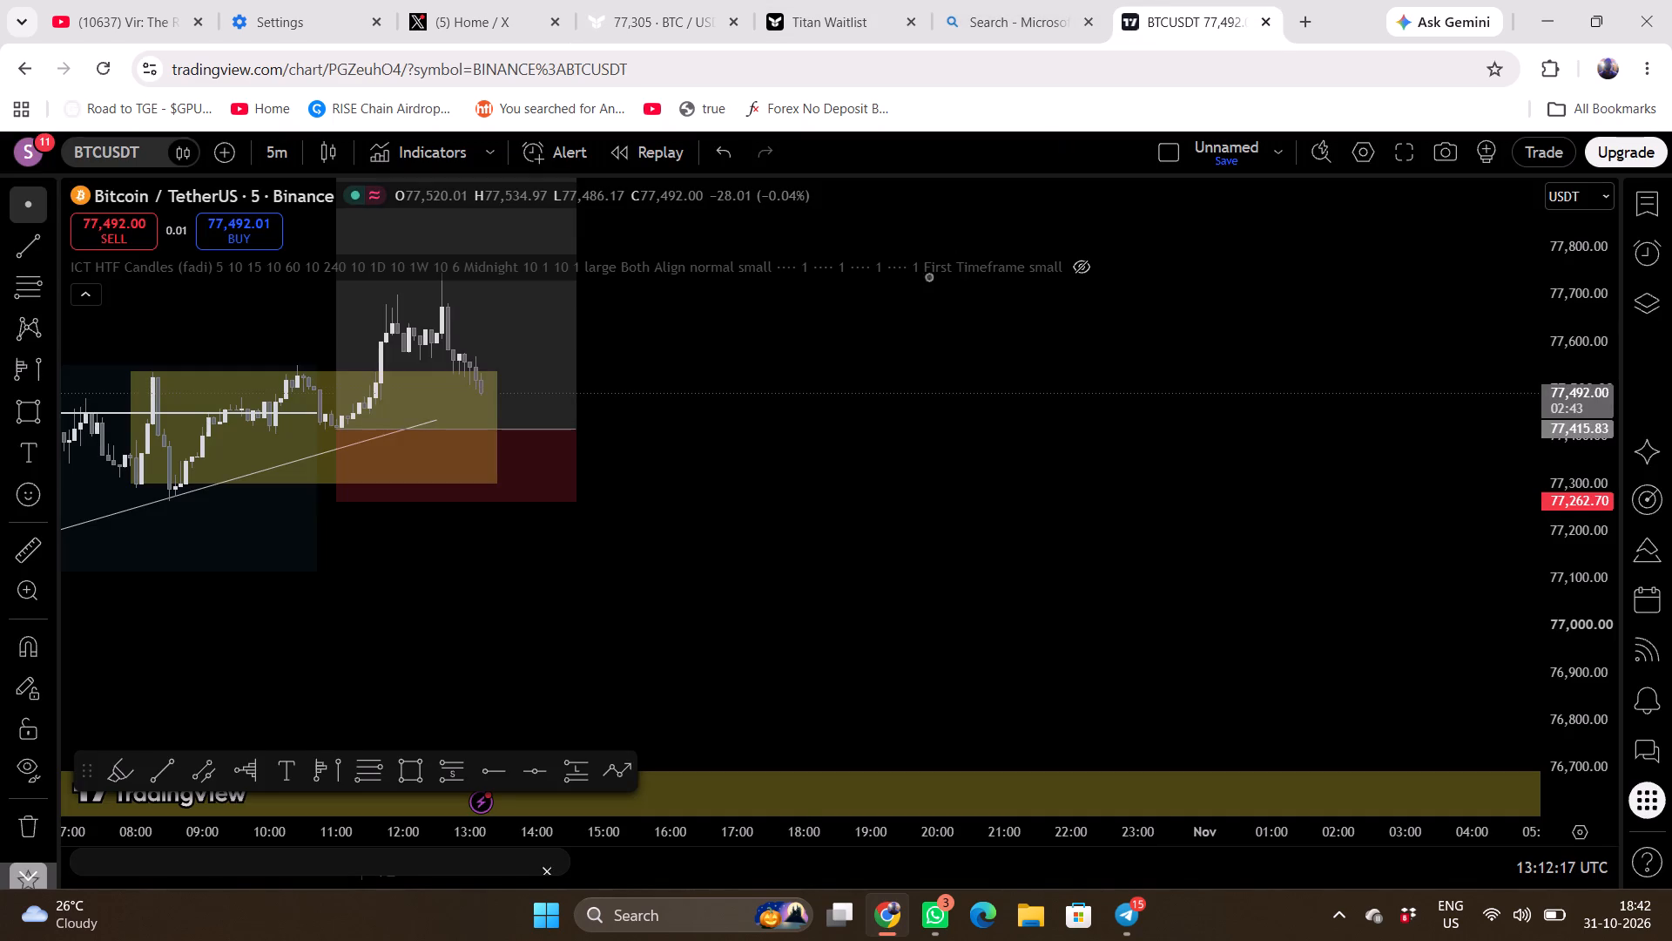
{"action": "scroll", "coordinate": [905, 480], "scroll_direction": "down", "scroll_amount": 3}
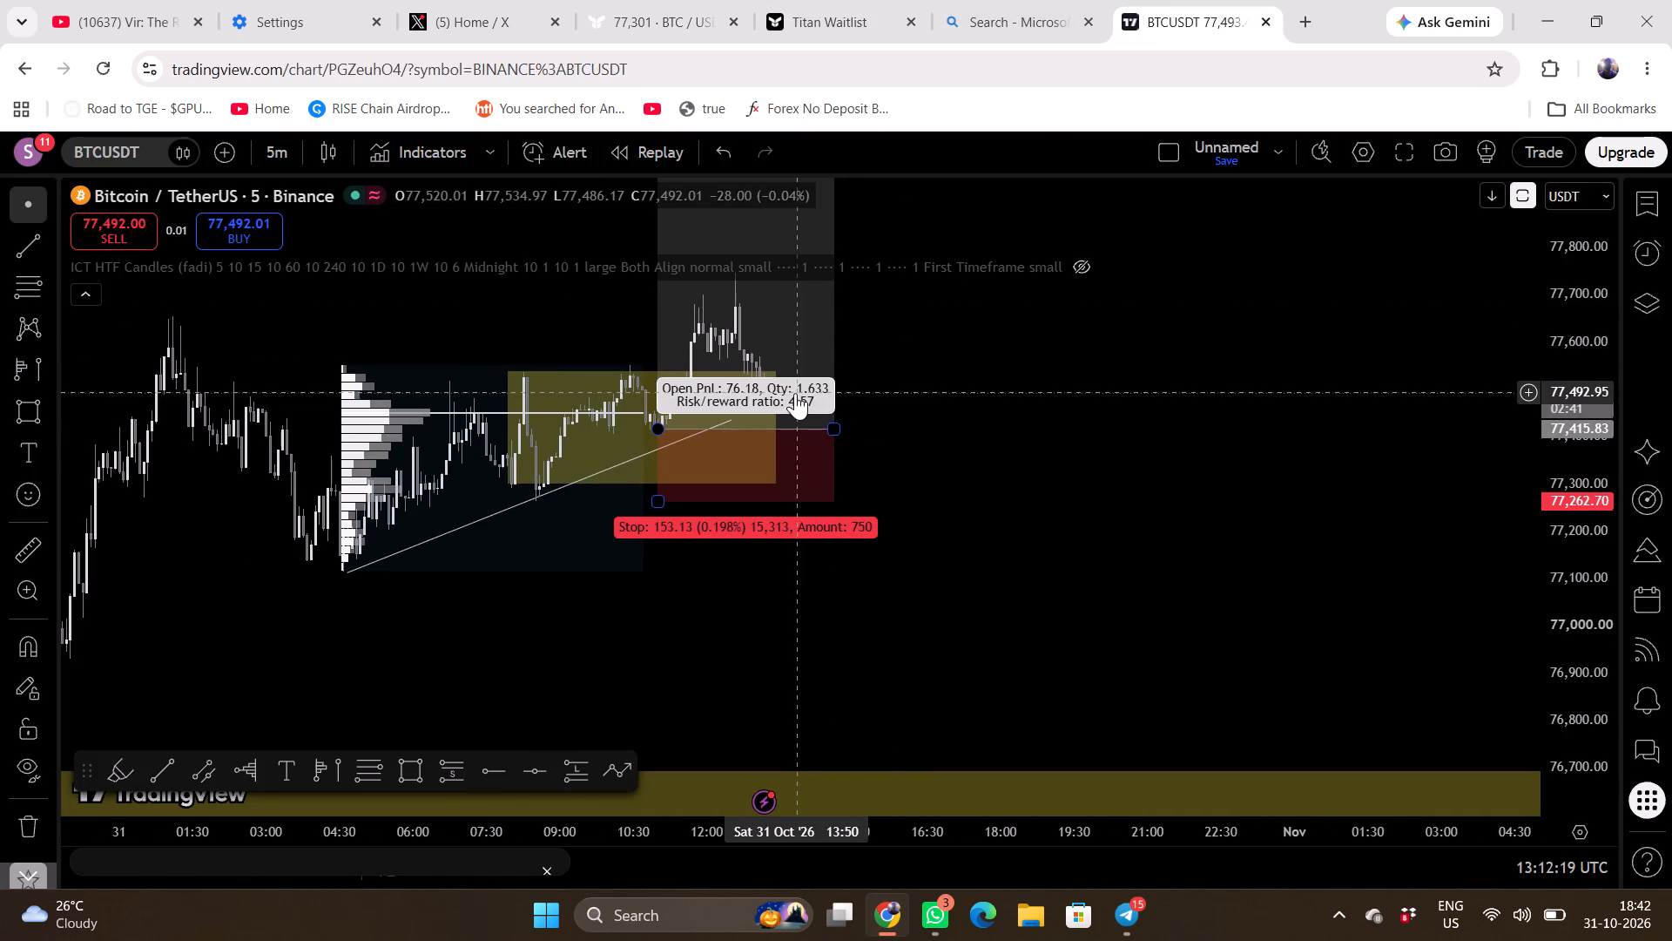
{"action": "left_click", "coordinate": [795, 393]}
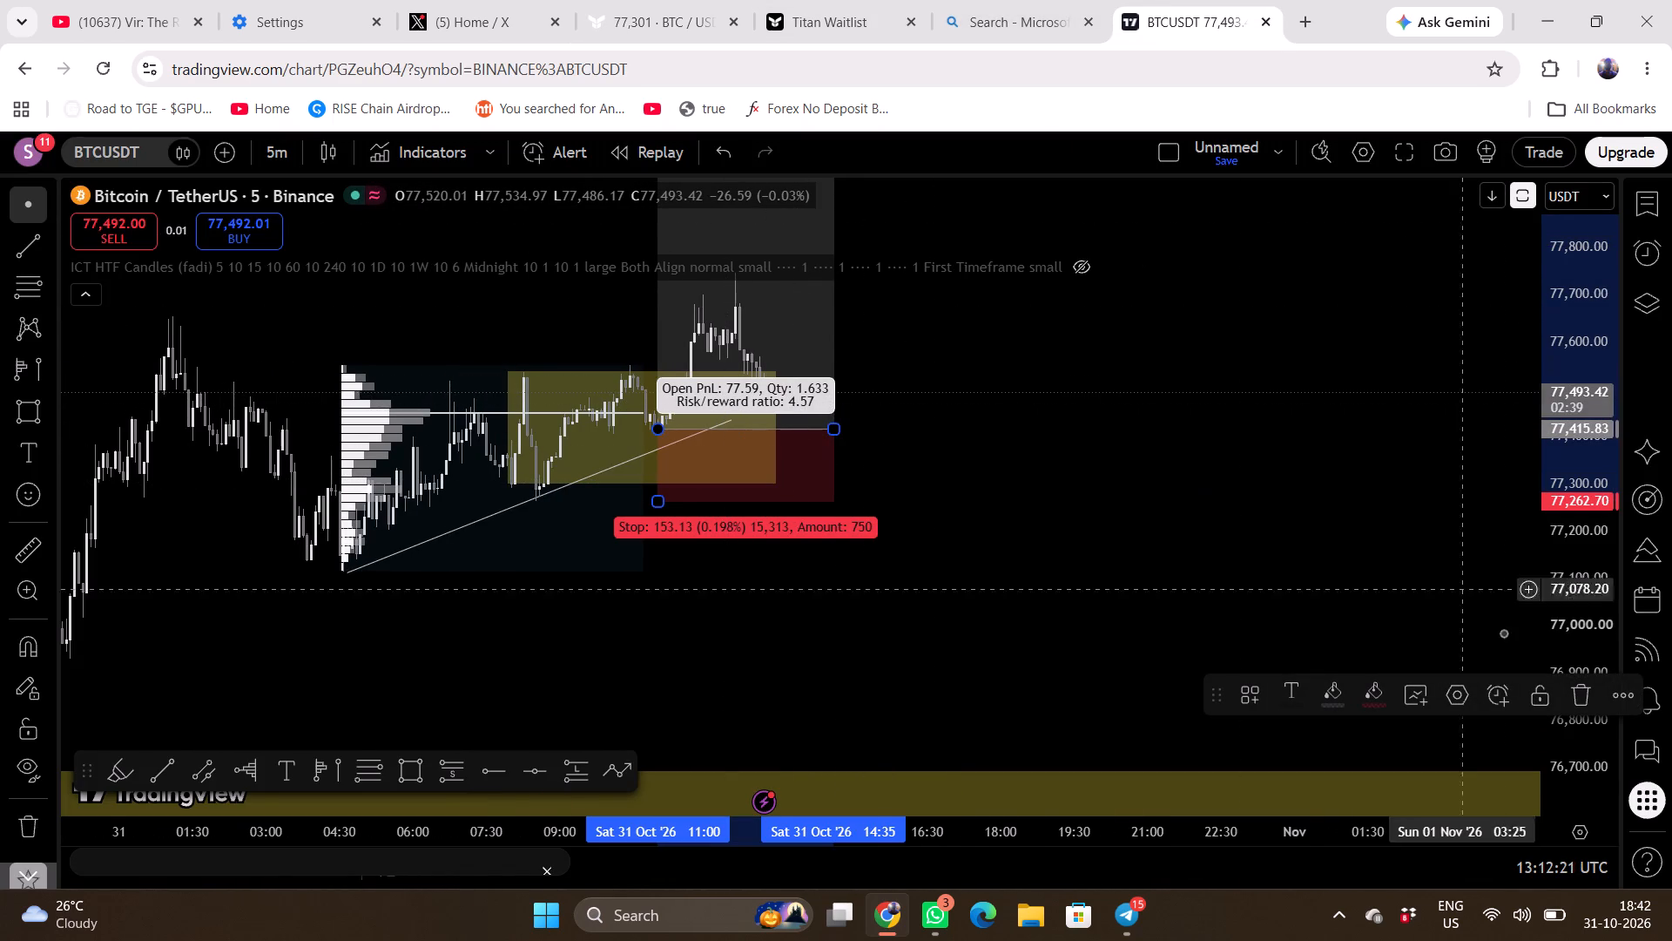
{"action": "left_click", "coordinate": [1585, 694]}
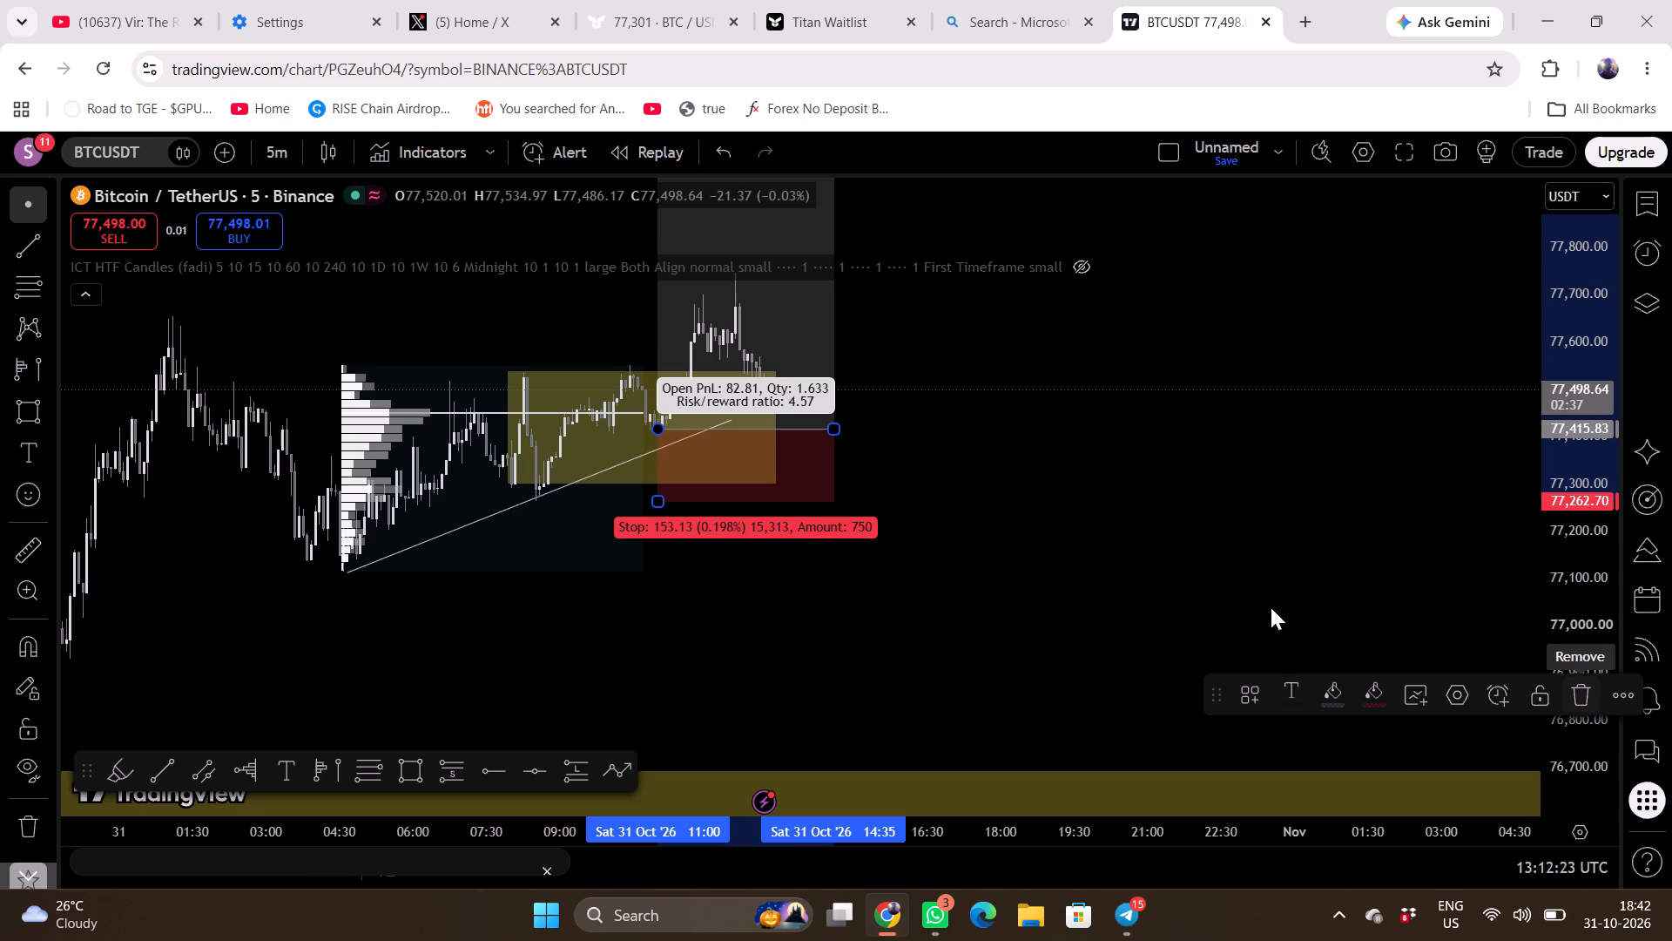
{"action": "left_click", "coordinate": [1583, 698]}
Place a short position drawing on the BTCUSDT 5-minute chart at the latest candle, with entry at about 77,497.
{"action": "scroll", "coordinate": [959, 557], "scroll_direction": "up", "scroll_amount": 1}
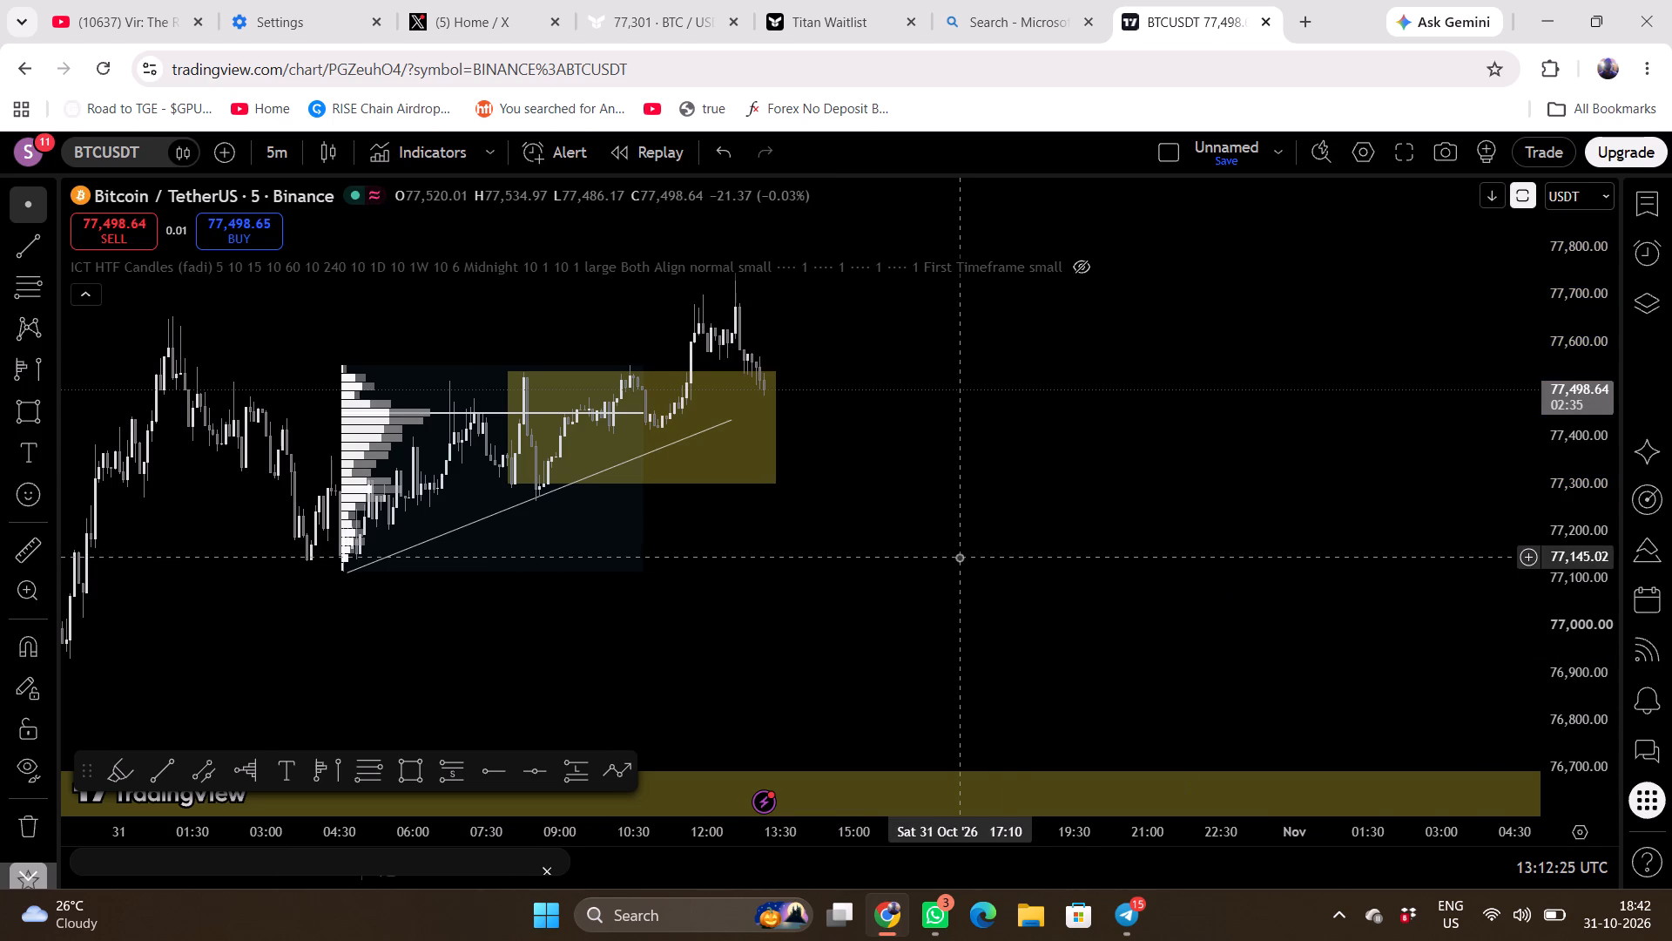
{"action": "scroll", "coordinate": [959, 557], "scroll_direction": "up", "scroll_amount": 1}
{"action": "scroll", "coordinate": [959, 557], "scroll_direction": "down", "scroll_amount": 2}
{"action": "scroll", "coordinate": [1073, 560], "scroll_direction": "up", "scroll_amount": 1}
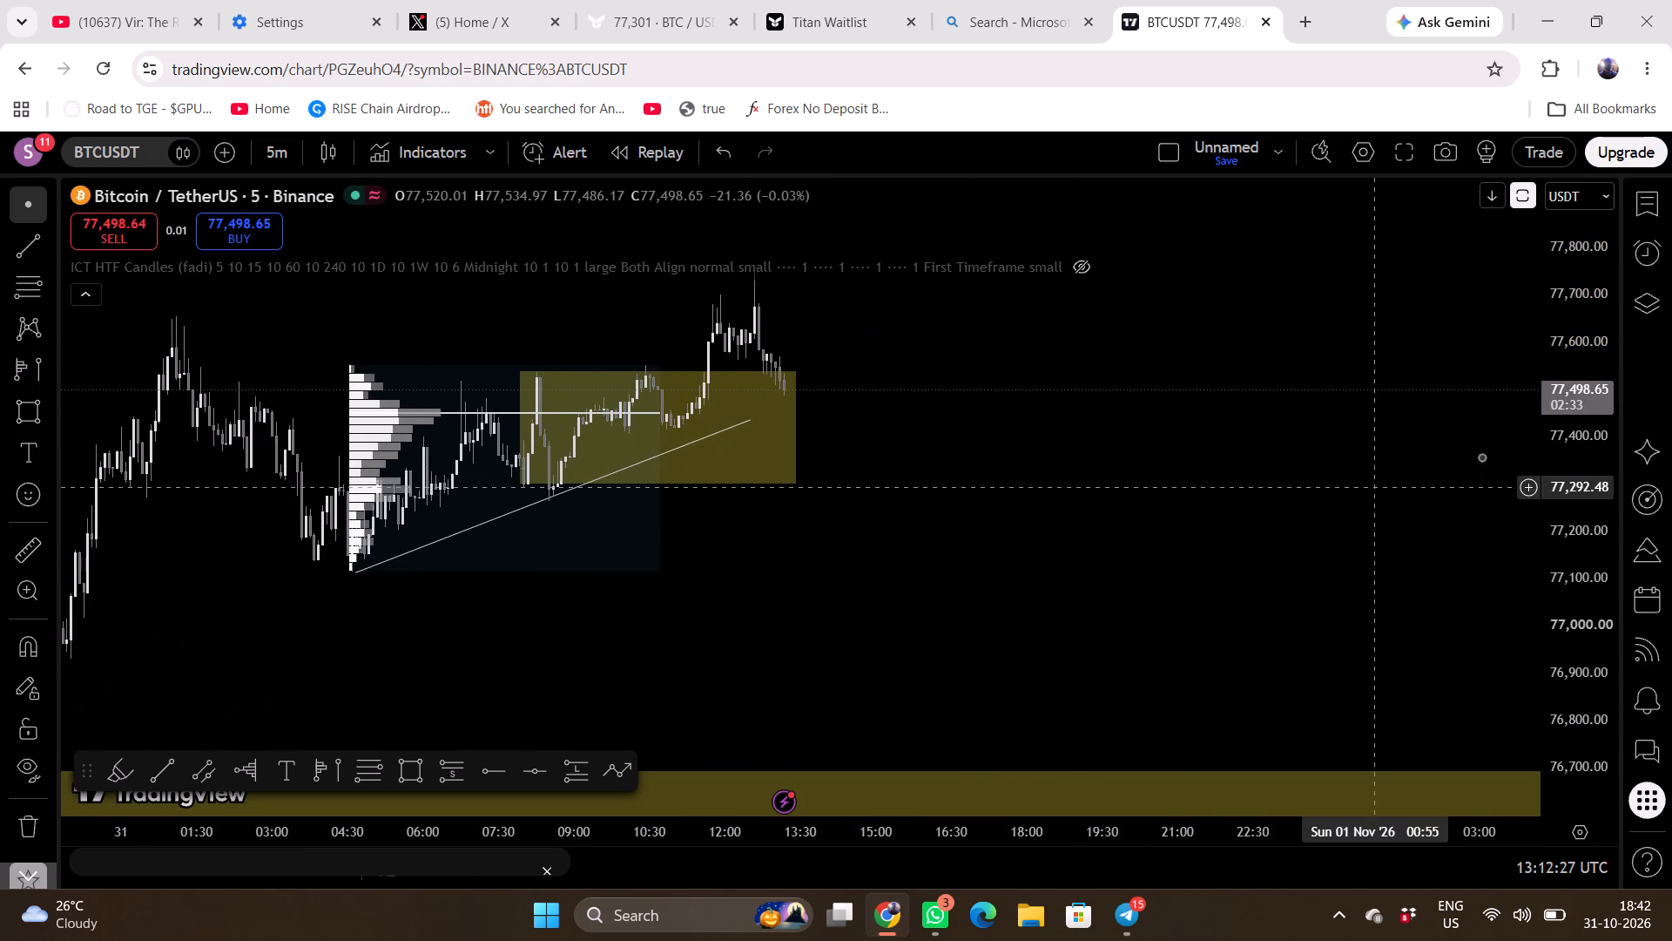
{"action": "scroll", "coordinate": [1551, 427], "scroll_direction": "up", "scroll_amount": 6}
{"action": "left_click", "coordinate": [1148, 511]}
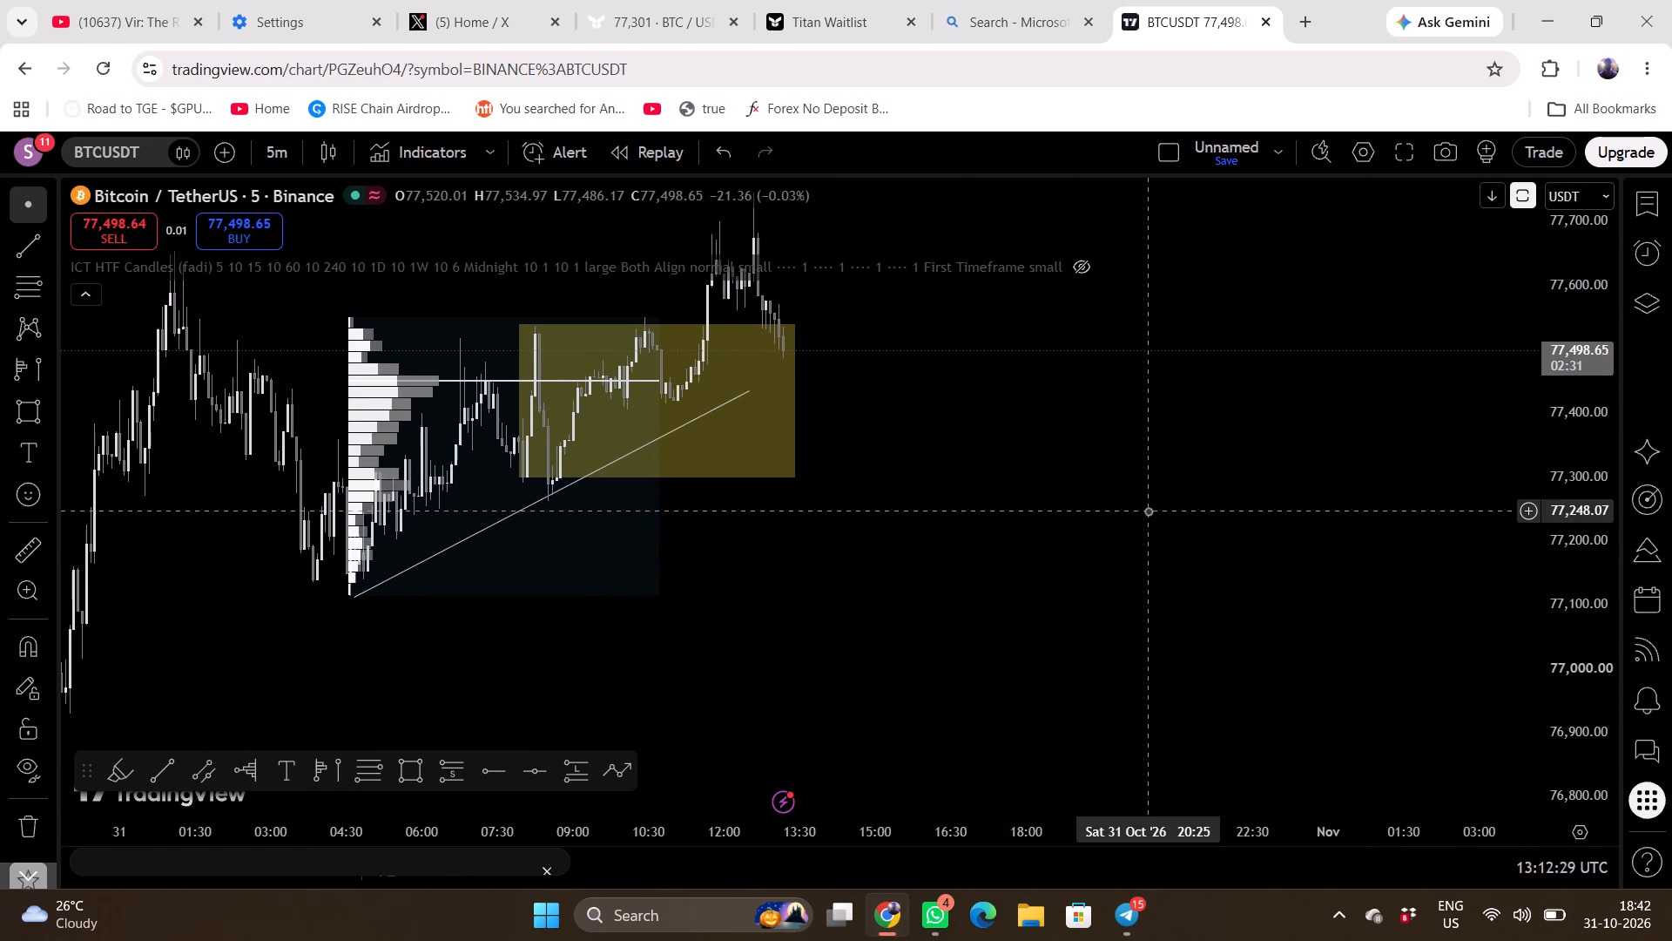
{"action": "left_click_drag", "start_coordinate": [1148, 511], "coordinate": [1180, 665]}
{"action": "scroll", "coordinate": [1141, 606], "scroll_direction": "up", "scroll_amount": 1}
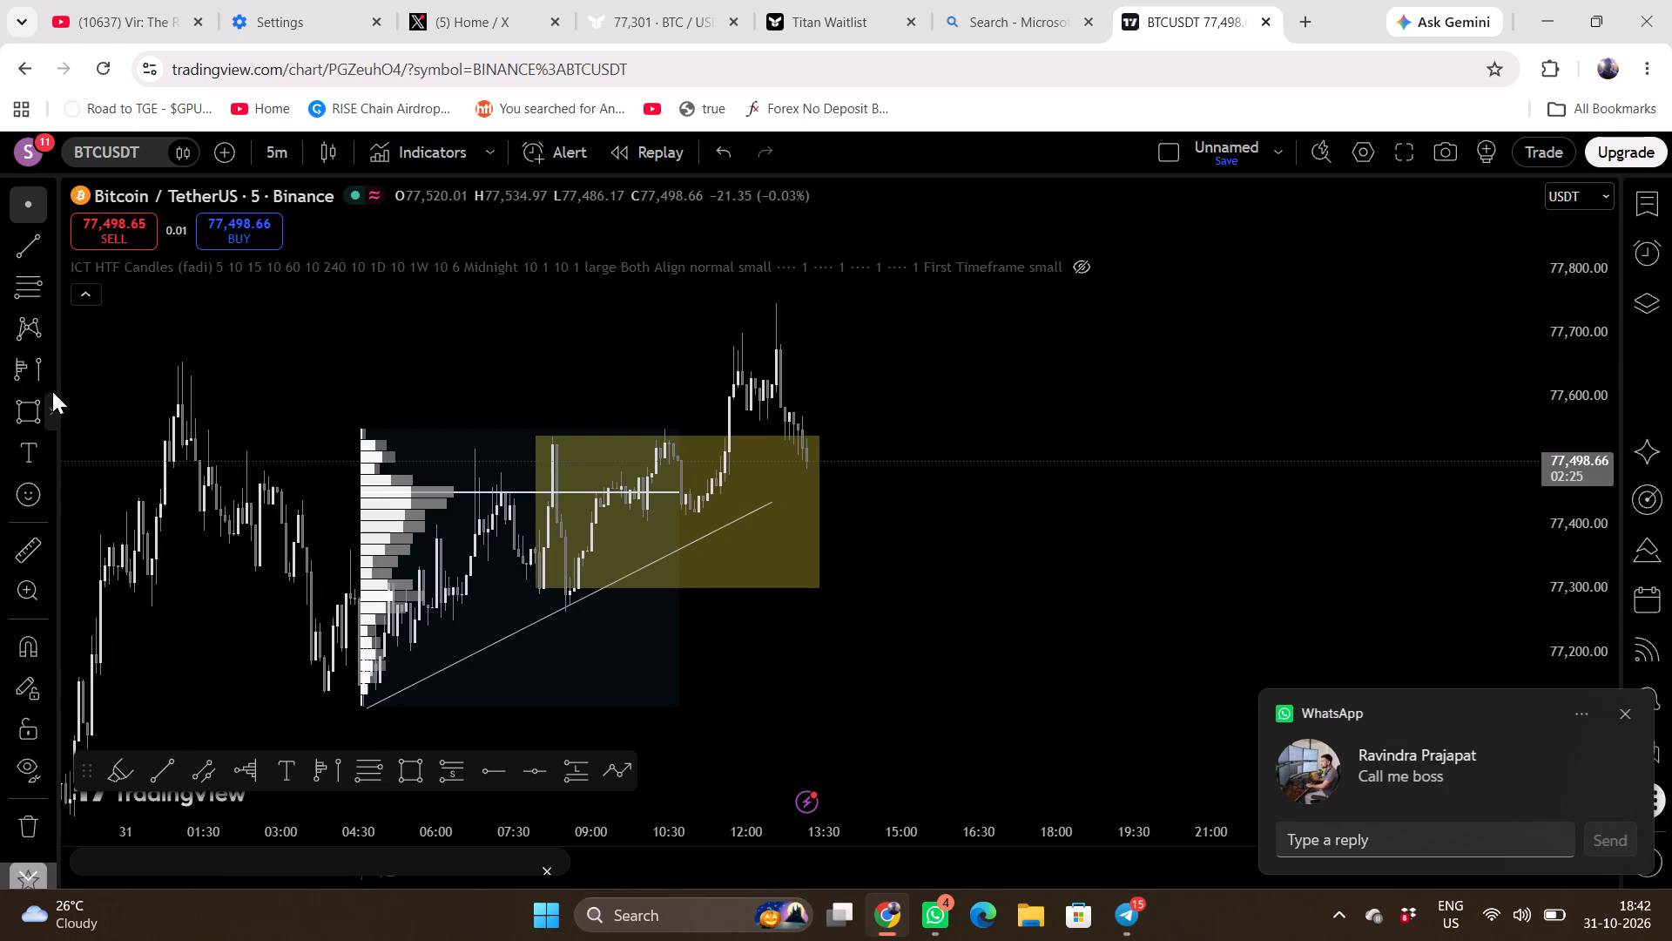
{"action": "left_click", "coordinate": [54, 377]}
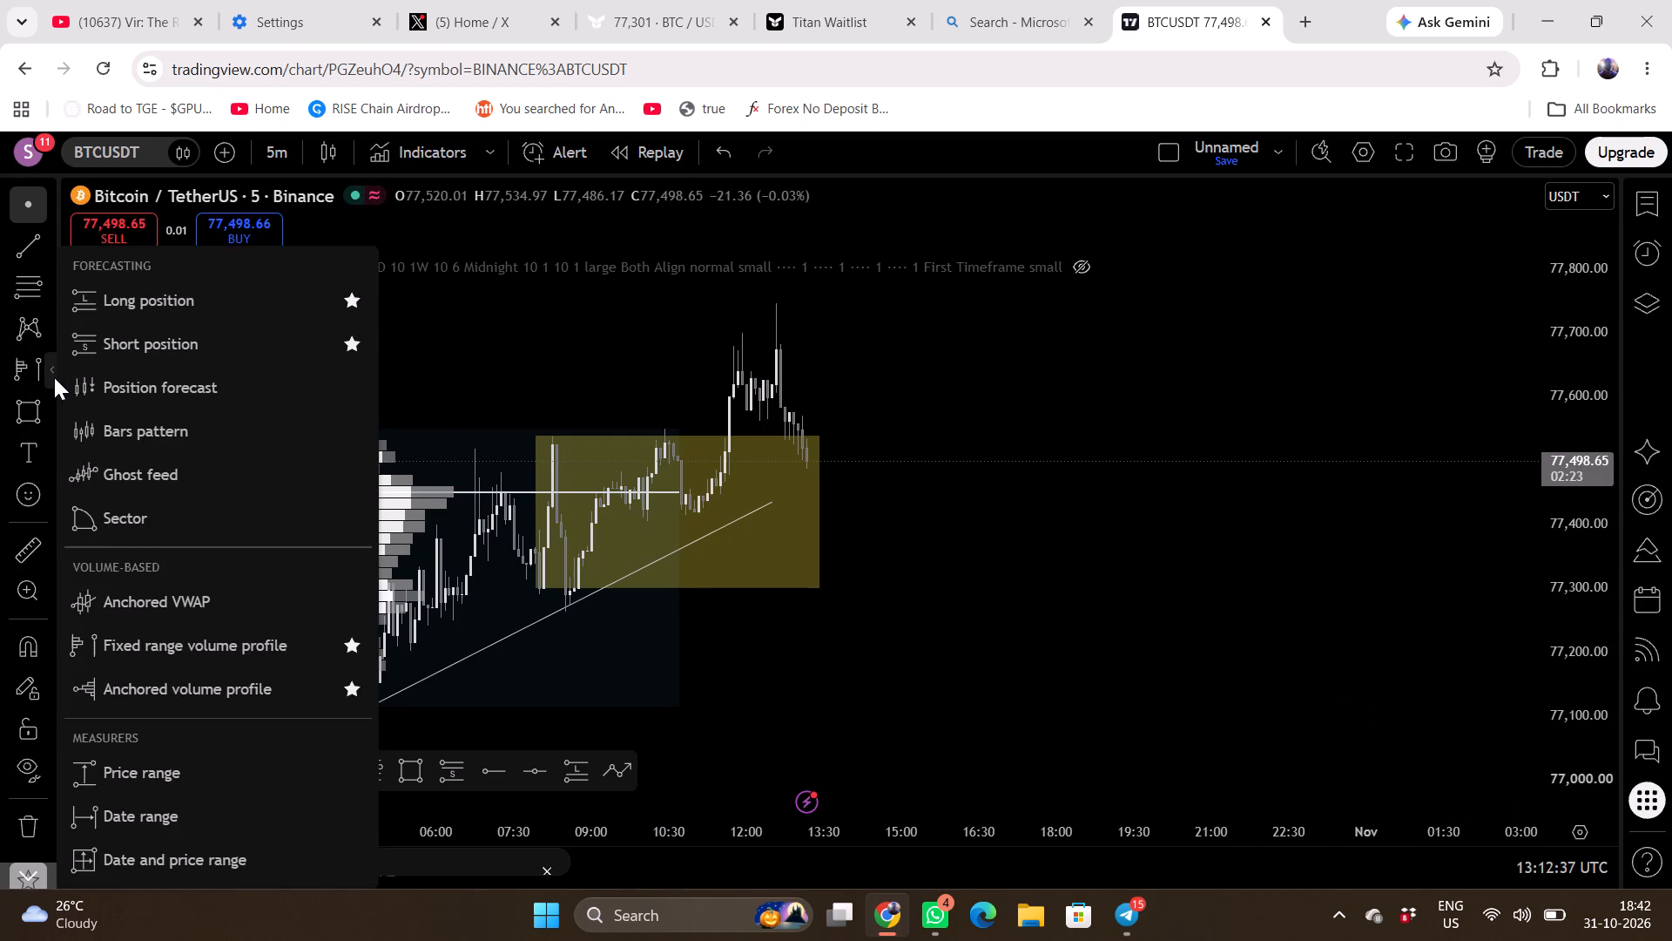
{"action": "left_click", "coordinate": [131, 352]}
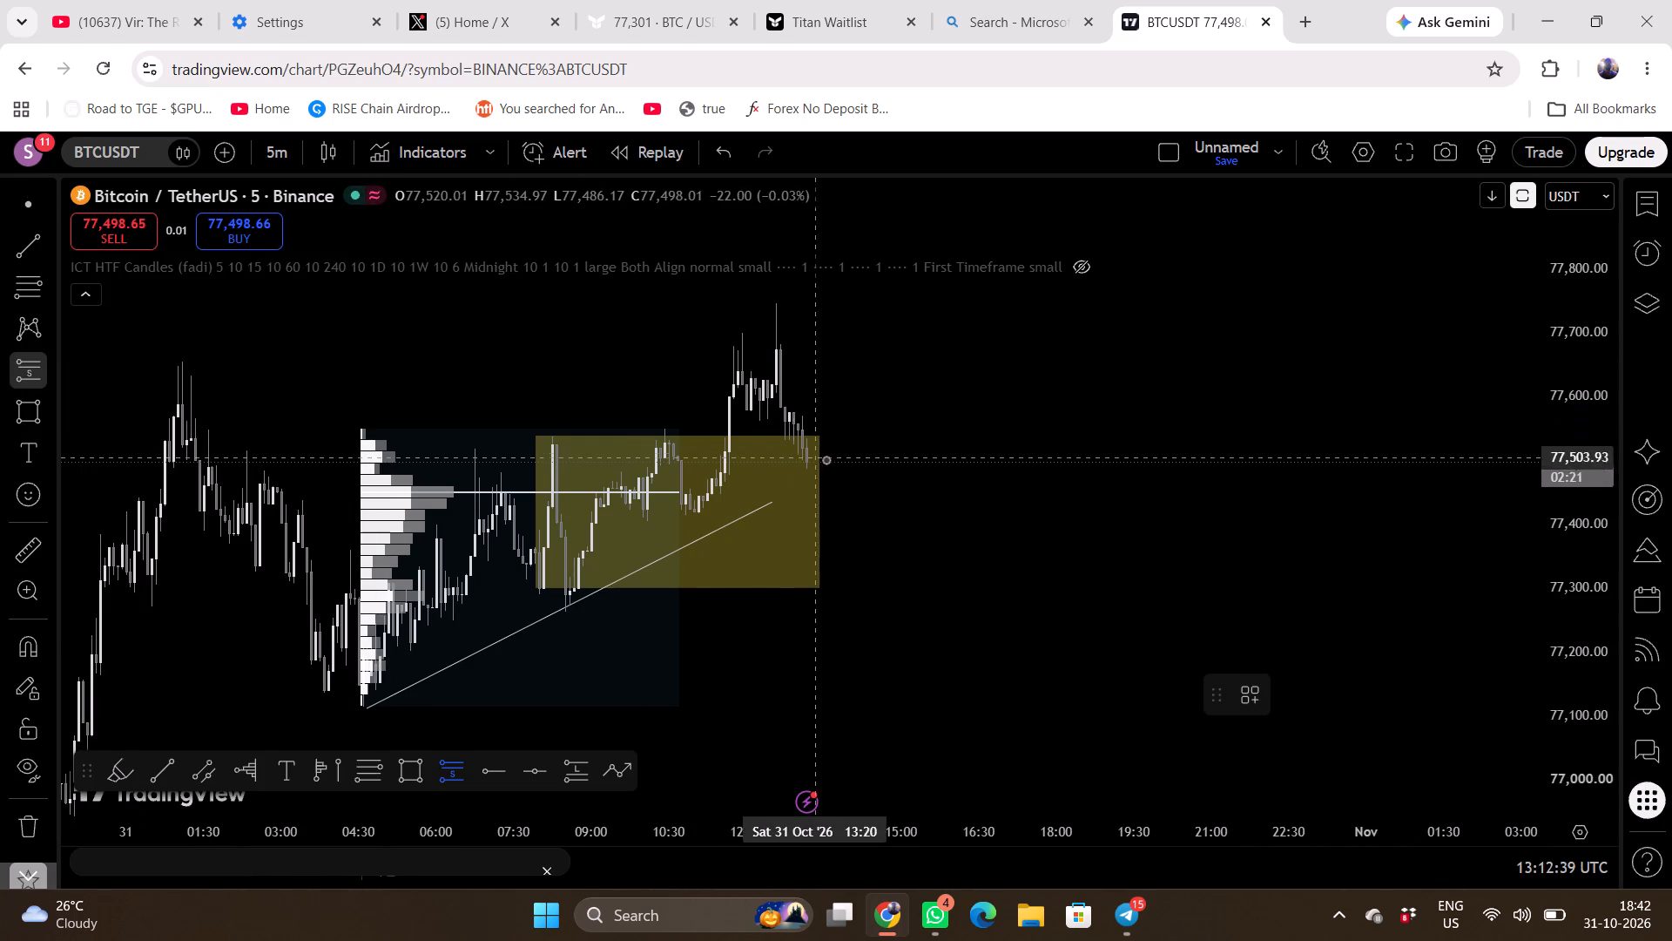
{"action": "left_click", "coordinate": [808, 462]}
Set the short position drawing's stop to 77,747.84 above the recent high and narrow its box to end at about 16:00.
{"action": "left_click_drag", "start_coordinate": [1079, 407], "coordinate": [1096, 427]}
{"action": "left_click_drag", "start_coordinate": [814, 369], "coordinate": [819, 313]}
{"action": "left_click_drag", "start_coordinate": [1133, 376], "coordinate": [1093, 362]}
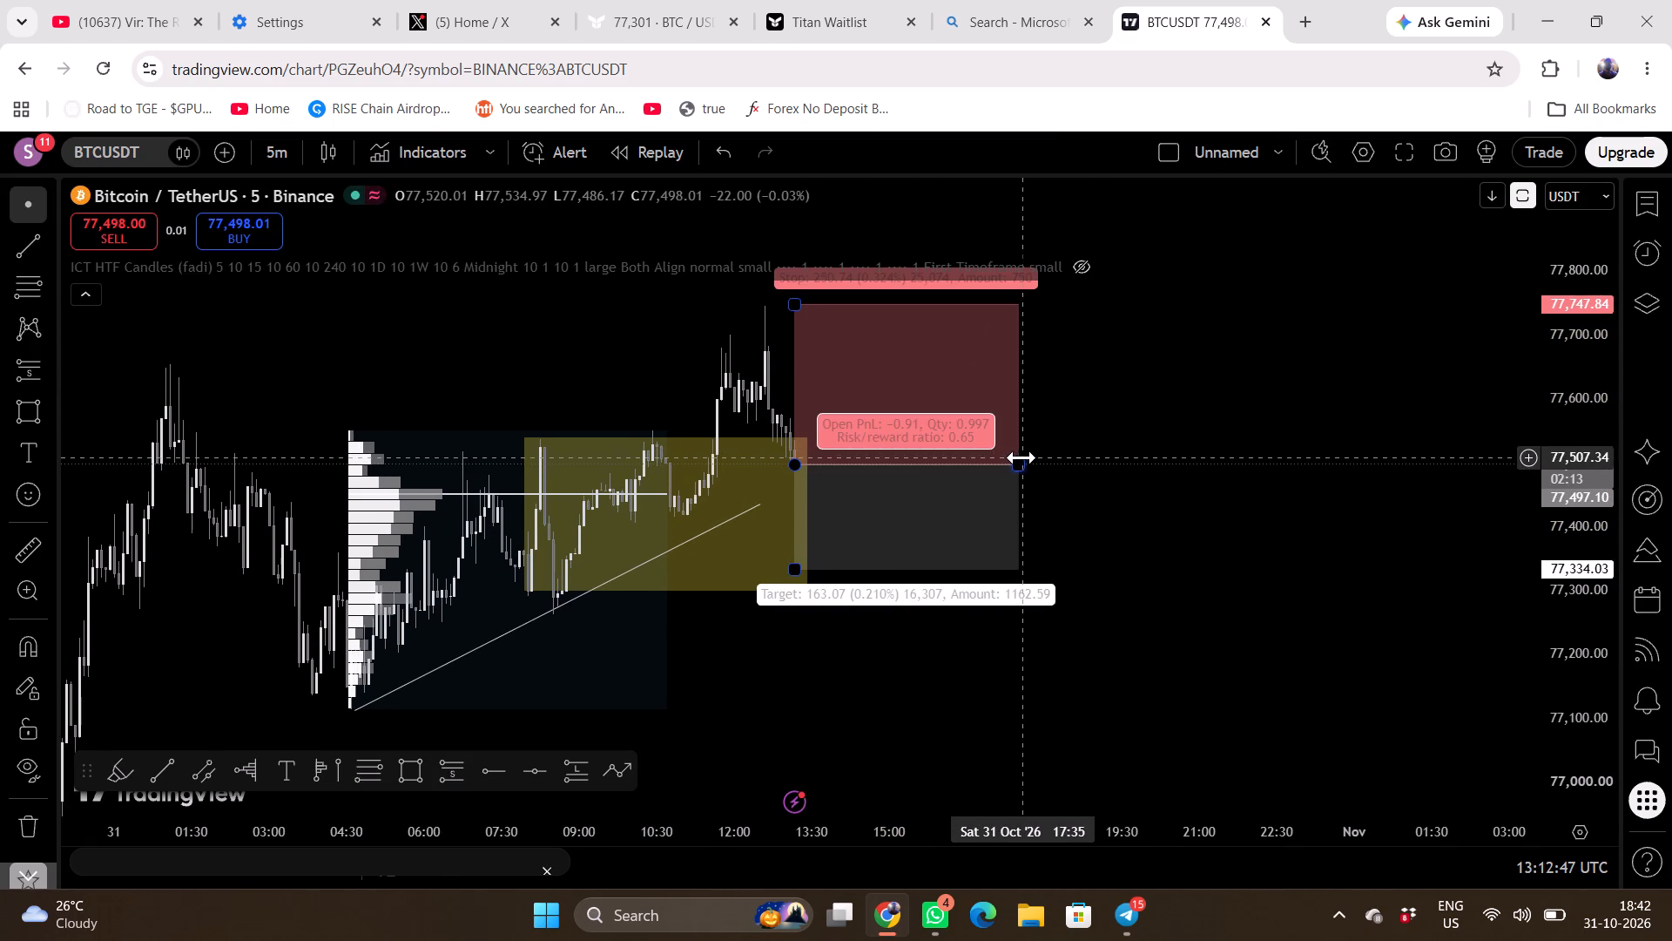
{"action": "left_click_drag", "start_coordinate": [1021, 457], "coordinate": [937, 459]}
{"action": "left_click_drag", "start_coordinate": [1028, 462], "coordinate": [1042, 369]}
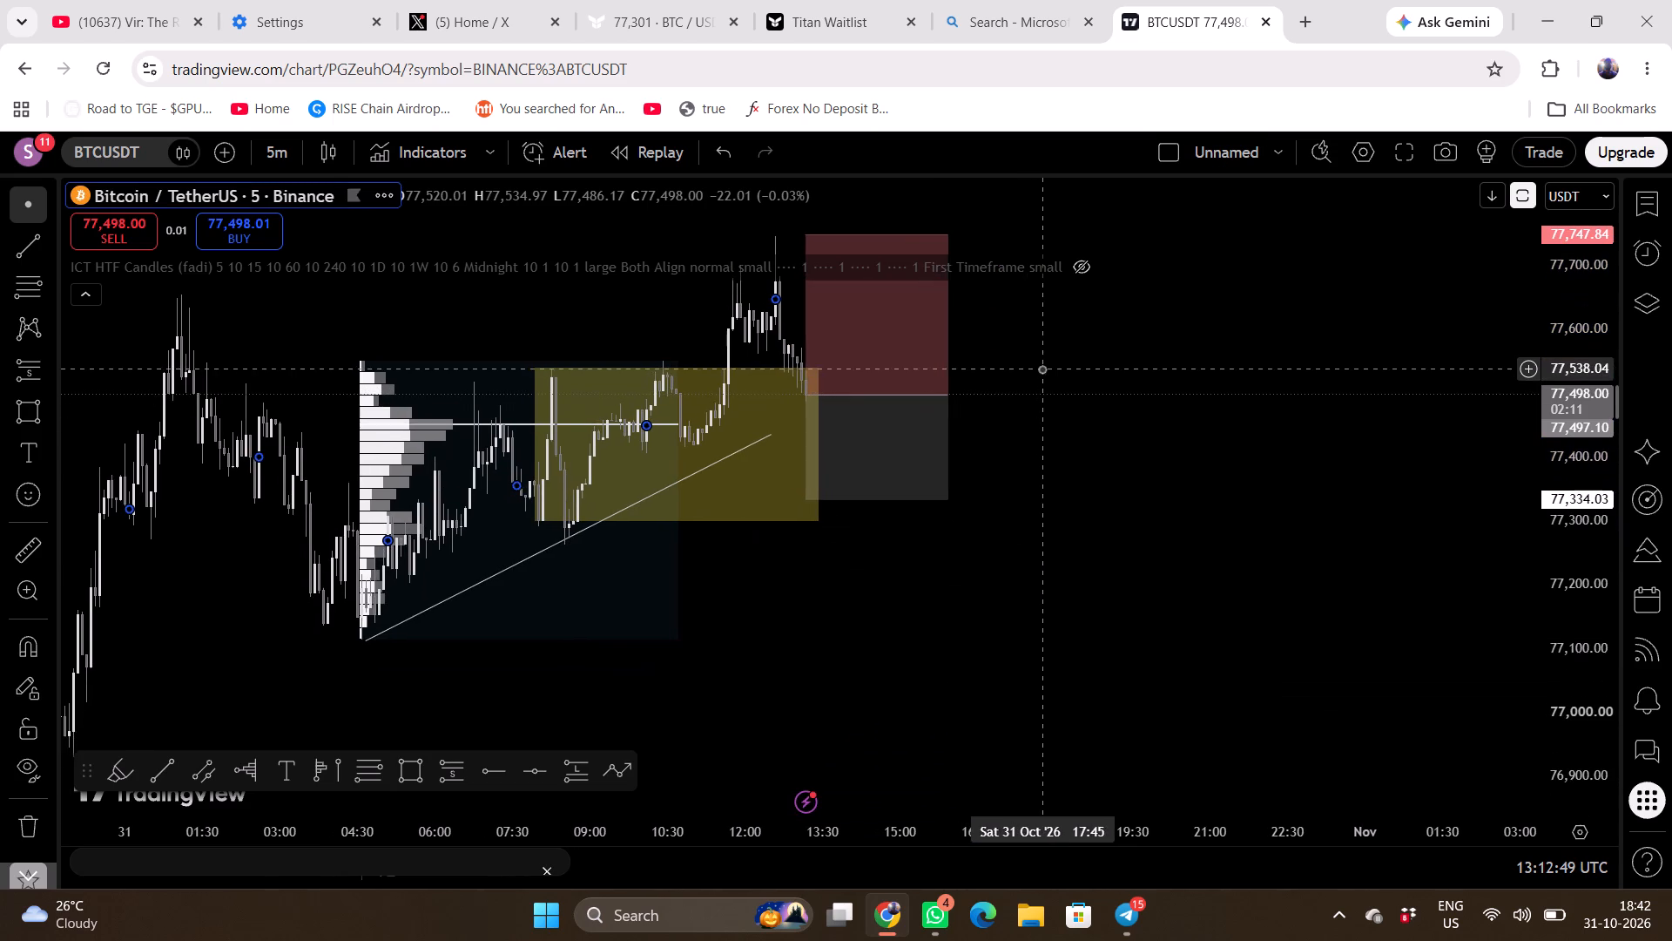
Extend the short position drawing's target down to 76,298.85, inside the large yellow zone below price.
{"action": "scroll", "coordinate": [1571, 484], "scroll_direction": "down", "scroll_amount": 5}
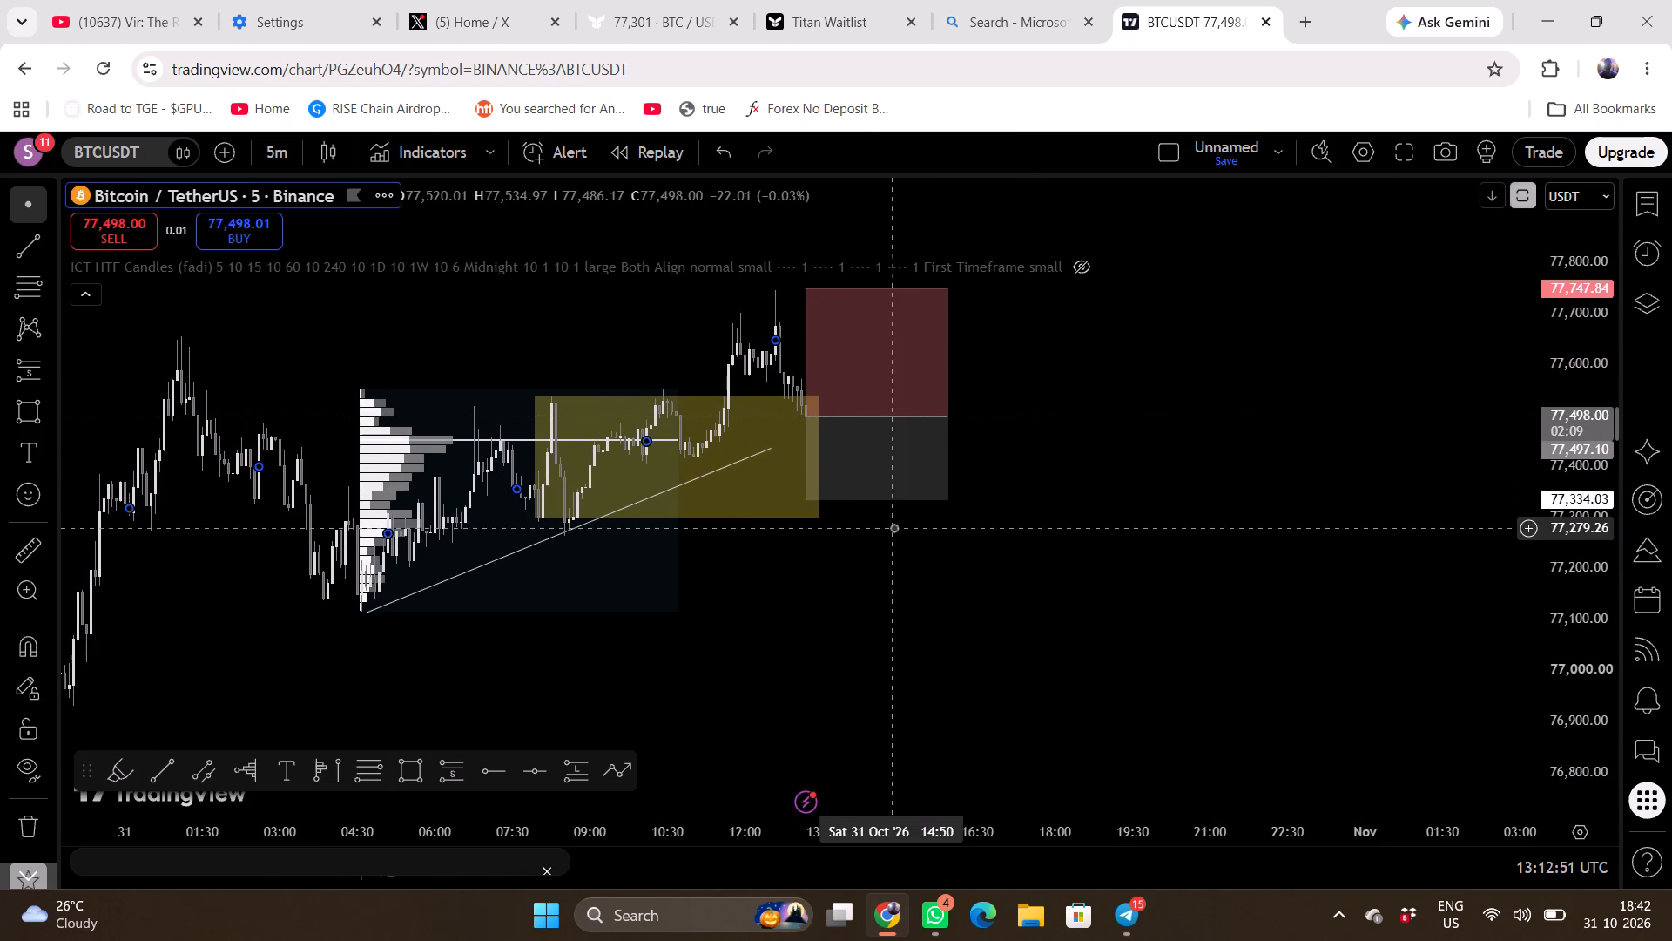
{"action": "left_click_drag", "start_coordinate": [810, 497], "coordinate": [854, 732]}
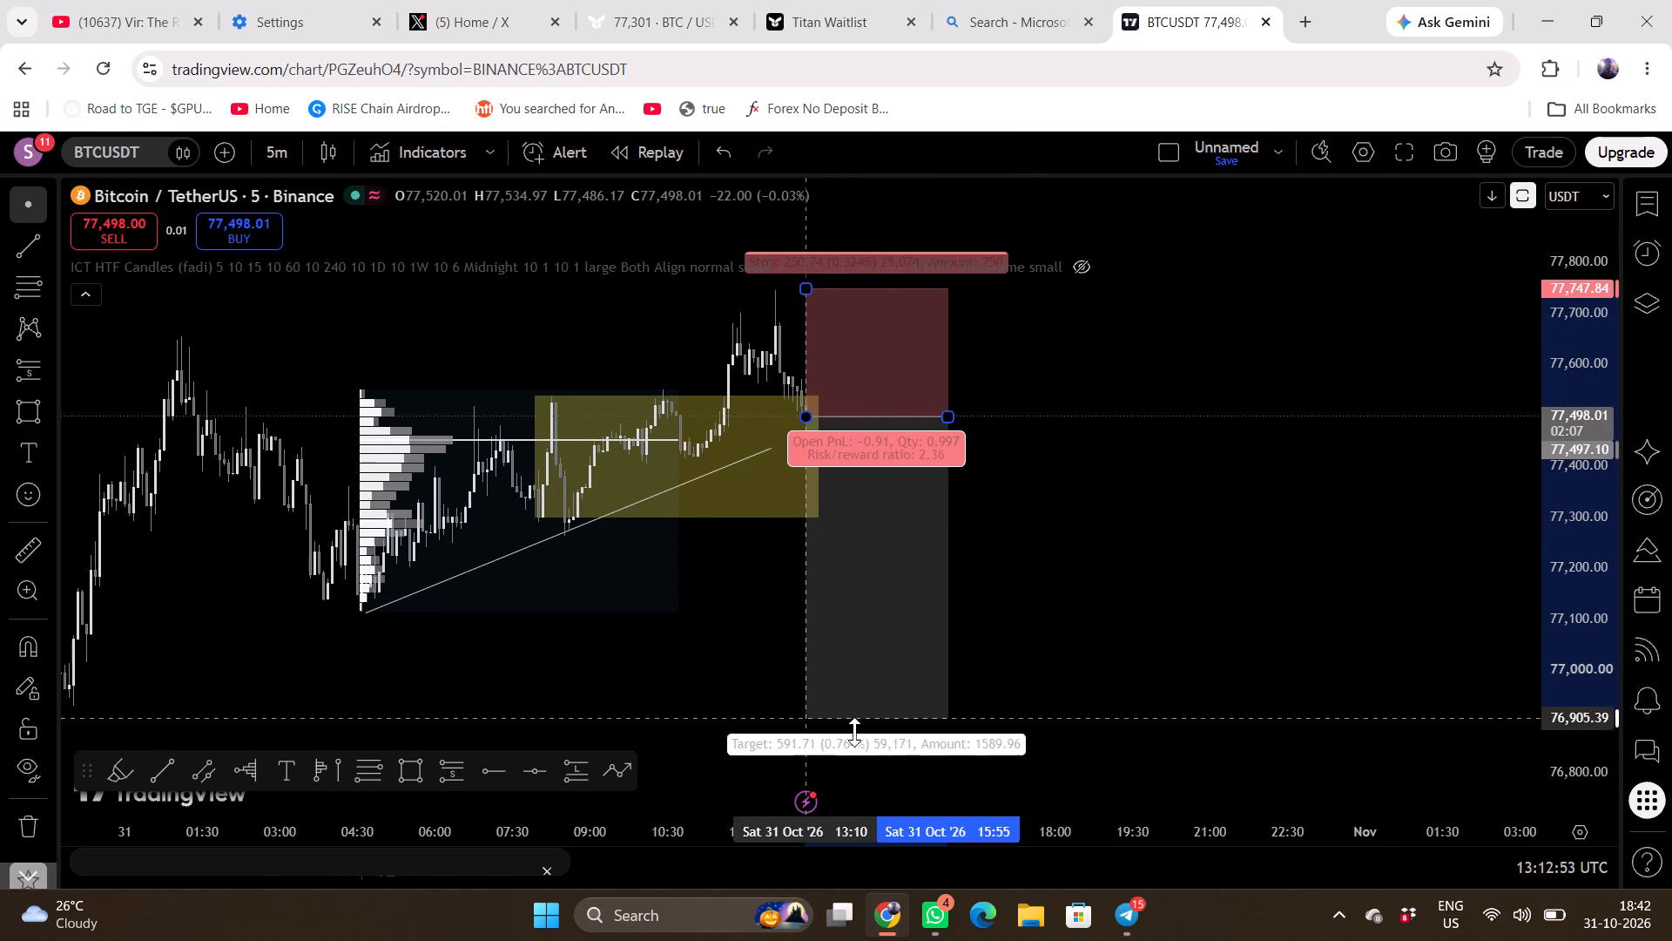
{"action": "left_click_drag", "start_coordinate": [854, 732], "coordinate": [855, 739]}
{"action": "left_click_drag", "start_coordinate": [1048, 604], "coordinate": [1084, 464]}
{"action": "scroll", "coordinate": [1197, 574], "scroll_direction": "down", "scroll_amount": 1}
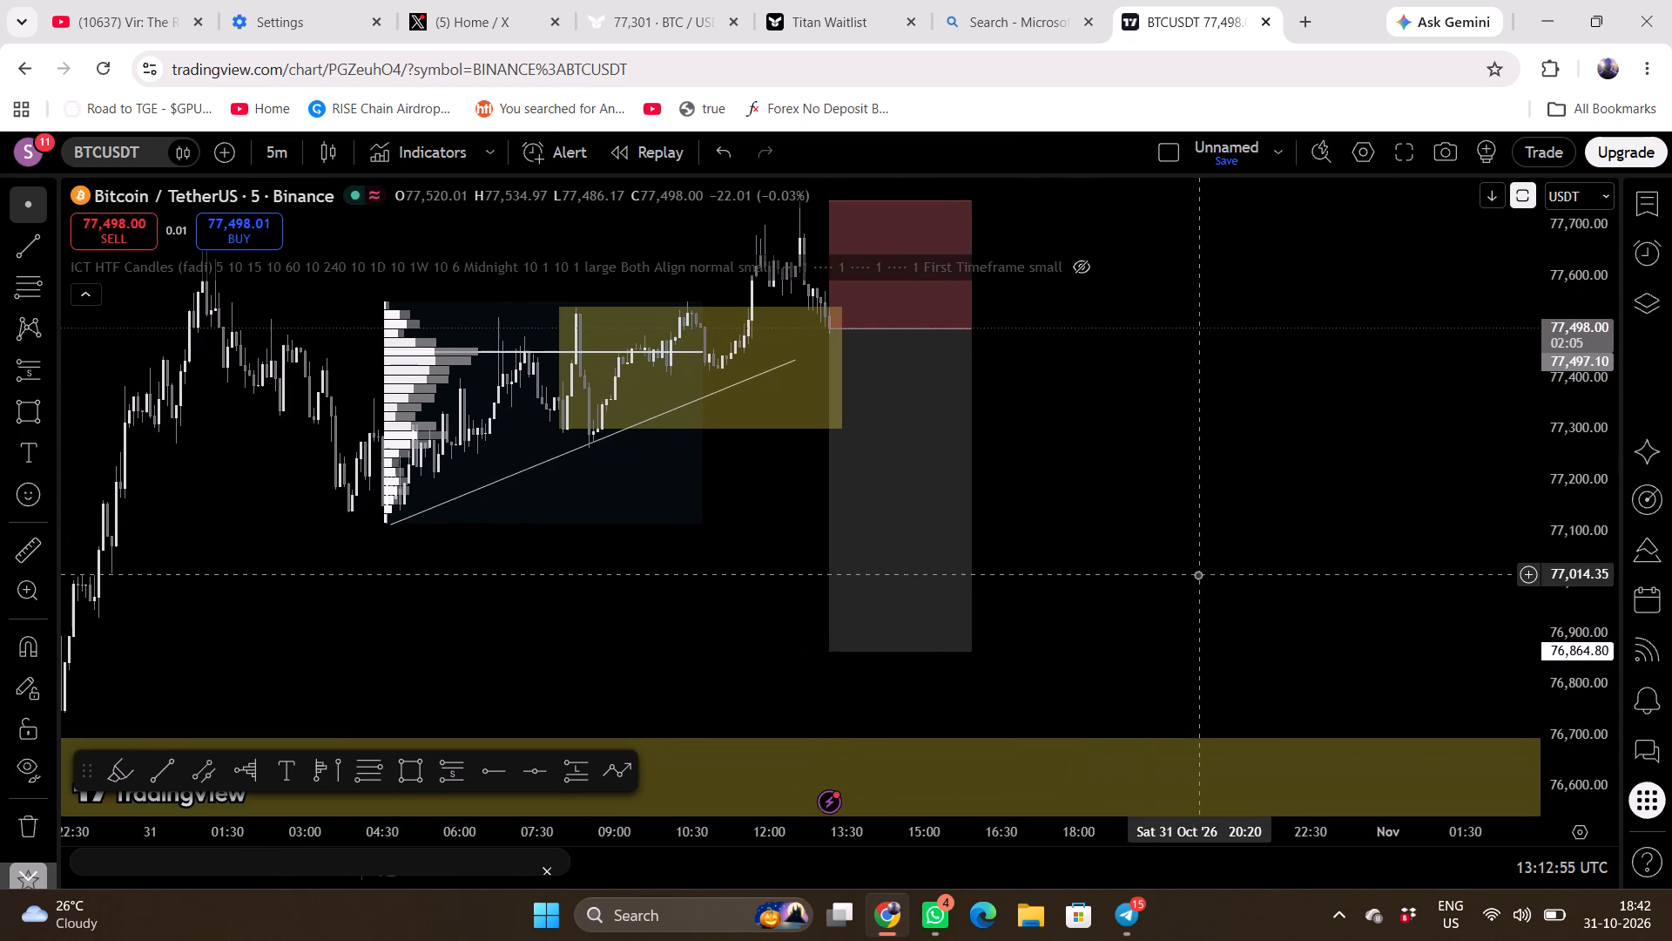
{"action": "scroll", "coordinate": [1197, 574], "scroll_direction": "down", "scroll_amount": 1}
{"action": "scroll", "coordinate": [1576, 565], "scroll_direction": "down", "scroll_amount": 3}
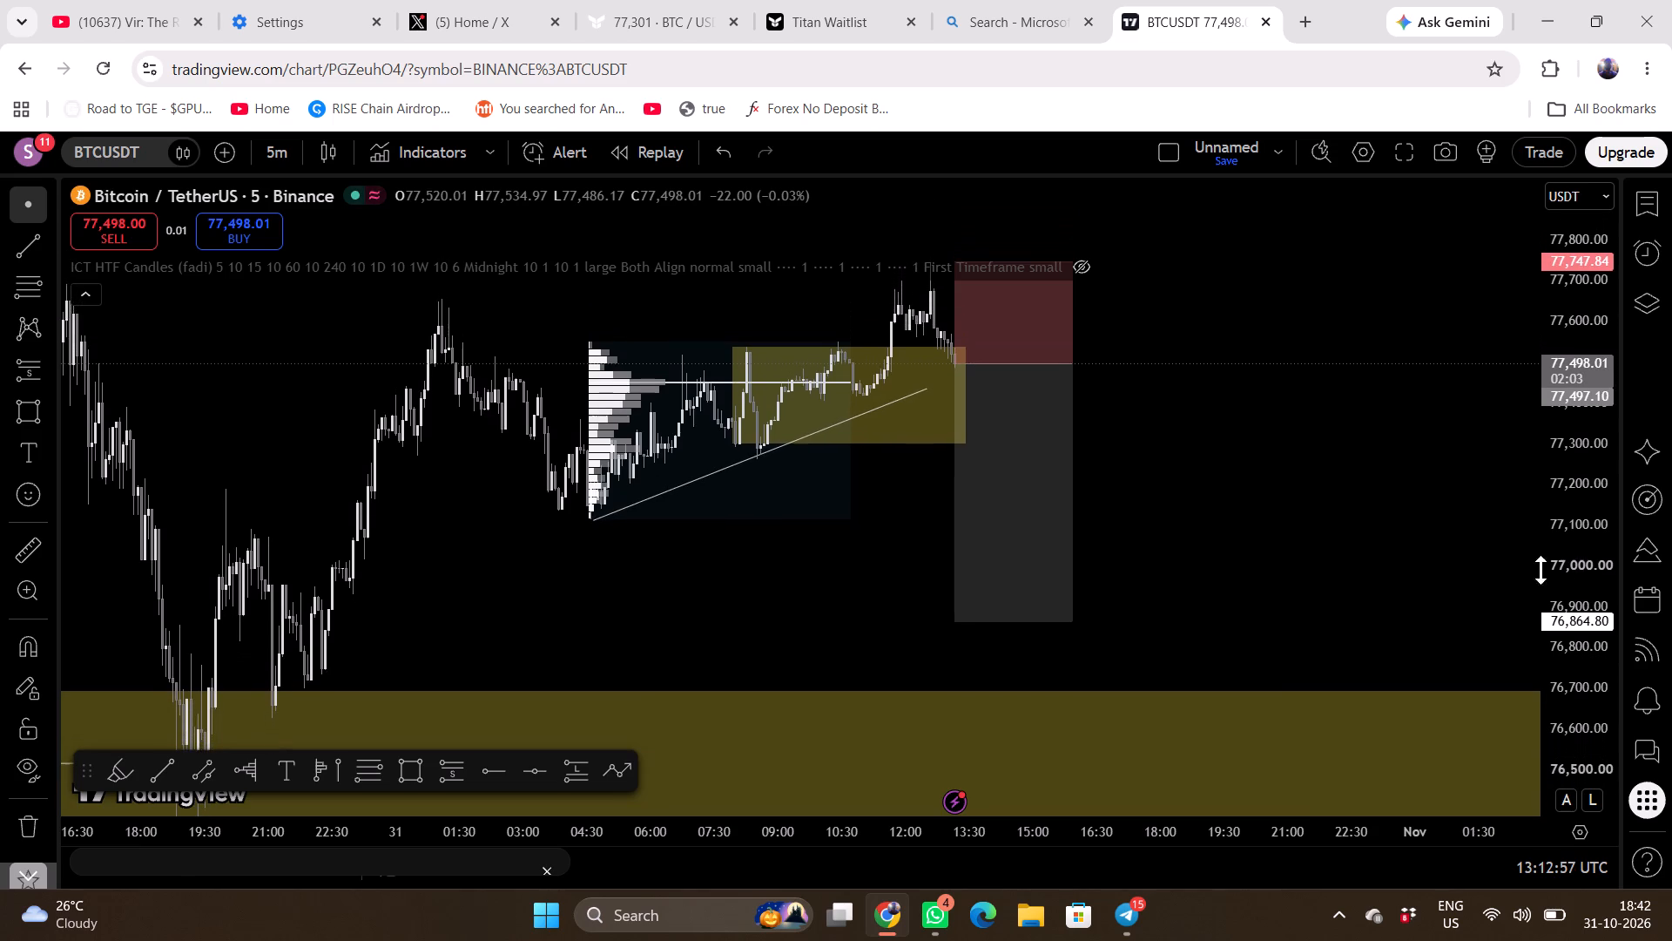
{"action": "scroll", "coordinate": [1244, 604], "scroll_direction": "down", "scroll_amount": 1}
{"action": "left_click_drag", "start_coordinate": [1028, 620], "coordinate": [1057, 722]}
{"action": "left_click_drag", "start_coordinate": [1247, 592], "coordinate": [1262, 492]}
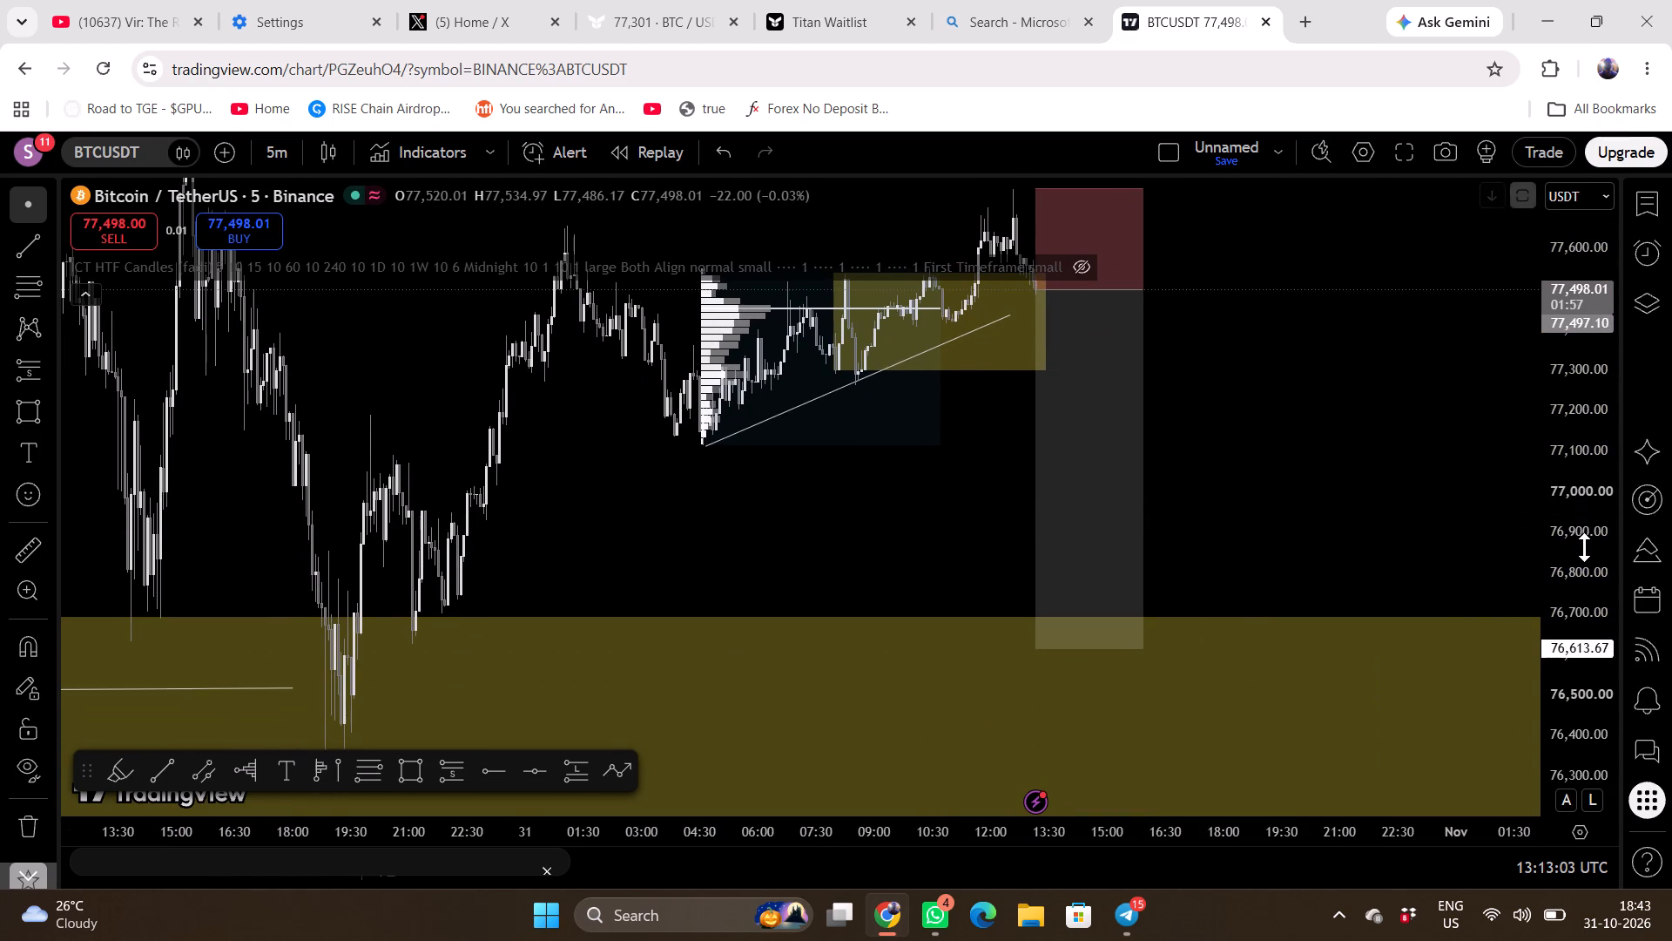
{"action": "scroll", "coordinate": [1584, 547], "scroll_direction": "down", "scroll_amount": 6}
{"action": "scroll", "coordinate": [1244, 464], "scroll_direction": "down", "scroll_amount": 1}
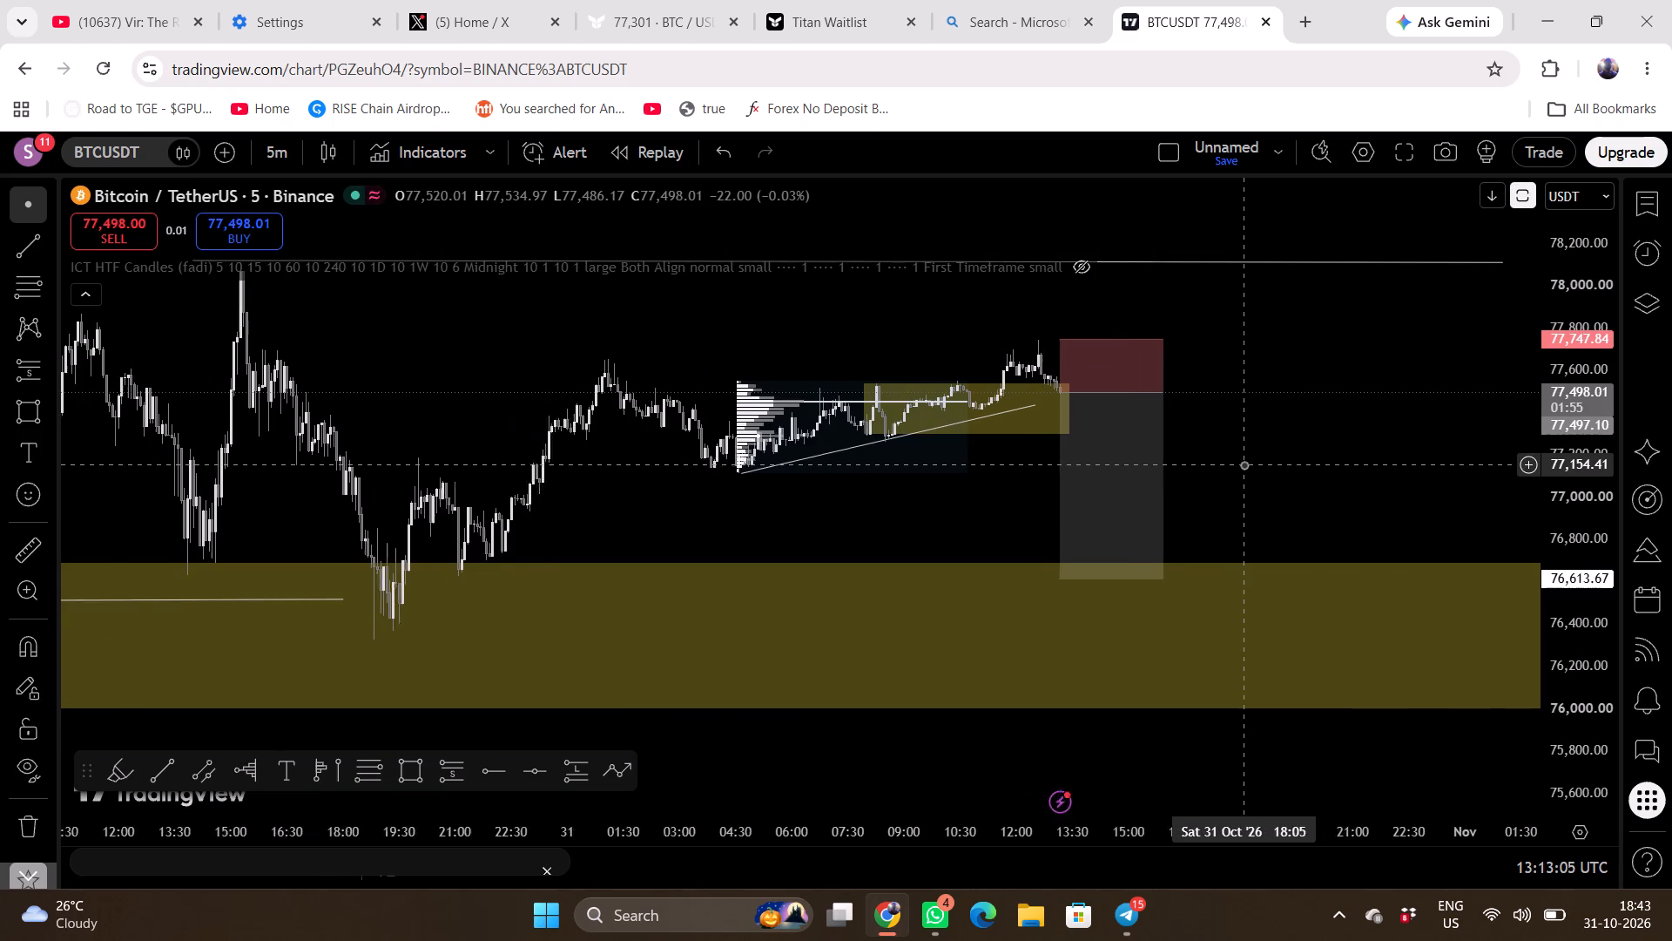
{"action": "left_click_drag", "start_coordinate": [1080, 581], "coordinate": [1102, 646]}
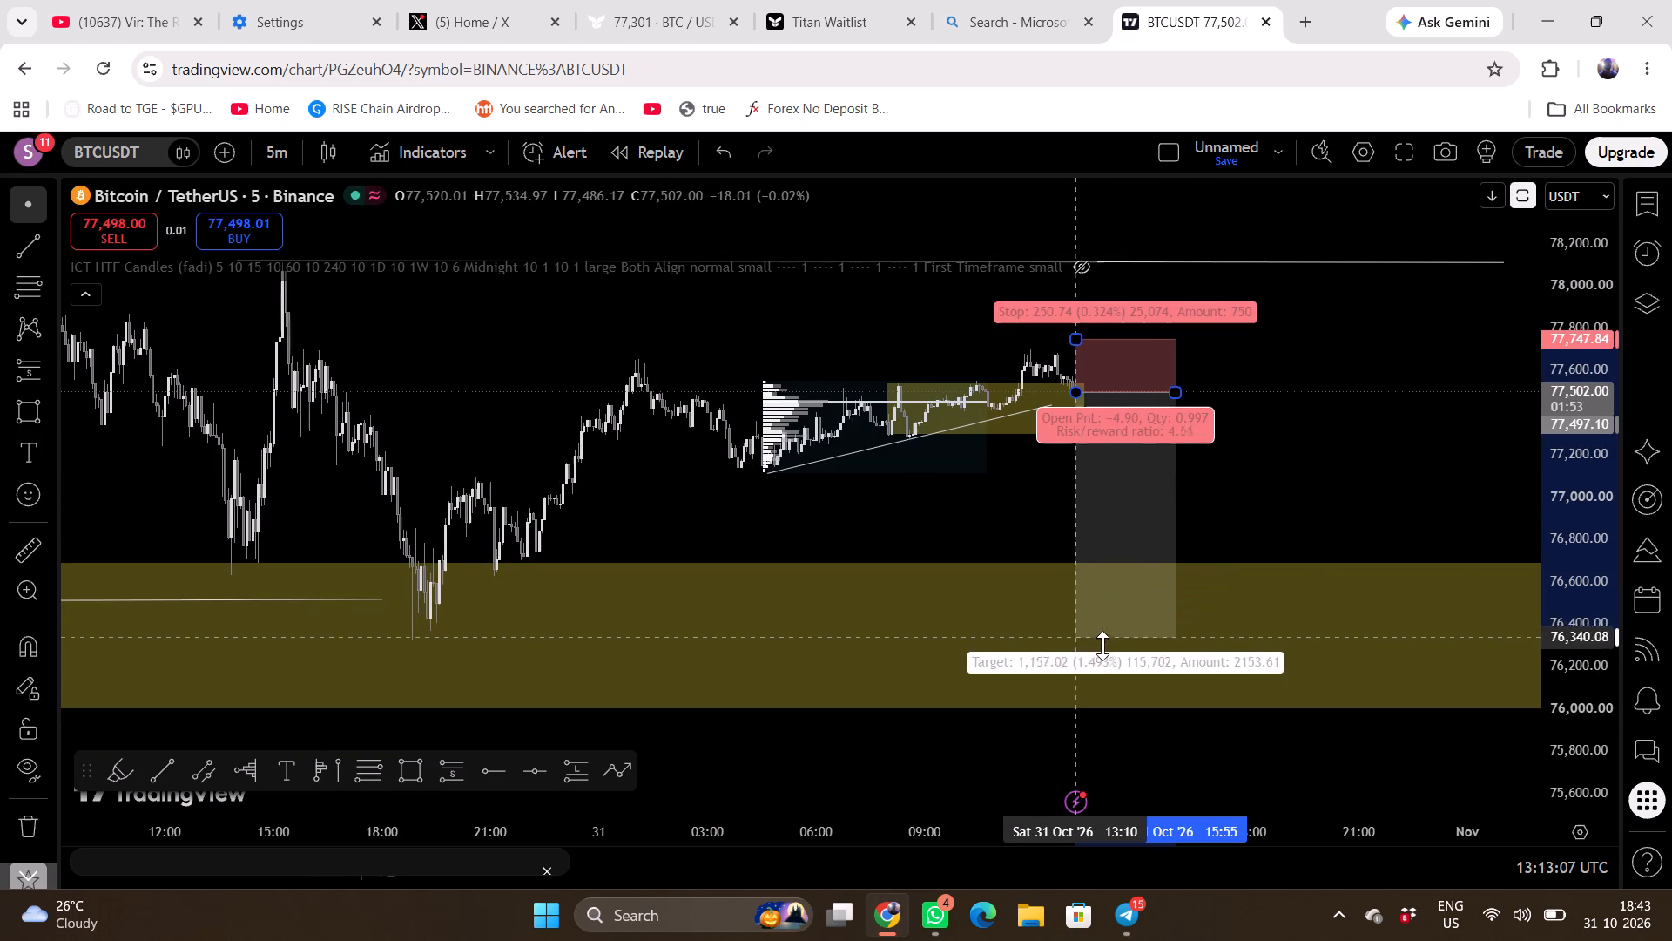
{"action": "left_click_drag", "start_coordinate": [1102, 646], "coordinate": [1129, 645]}
{"action": "left_click", "coordinate": [1252, 486]}
Examine the latest BTCUSDT 5-minute candles around the short position's entry, the smaller yellow zone and the recent high.
{"action": "scroll", "coordinate": [1252, 486], "scroll_direction": "up", "scroll_amount": 2}
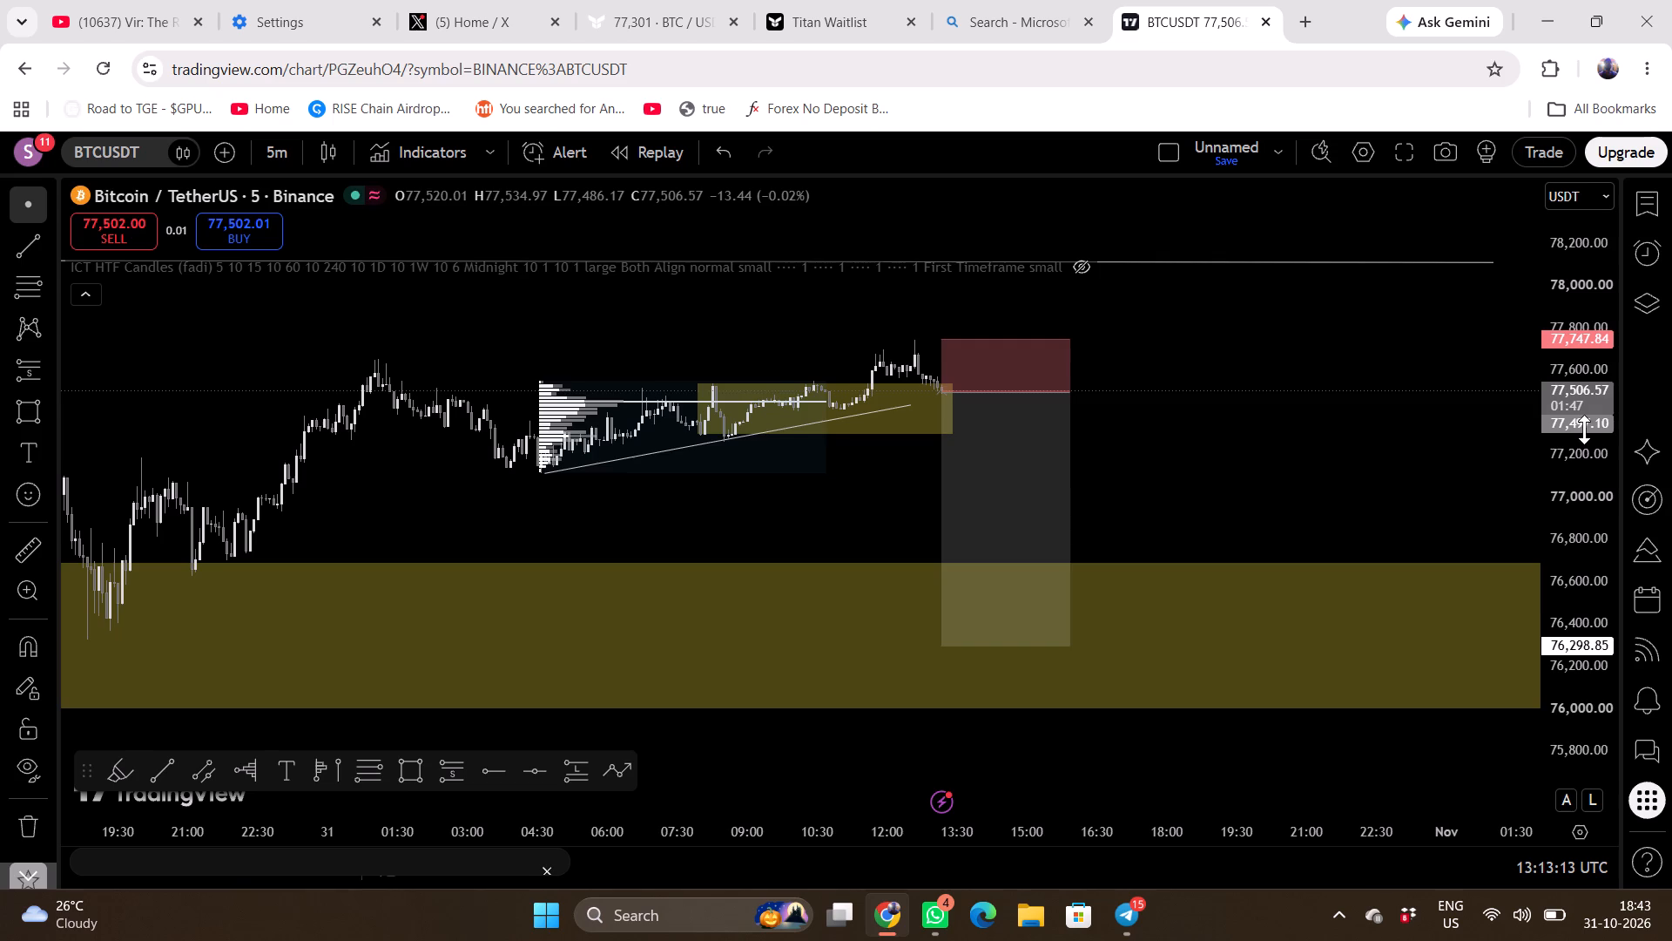
{"action": "scroll", "coordinate": [1584, 430], "scroll_direction": "up", "scroll_amount": 8}
{"action": "left_click_drag", "start_coordinate": [1335, 443], "coordinate": [1416, 575]}
{"action": "scroll", "coordinate": [1359, 544], "scroll_direction": "up", "scroll_amount": 1}
{"action": "scroll", "coordinate": [1586, 459], "scroll_direction": "up", "scroll_amount": 5}
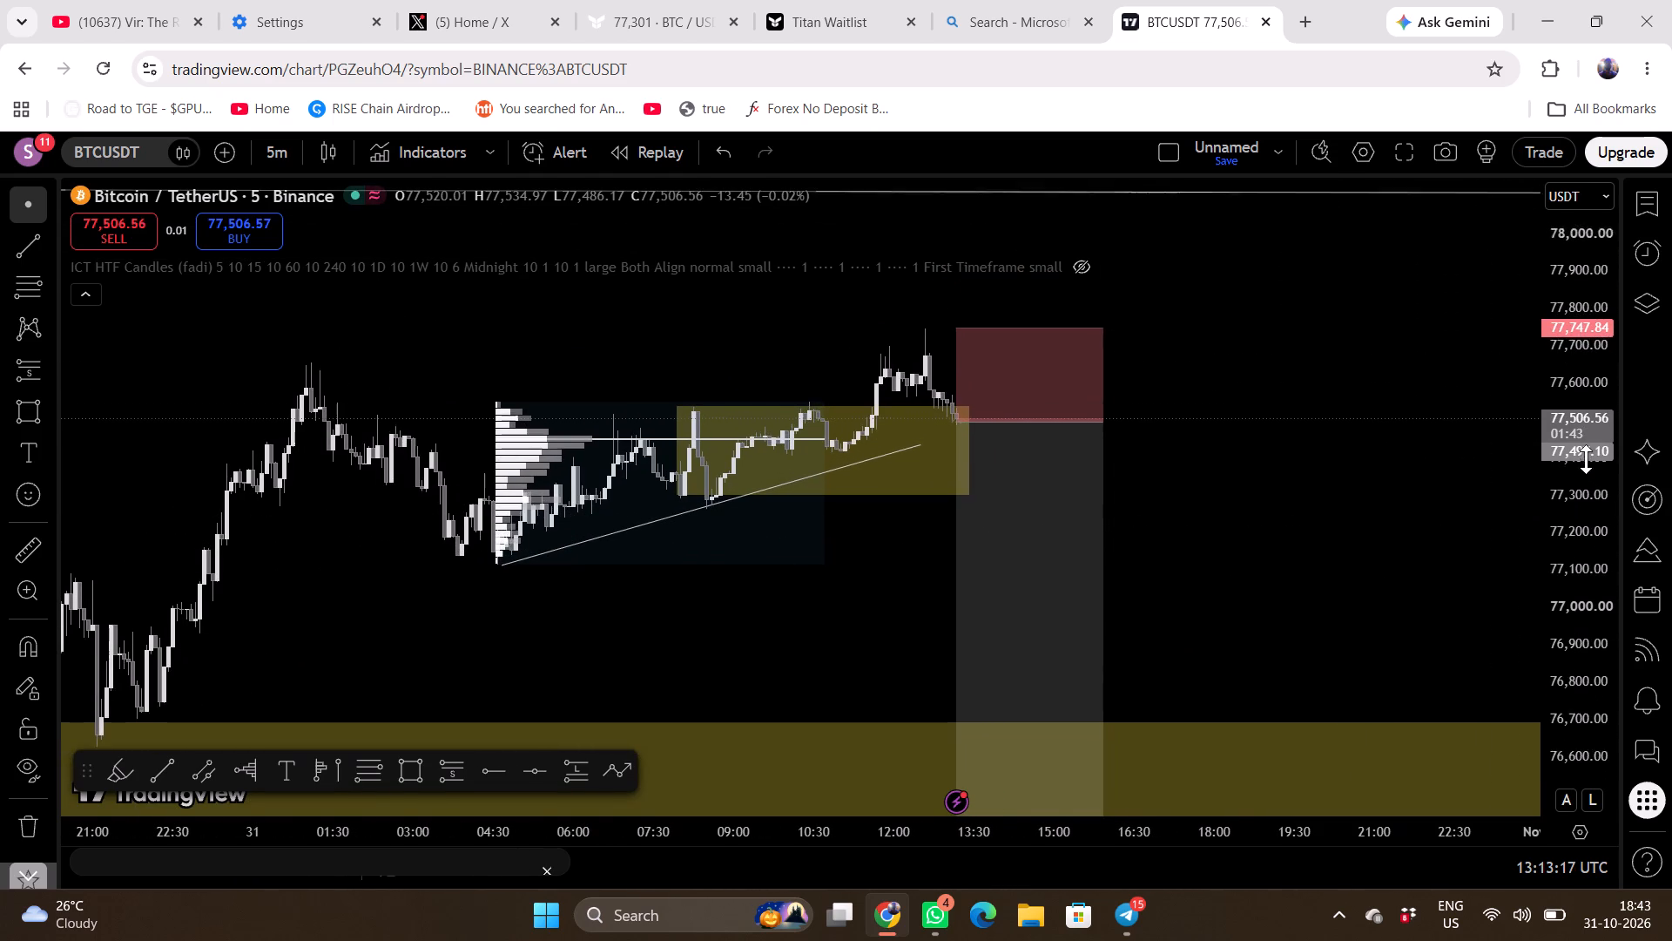
{"action": "scroll", "coordinate": [1586, 459], "scroll_direction": "up", "scroll_amount": 4}
{"action": "left_click_drag", "start_coordinate": [1294, 470], "coordinate": [1331, 600]}
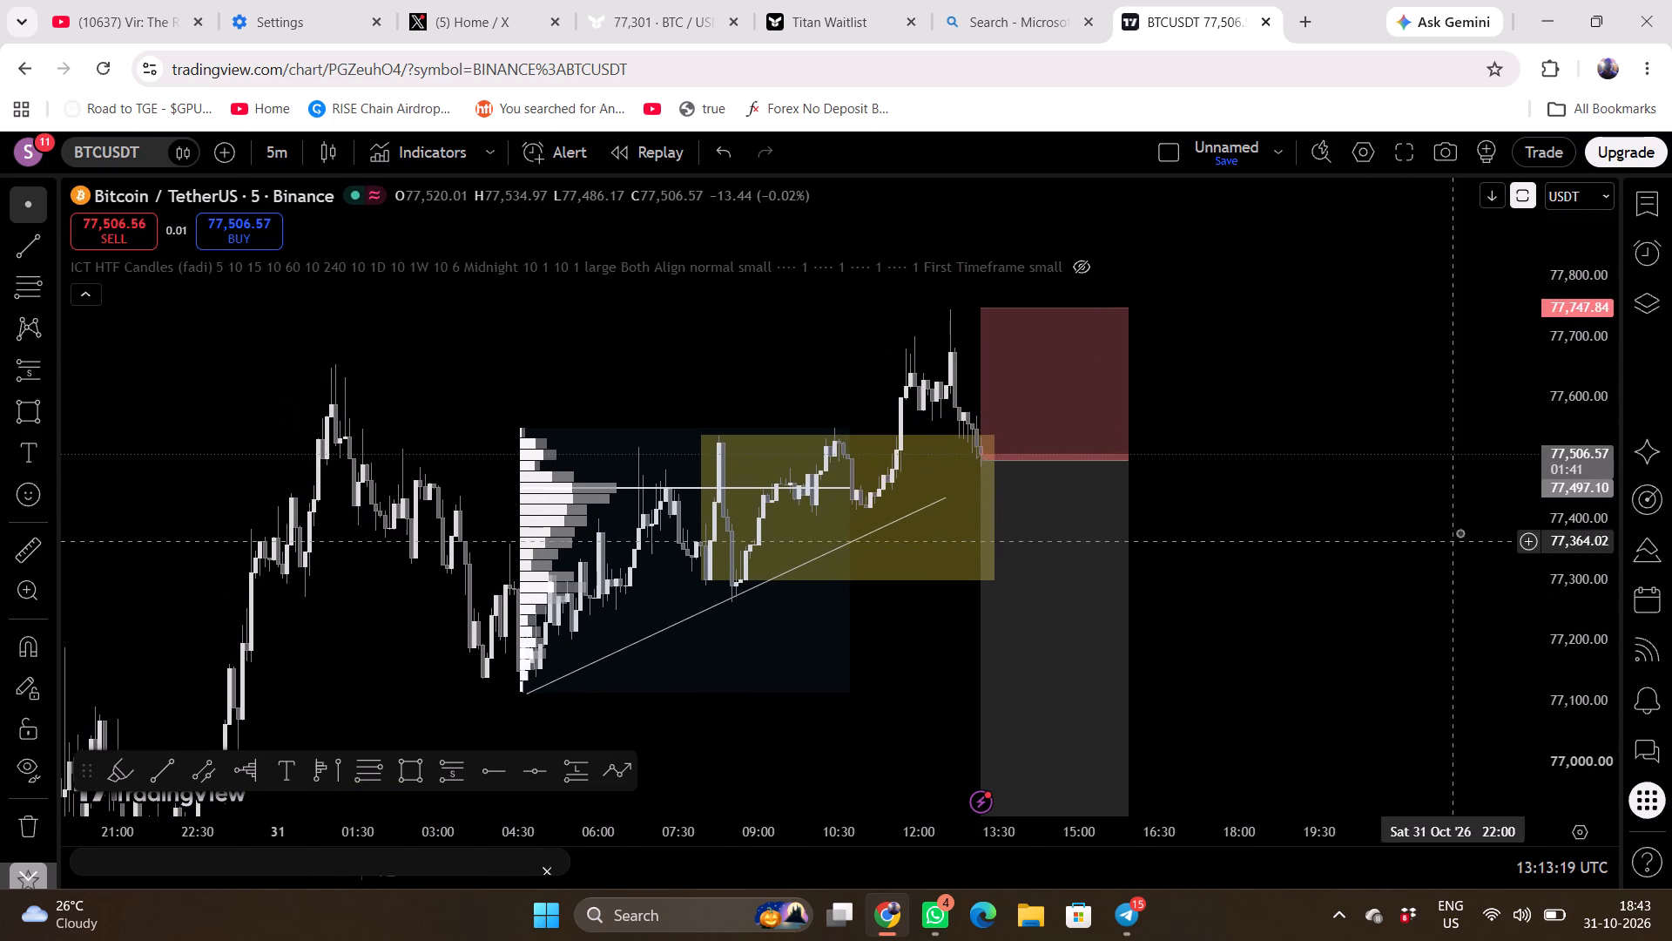
{"action": "scroll", "coordinate": [1574, 462], "scroll_direction": "up", "scroll_amount": 5}
{"action": "scroll", "coordinate": [1363, 513], "scroll_direction": "up", "scroll_amount": 2}
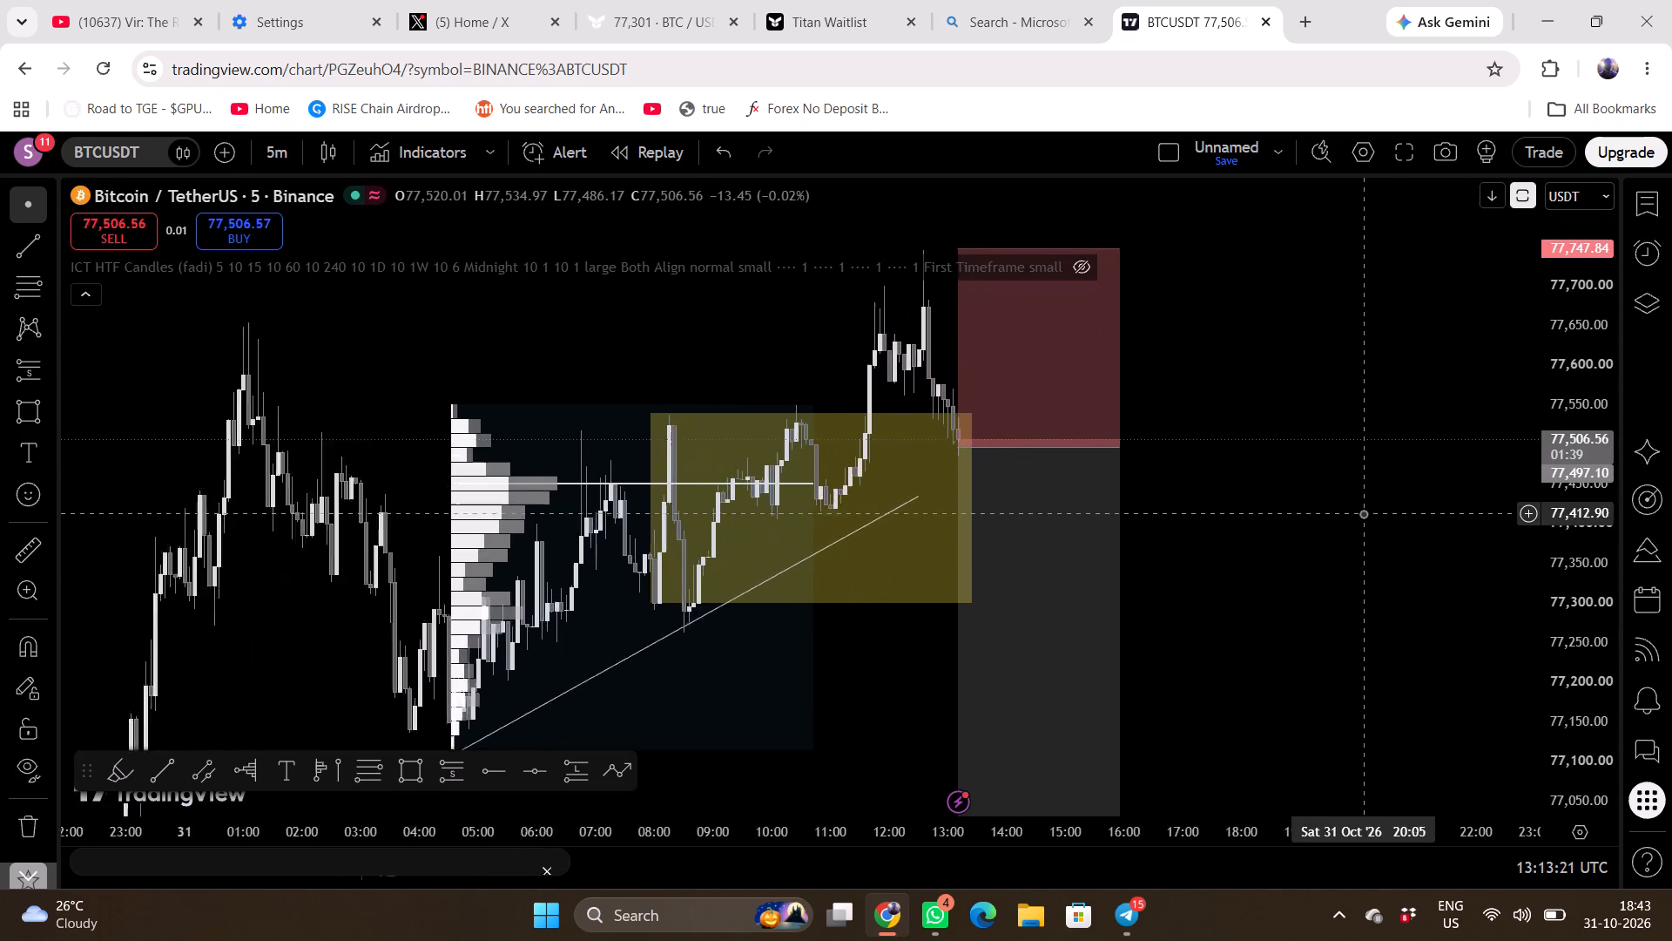
{"action": "scroll", "coordinate": [1363, 513], "scroll_direction": "up", "scroll_amount": 1}
{"action": "left_click_drag", "start_coordinate": [1266, 577], "coordinate": [1278, 518]}
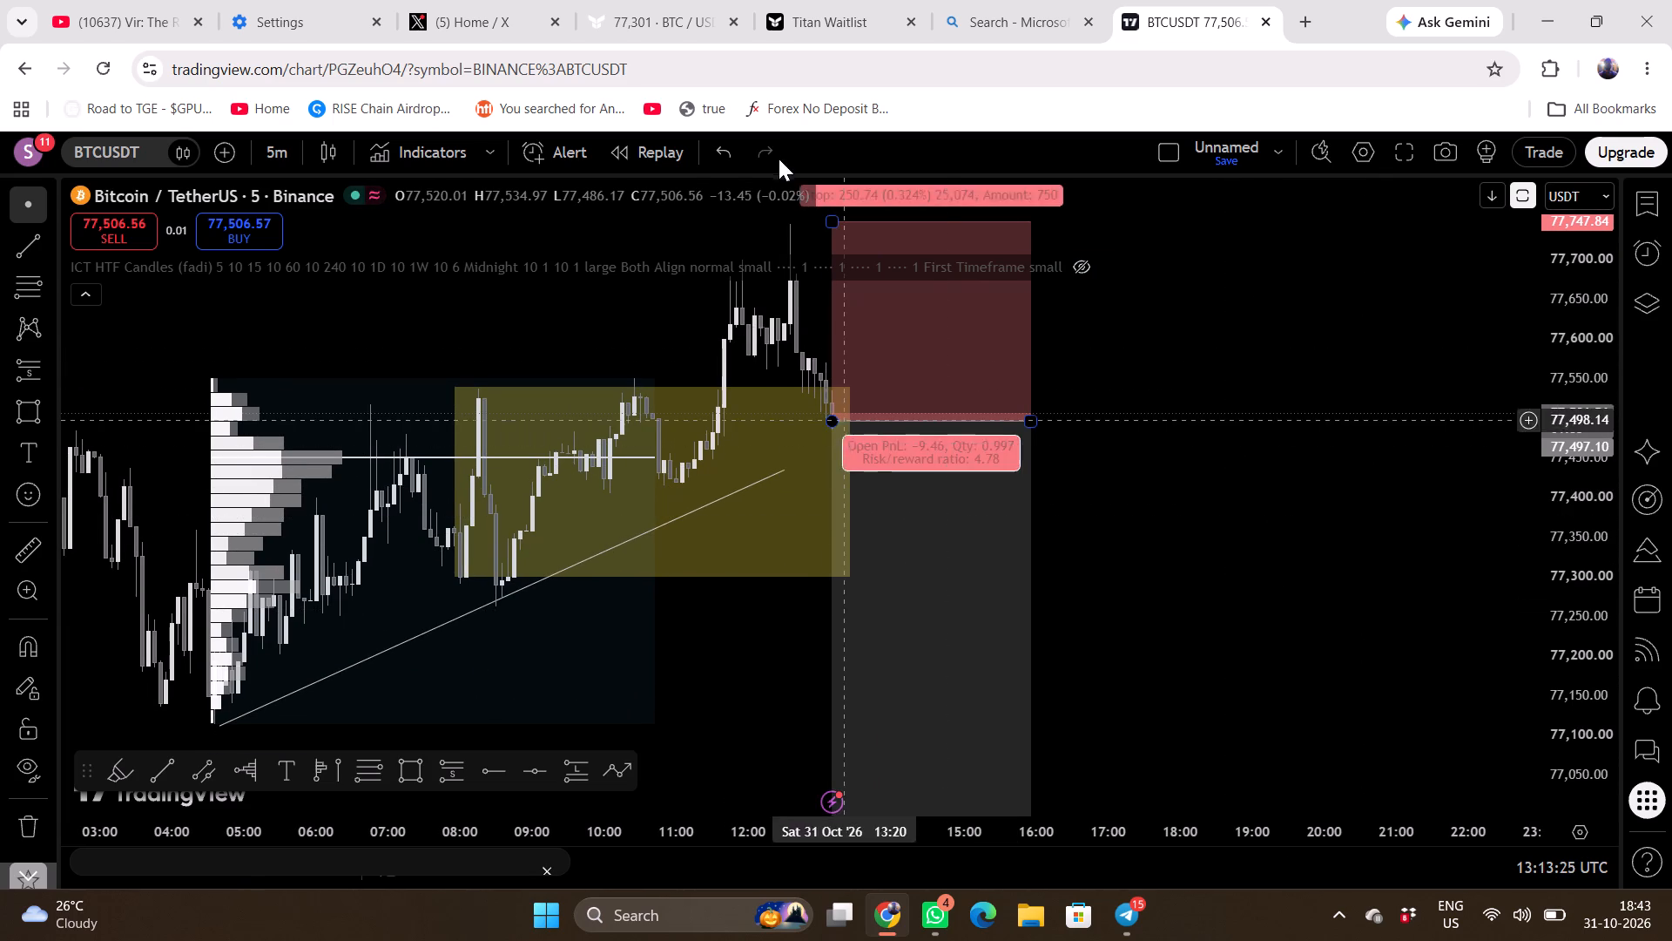
Check the open BTC-USDCX short on the Titan testnet trade page.
{"action": "left_click", "coordinate": [819, 24]}
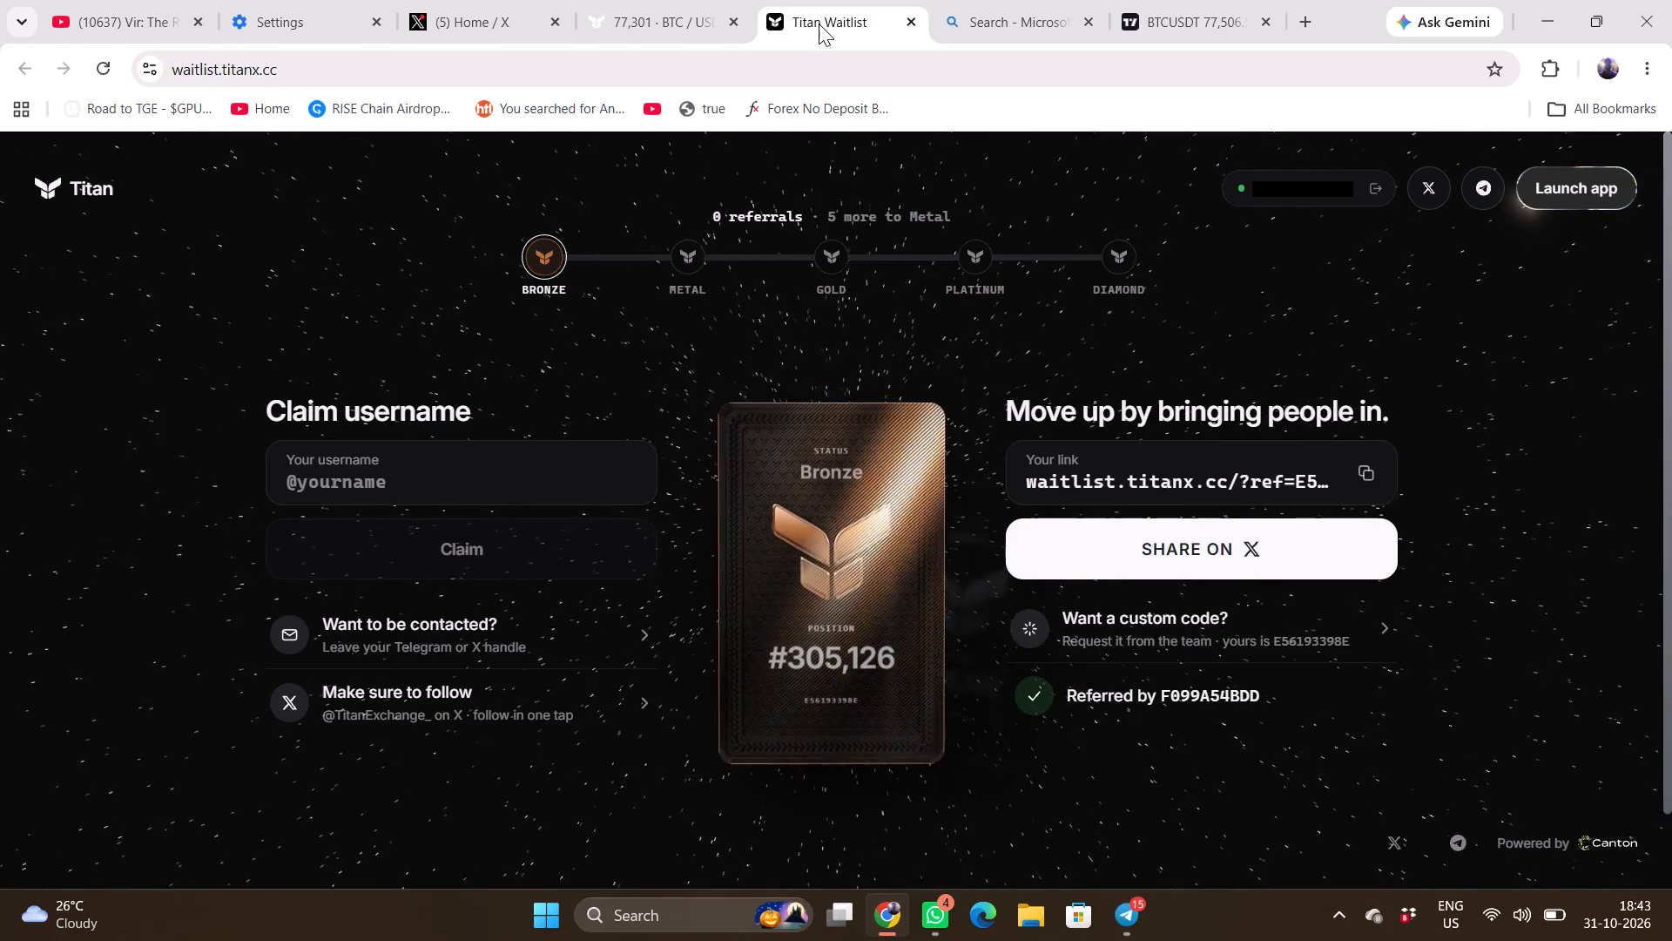
{"action": "left_click", "coordinate": [678, 20]}
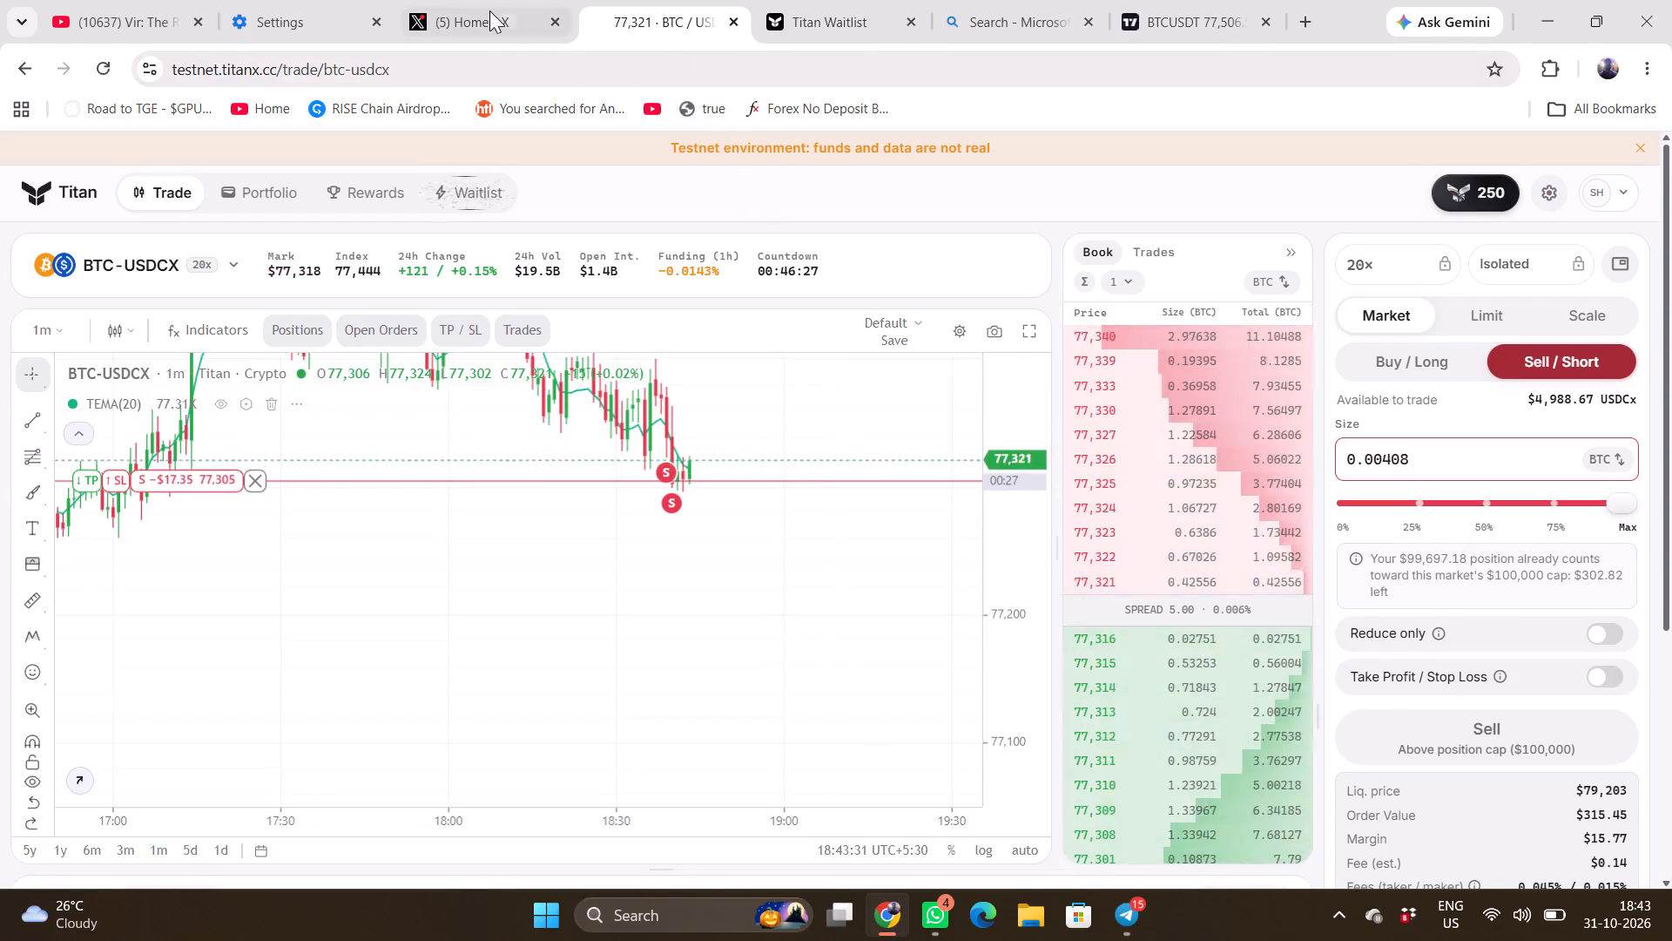
Switch to the X home page and load the newest posts in the For you feed.
{"action": "left_click", "coordinate": [472, 28]}
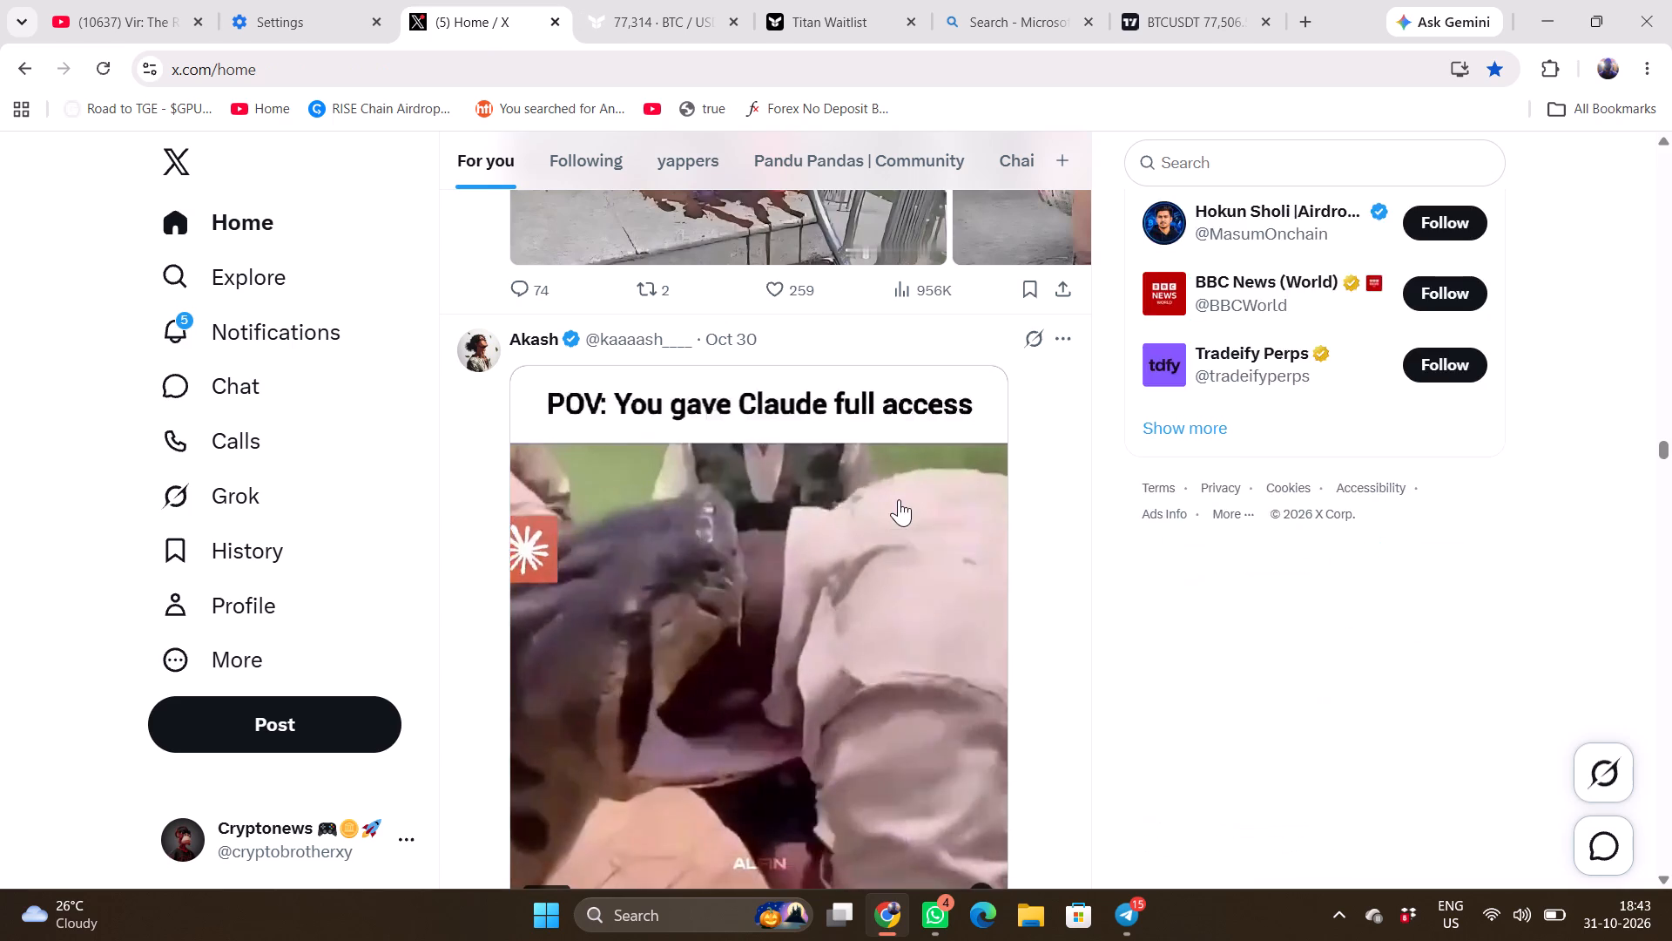
{"action": "scroll", "coordinate": [899, 499], "scroll_direction": "up", "scroll_amount": 12}
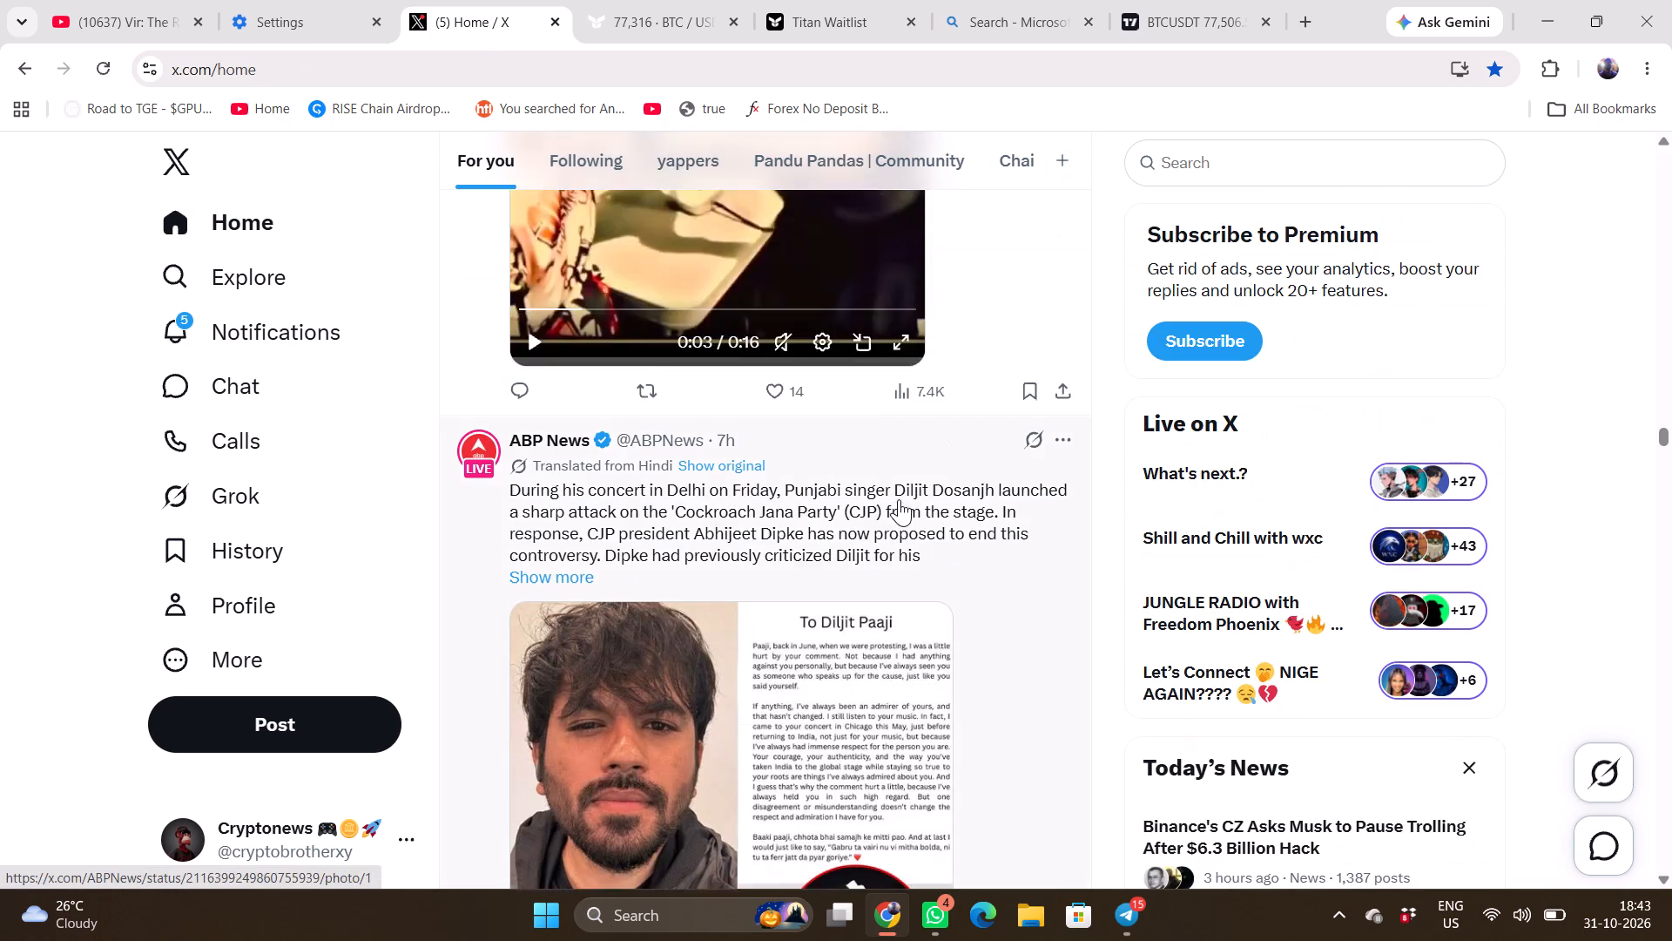
{"action": "scroll", "coordinate": [899, 499], "scroll_direction": "up", "scroll_amount": 7}
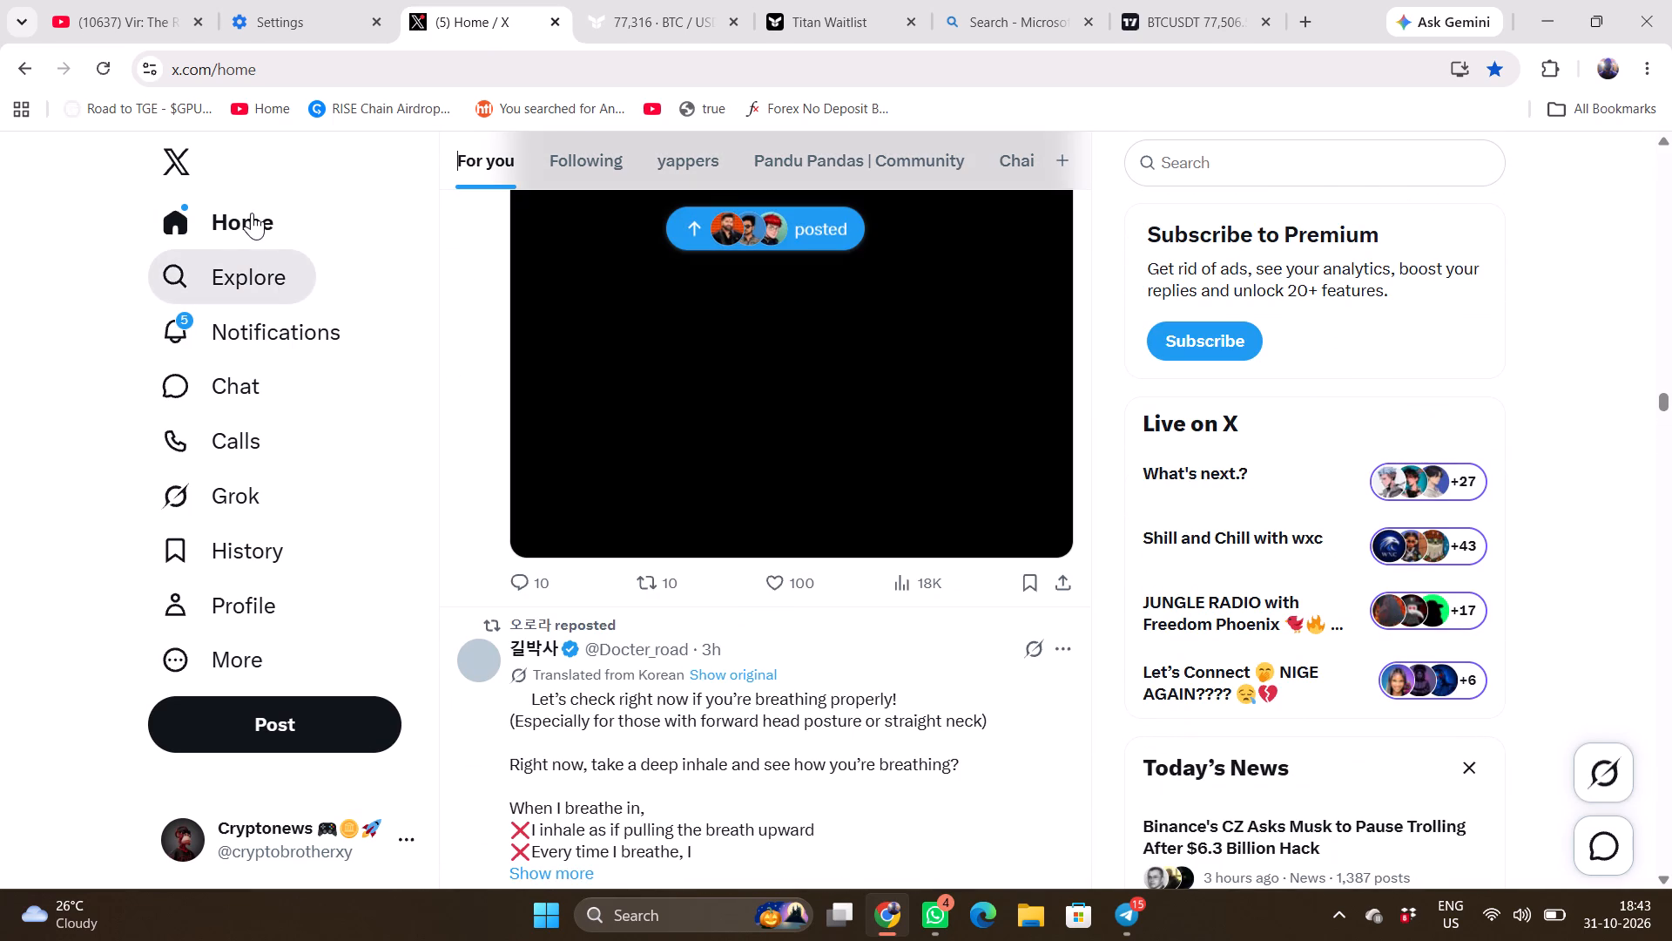
{"action": "left_click", "coordinate": [252, 213]}
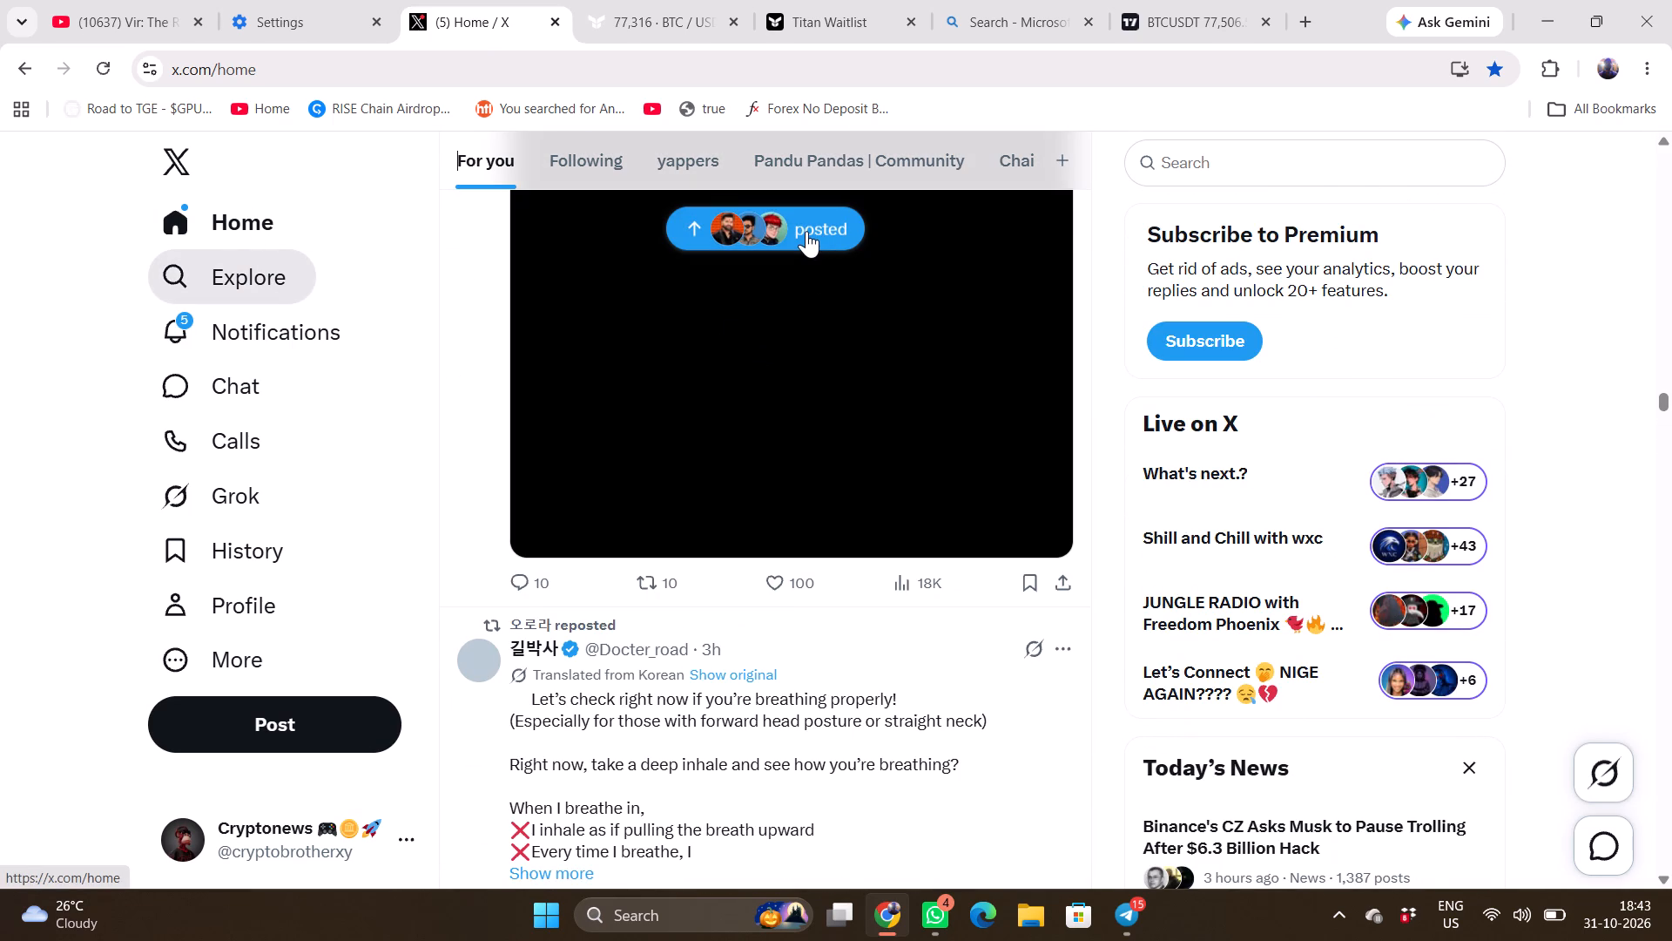
{"action": "left_click", "coordinate": [806, 231]}
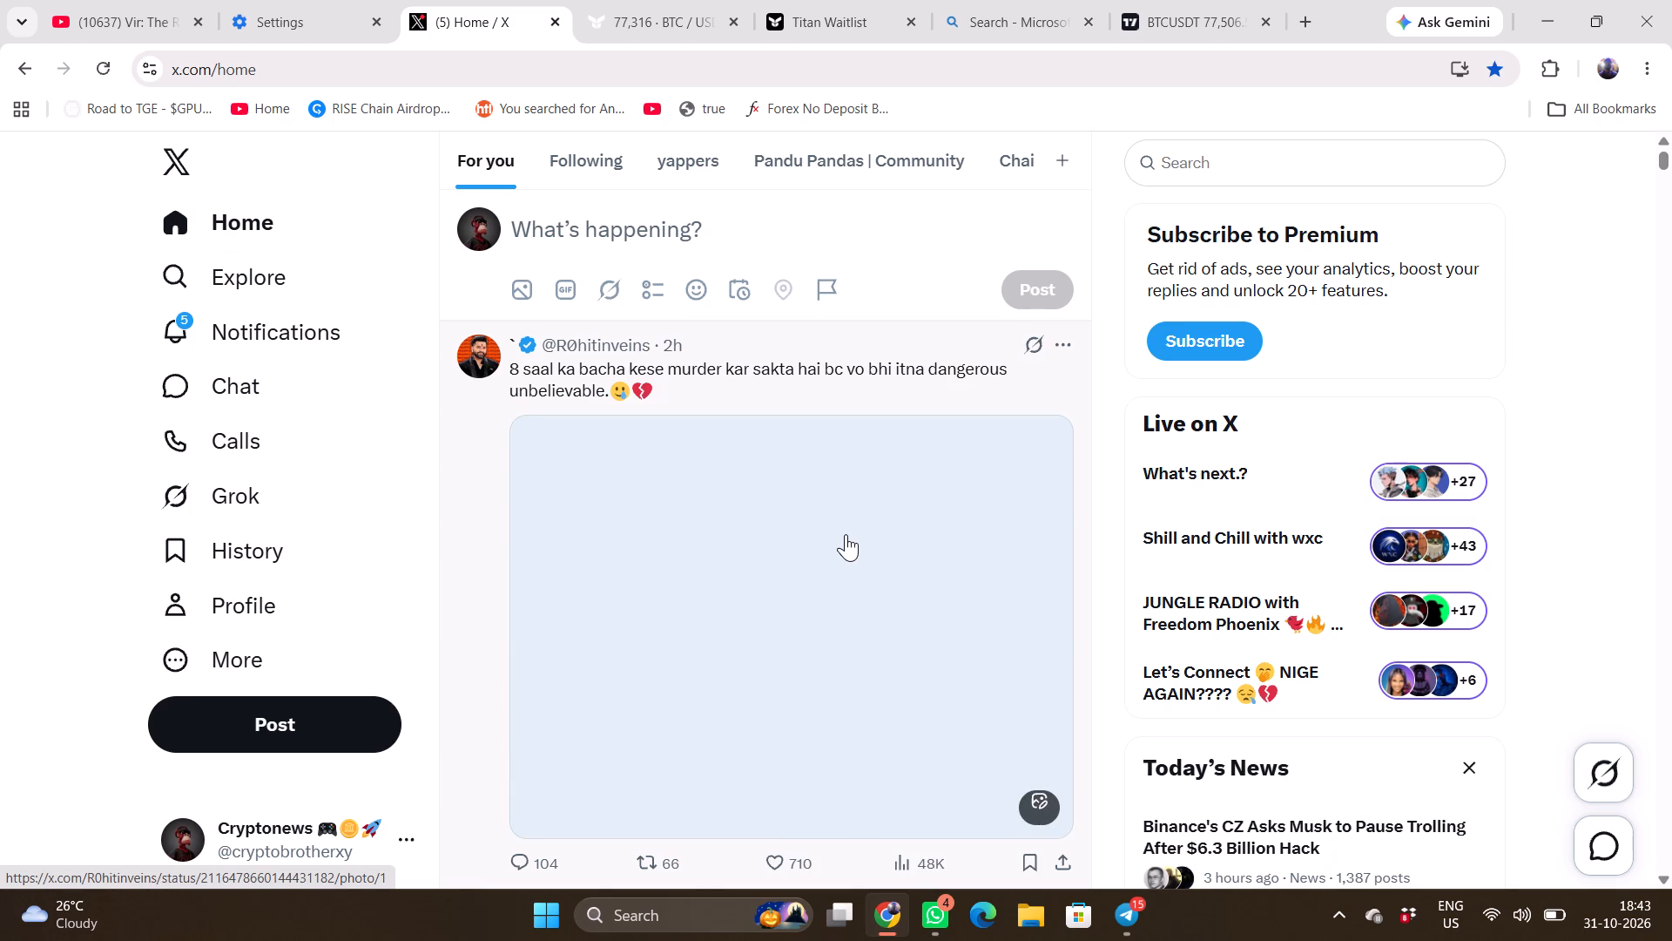
Browse the newest posts in X's For you feed.
{"action": "scroll", "coordinate": [797, 606], "scroll_direction": "down", "scroll_amount": 6}
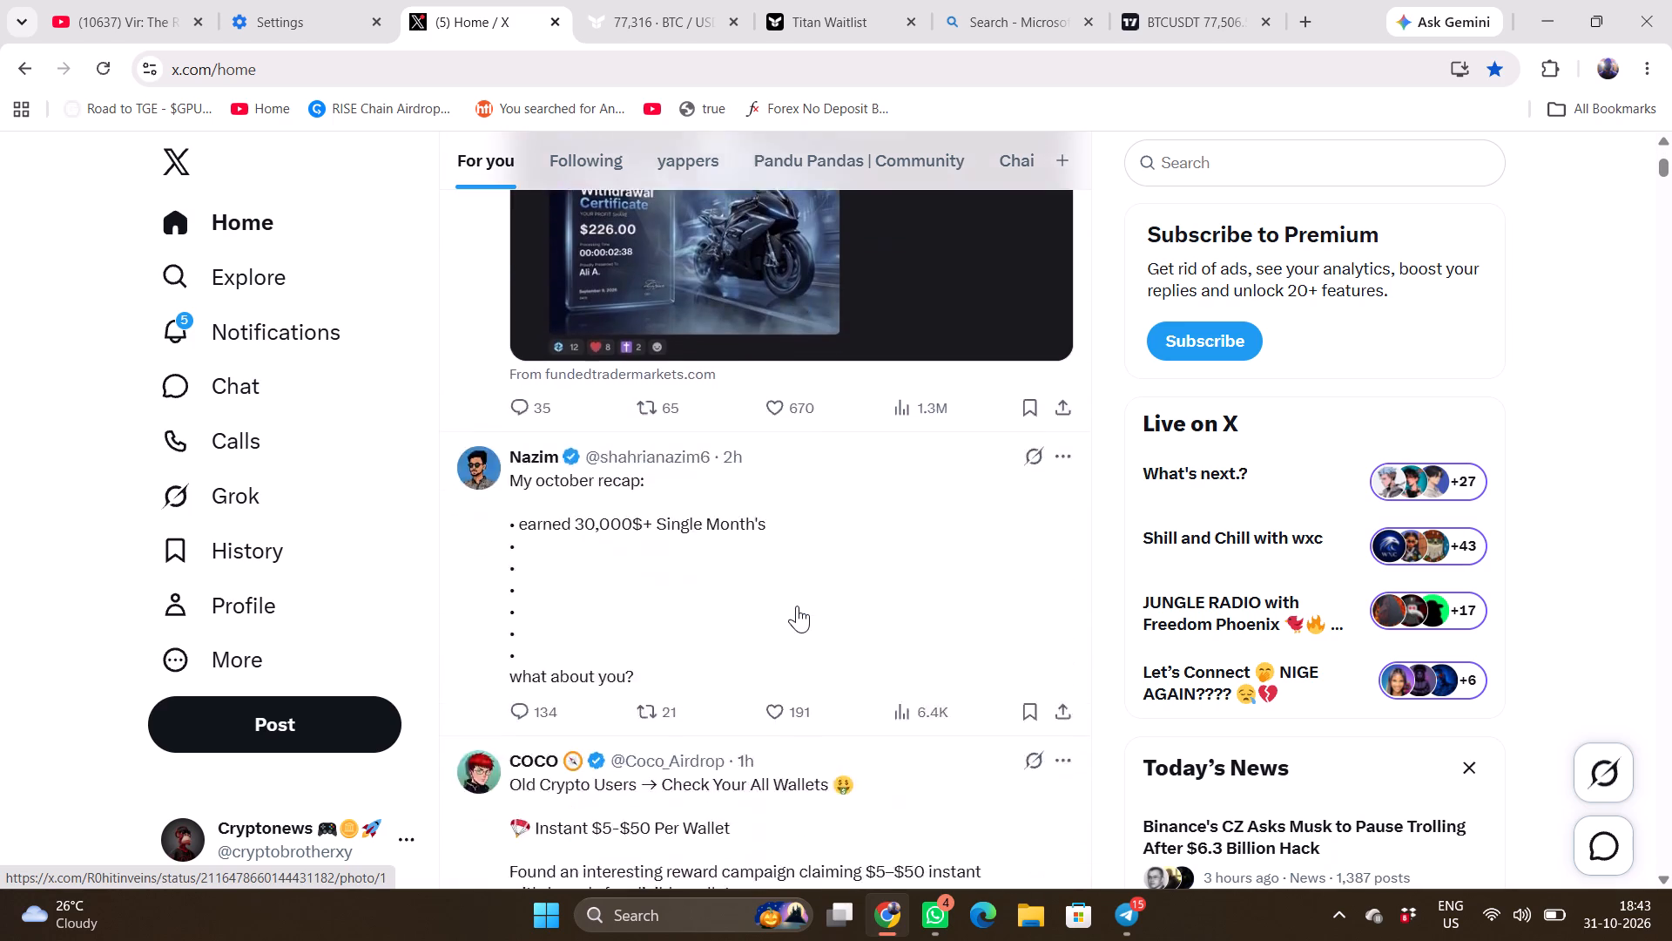
{"action": "scroll", "coordinate": [797, 606], "scroll_direction": "down", "scroll_amount": 3}
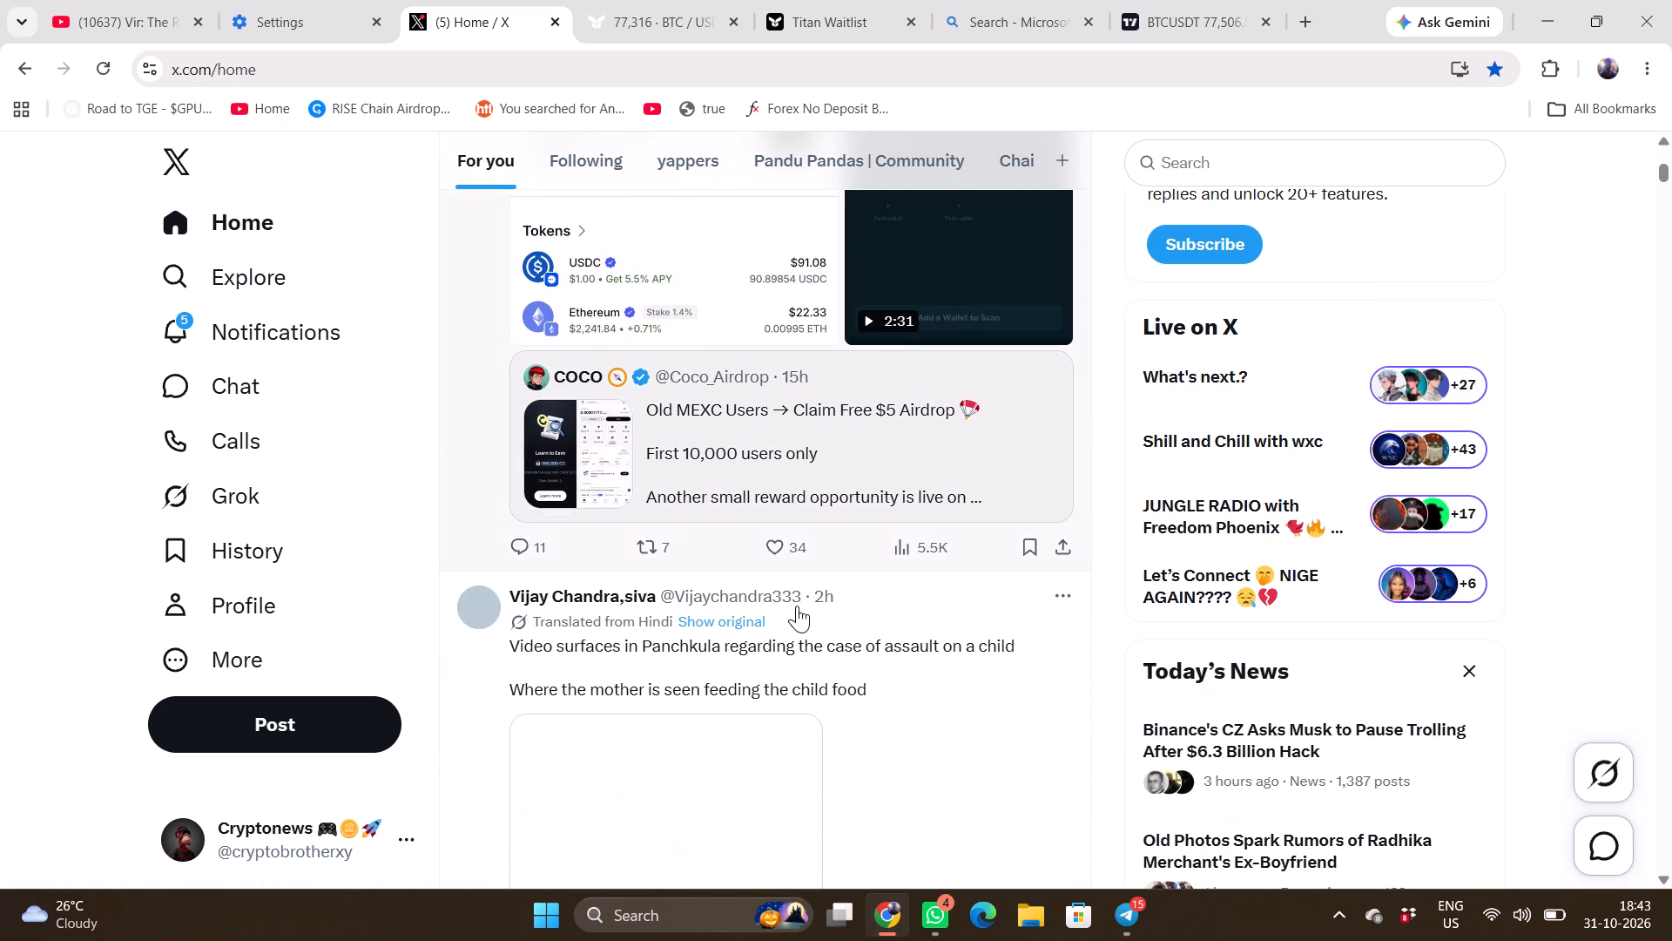
{"action": "scroll", "coordinate": [797, 606], "scroll_direction": "up", "scroll_amount": 5}
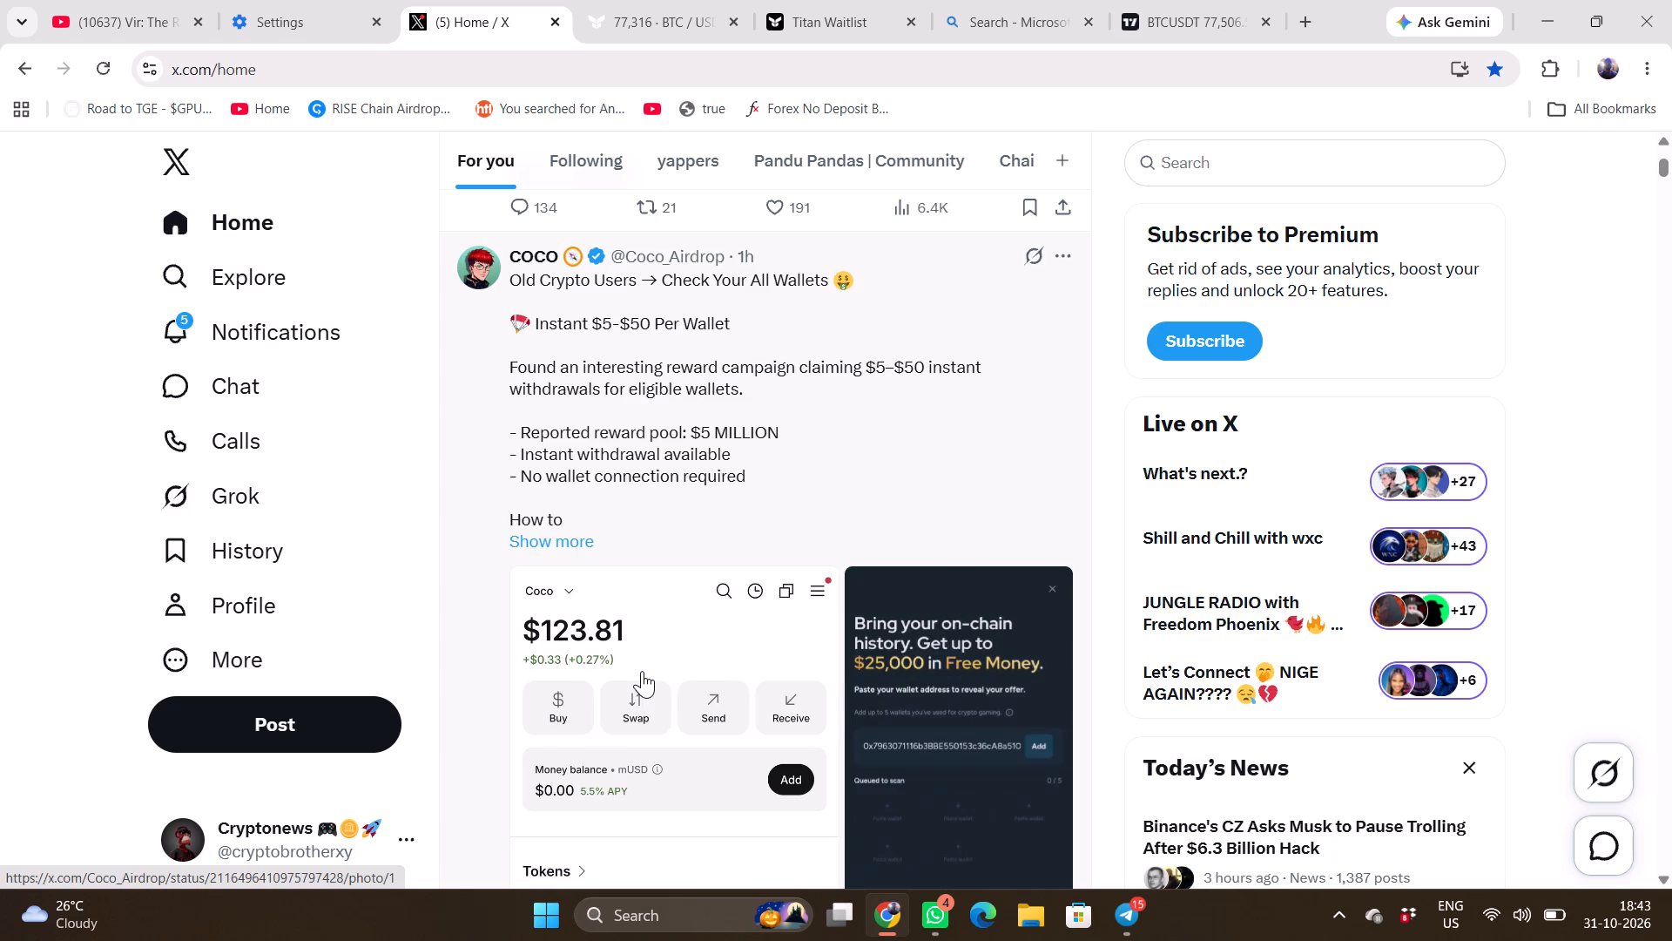
{"action": "scroll", "coordinate": [642, 671], "scroll_direction": "down", "scroll_amount": 10}
{"action": "scroll", "coordinate": [703, 732], "scroll_direction": "up", "scroll_amount": 2}
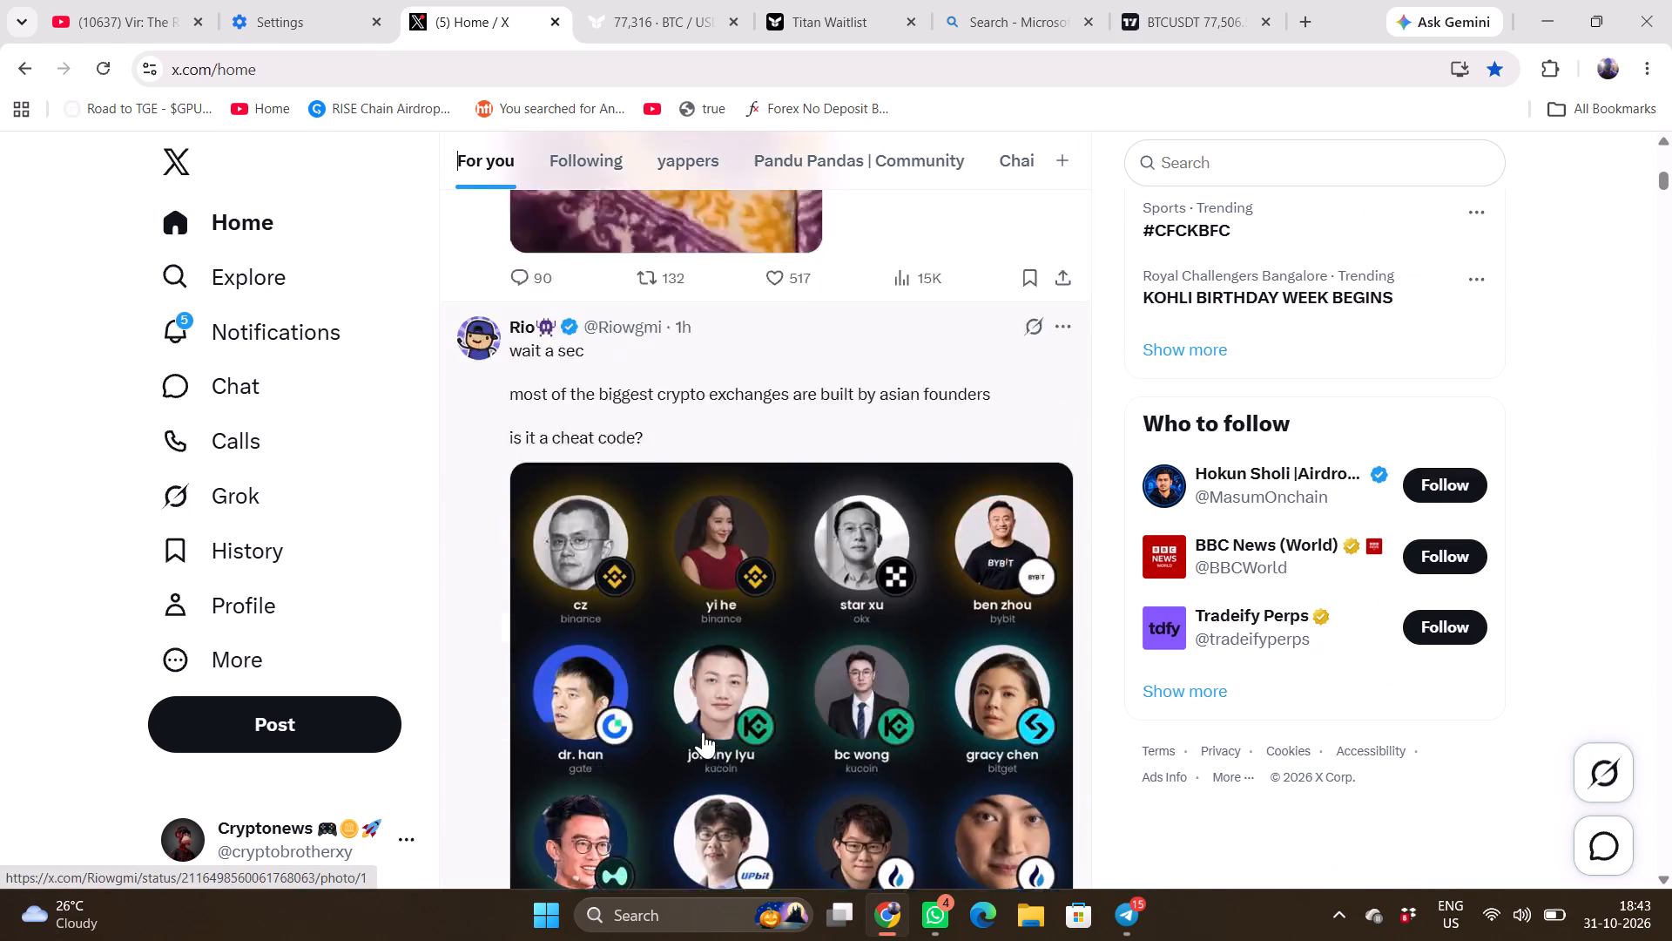
{"action": "scroll", "coordinate": [703, 732], "scroll_direction": "up", "scroll_amount": 2}
{"action": "scroll", "coordinate": [703, 732], "scroll_direction": "down", "scroll_amount": 1}
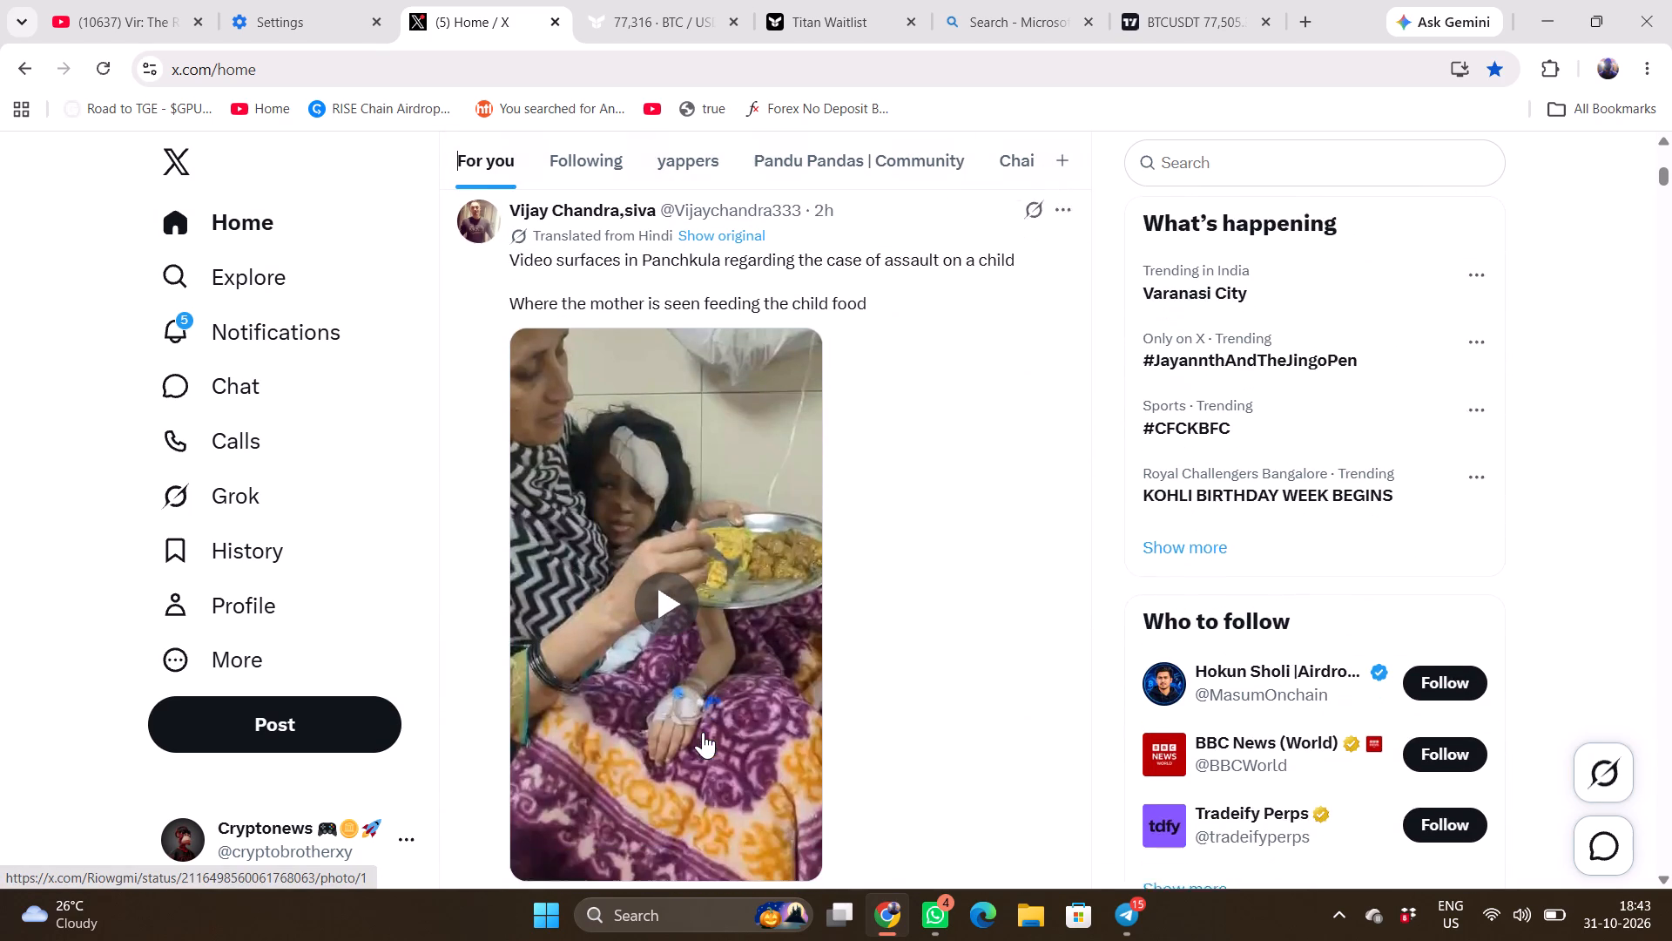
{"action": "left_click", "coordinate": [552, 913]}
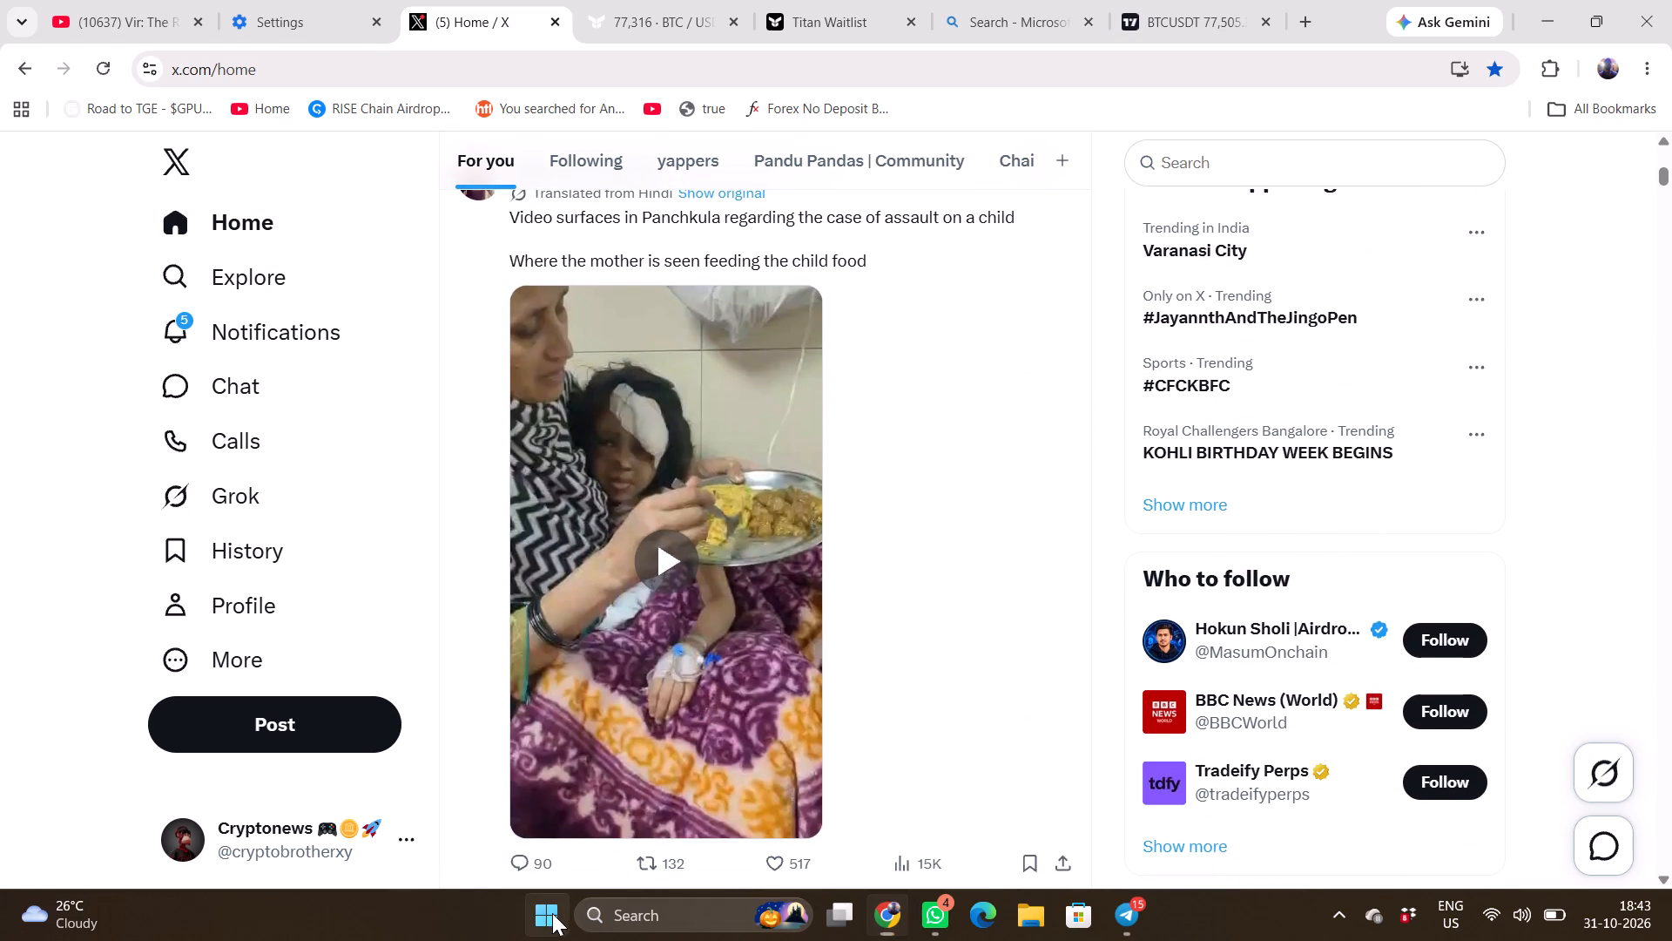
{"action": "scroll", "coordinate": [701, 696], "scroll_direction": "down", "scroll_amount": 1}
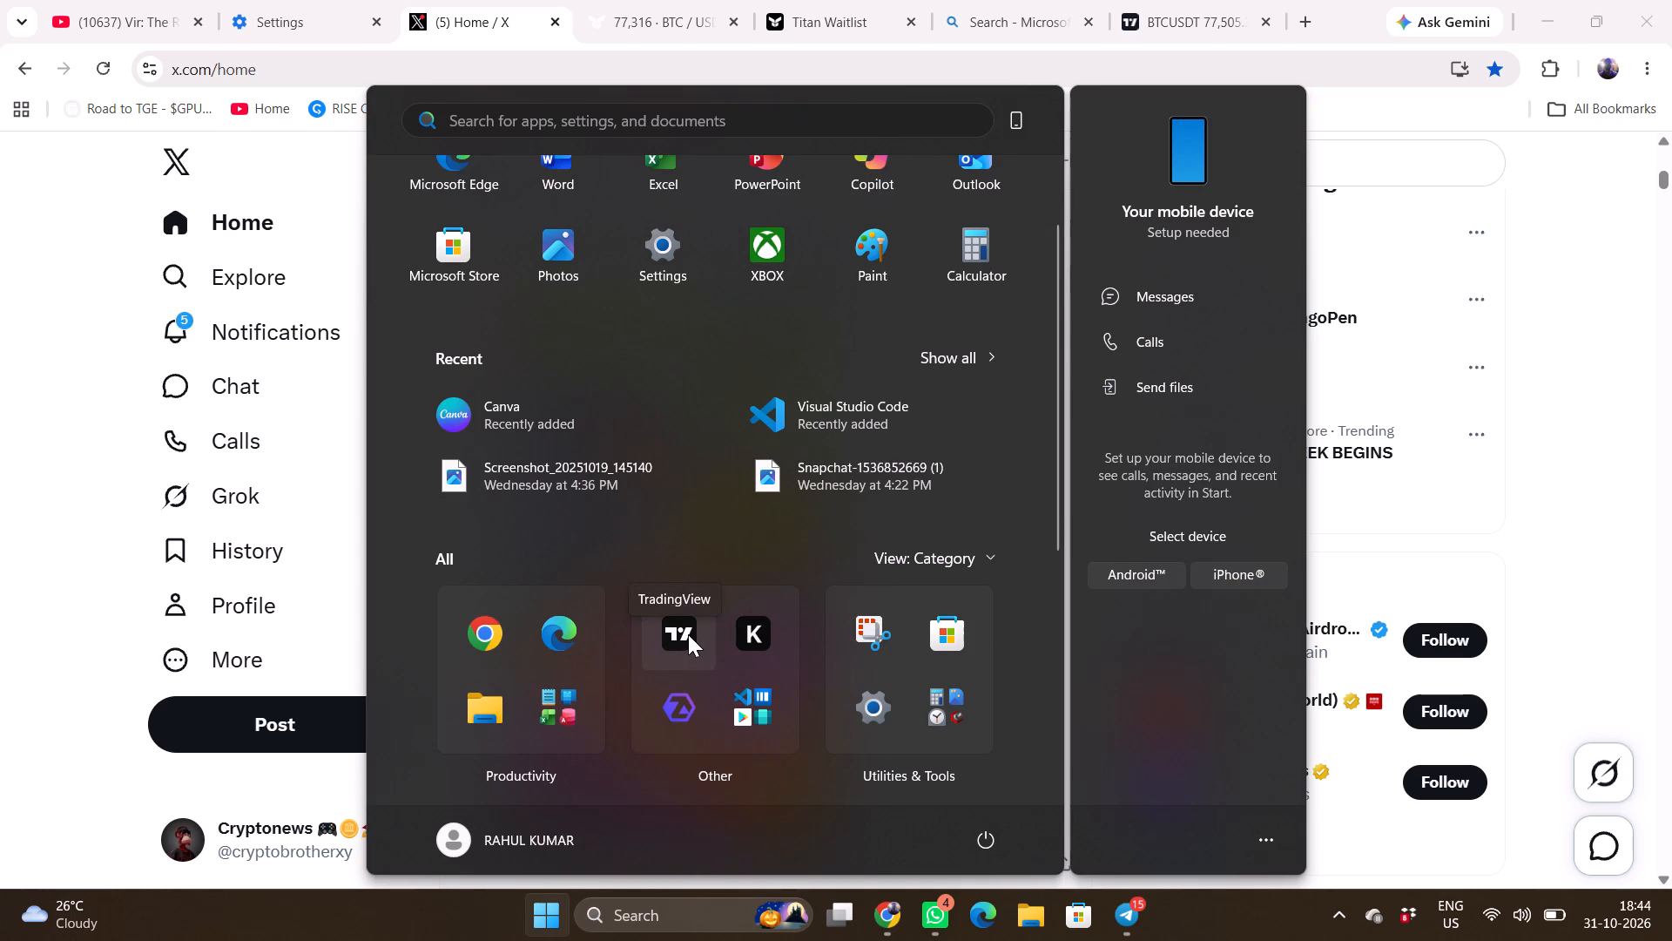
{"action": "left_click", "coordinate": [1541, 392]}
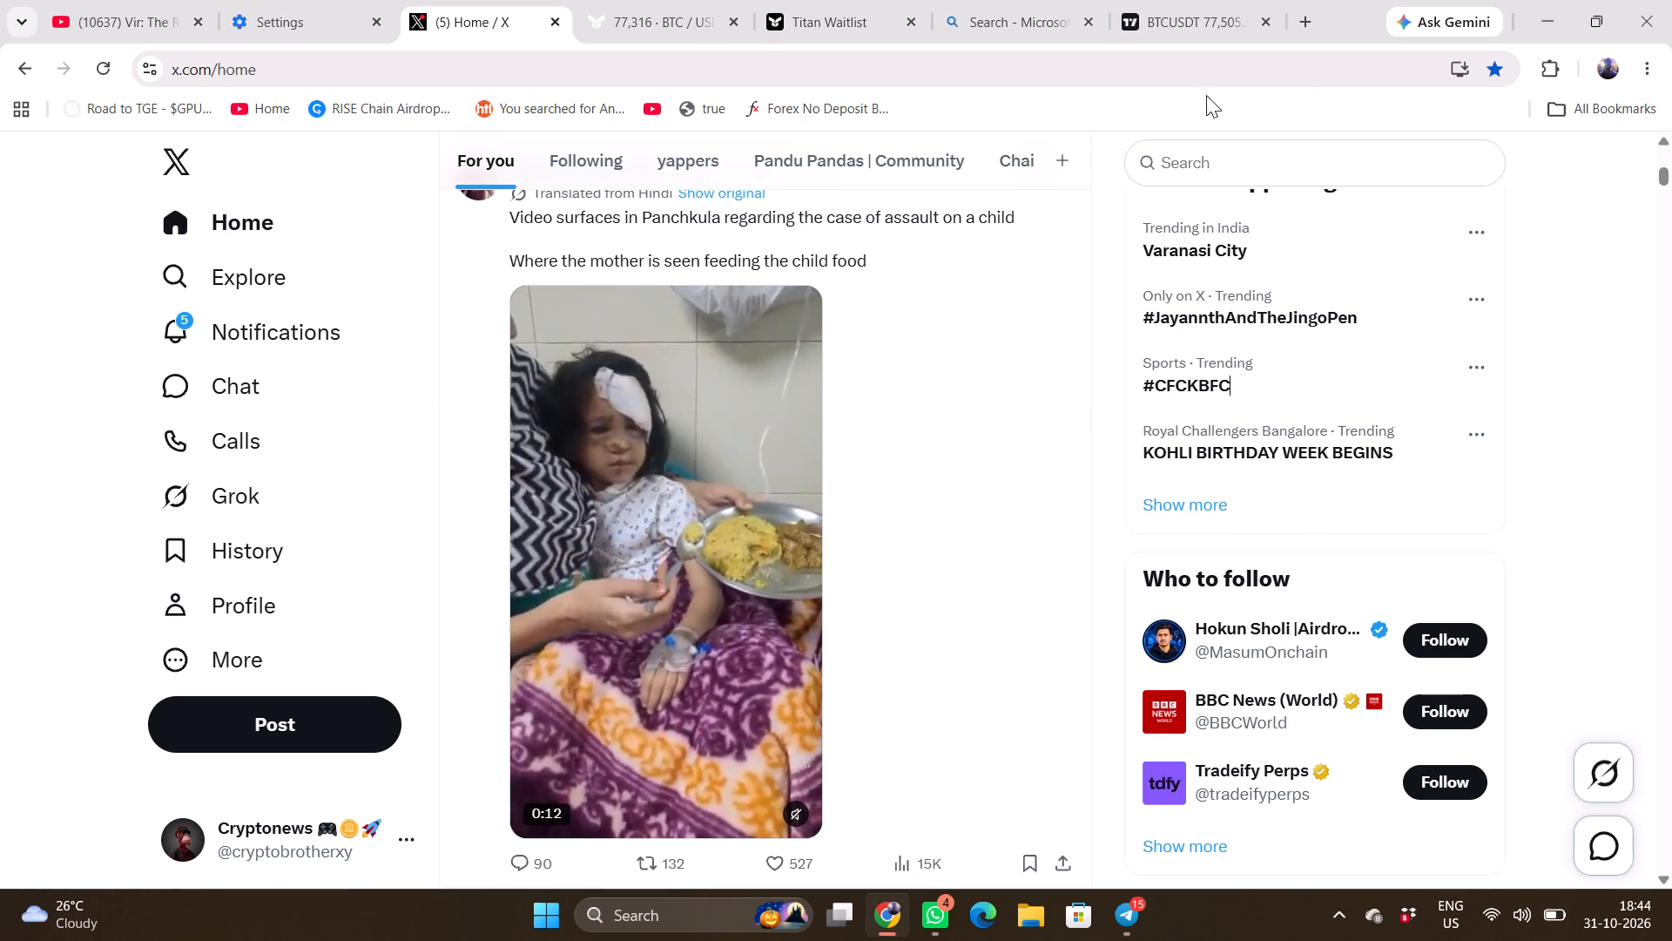
Return to the TradingView BTCUSDT 5-minute chart and examine price at the short's entry against the earlier price action.
{"action": "left_click", "coordinate": [1186, 25]}
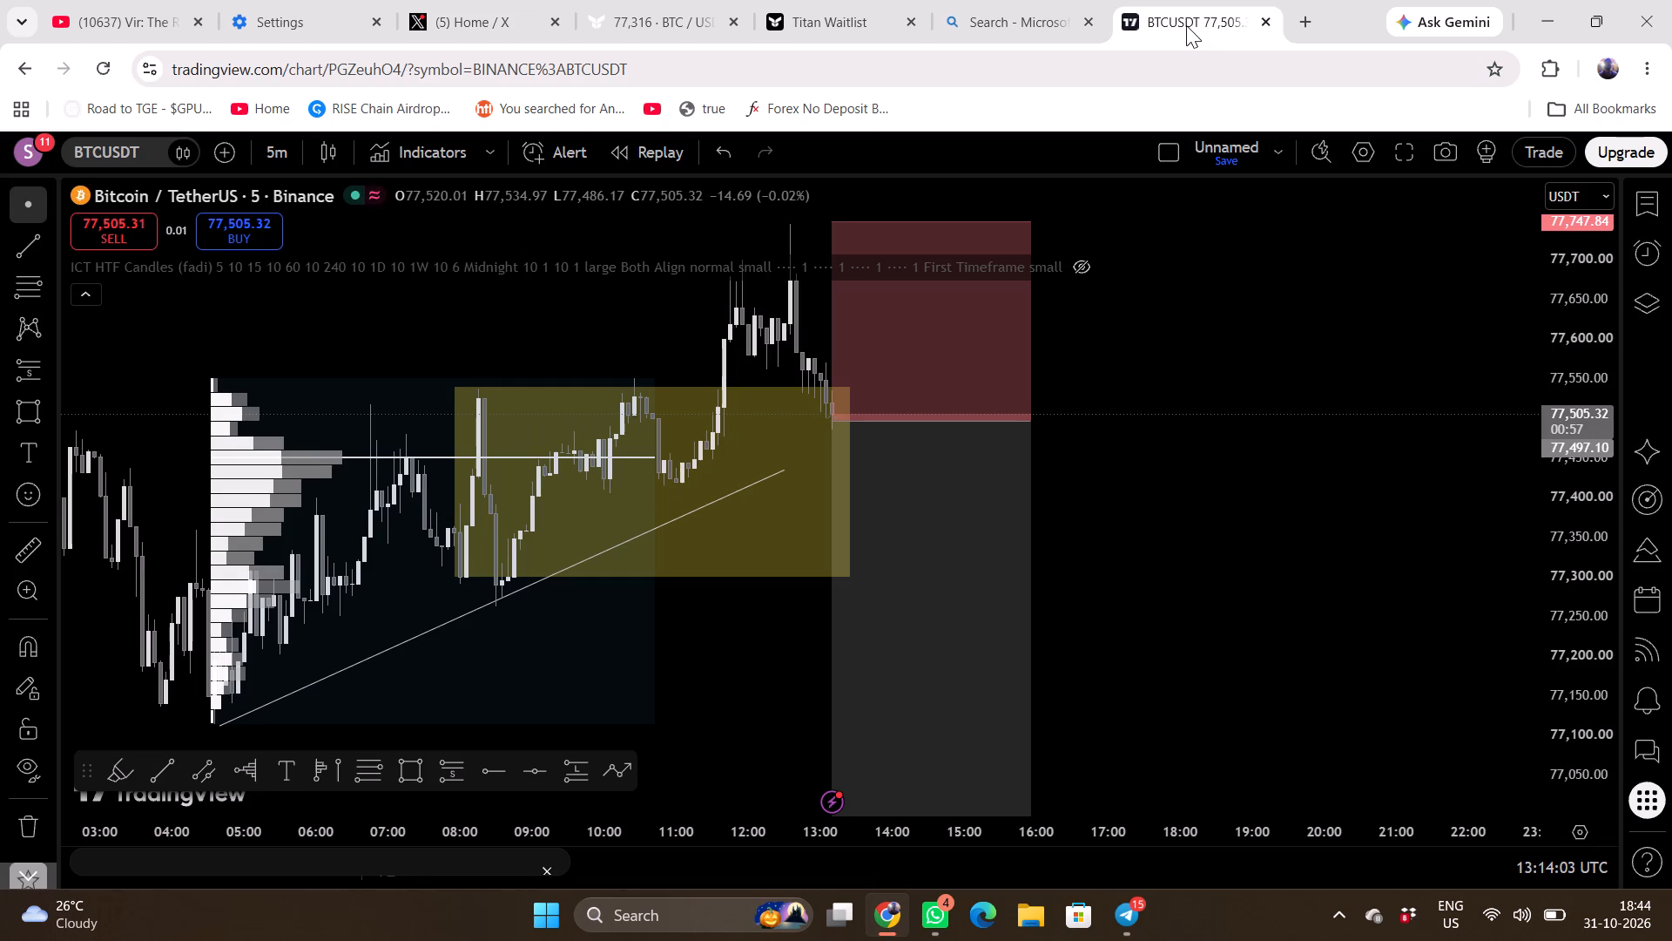
{"action": "scroll", "coordinate": [1551, 427], "scroll_direction": "up", "scroll_amount": 5}
{"action": "left_click_drag", "start_coordinate": [1251, 491], "coordinate": [1332, 600]}
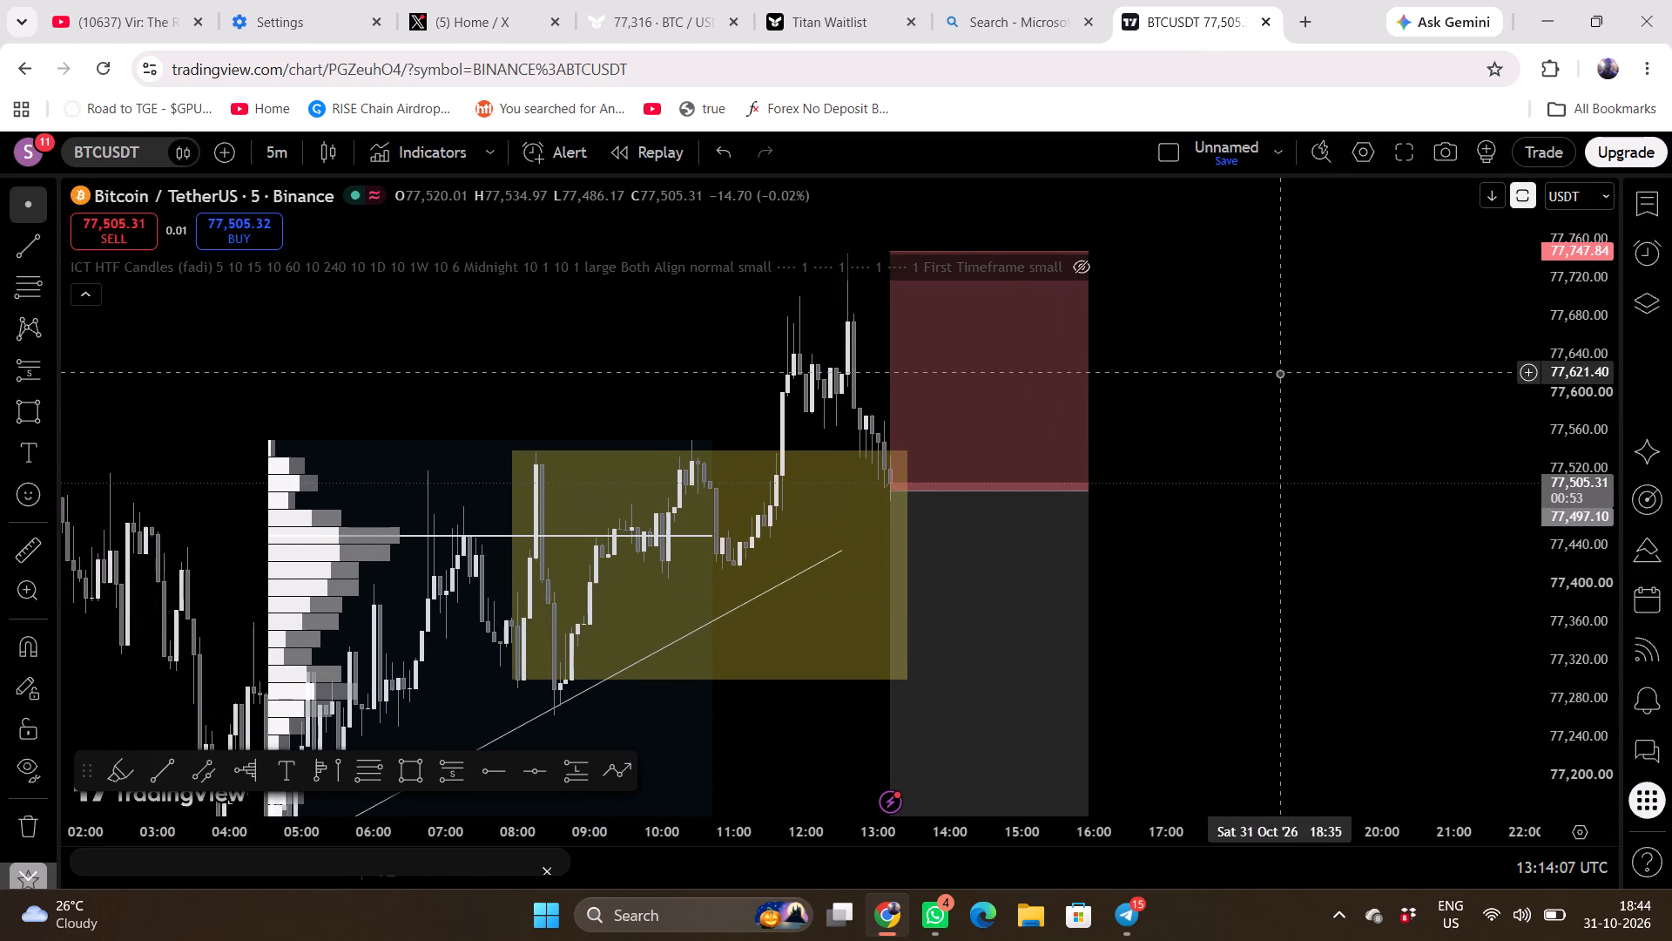
{"action": "scroll", "coordinate": [1279, 373], "scroll_direction": "up", "scroll_amount": 1}
{"action": "left_click_drag", "start_coordinate": [1324, 606], "coordinate": [1341, 613]}
{"action": "scroll", "coordinate": [1341, 613], "scroll_direction": "up", "scroll_amount": 1}
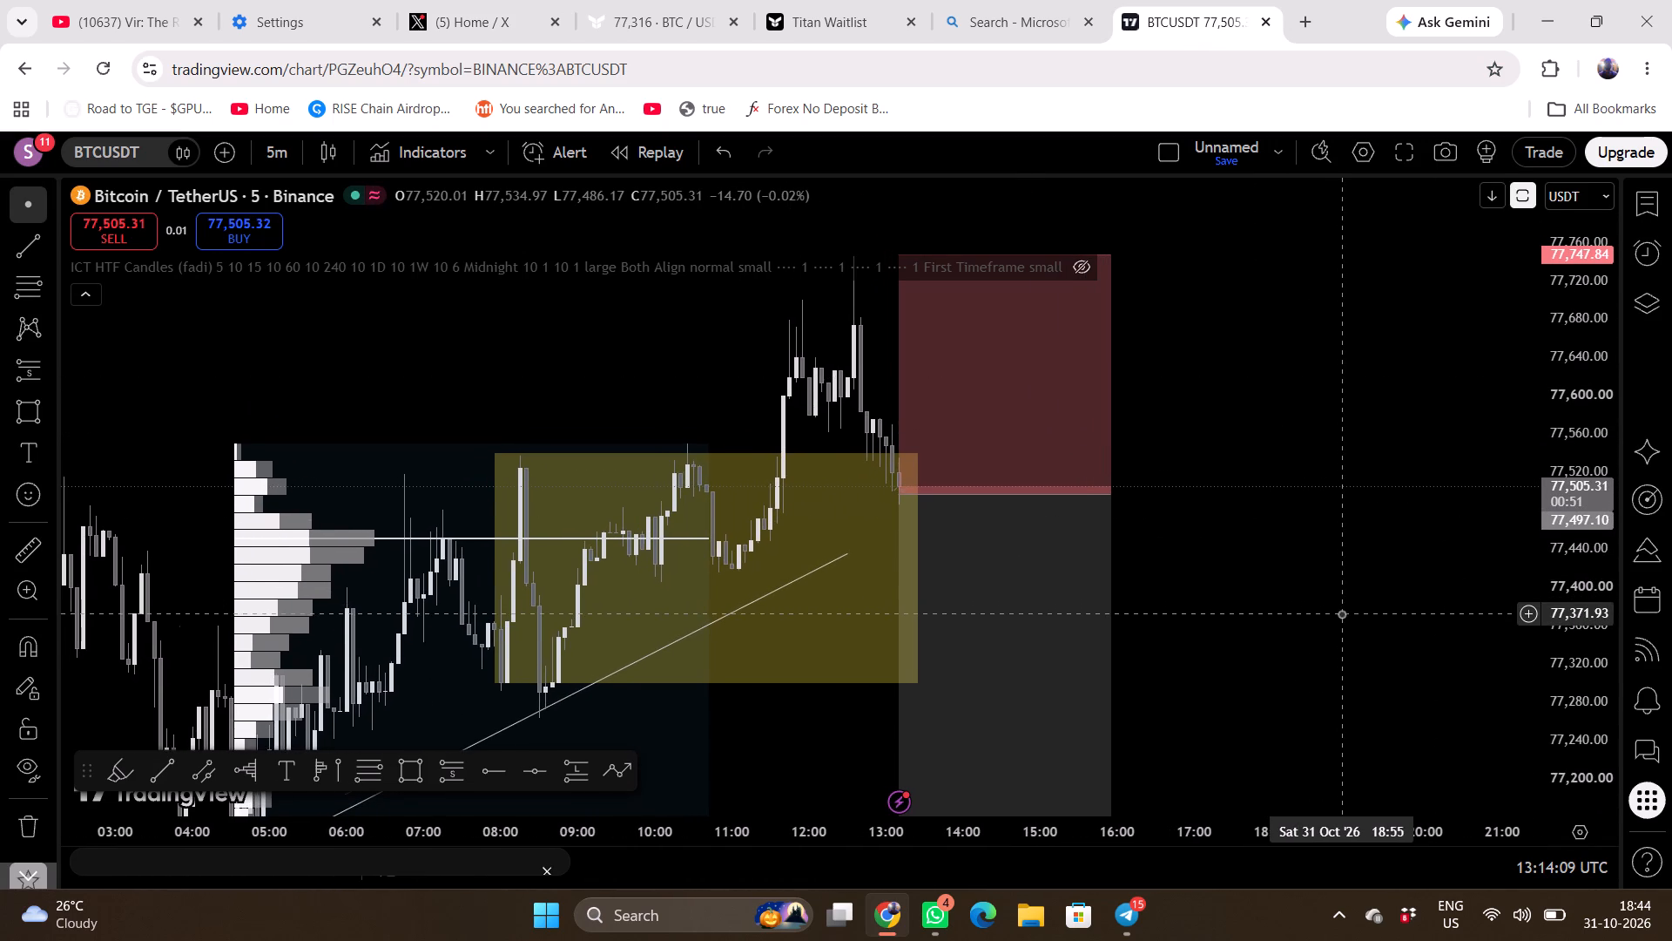
{"action": "scroll", "coordinate": [1341, 613], "scroll_direction": "up", "scroll_amount": 1}
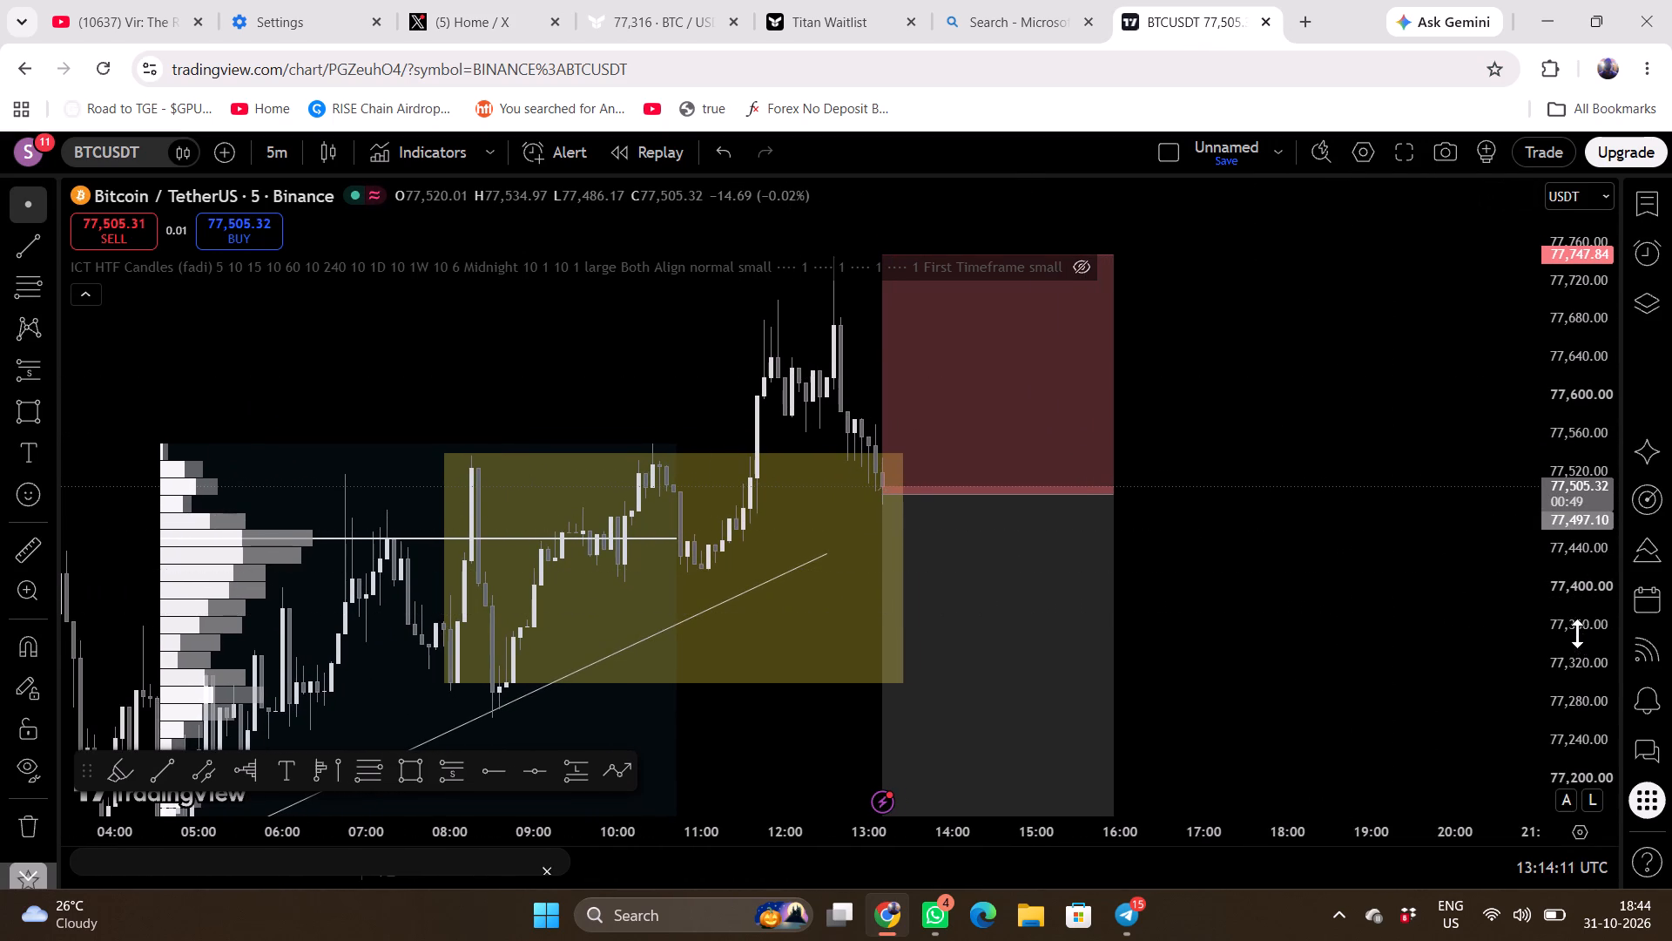
{"action": "scroll", "coordinate": [1574, 528], "scroll_direction": "up", "scroll_amount": 5}
{"action": "left_click_drag", "start_coordinate": [1359, 640], "coordinate": [1333, 525]}
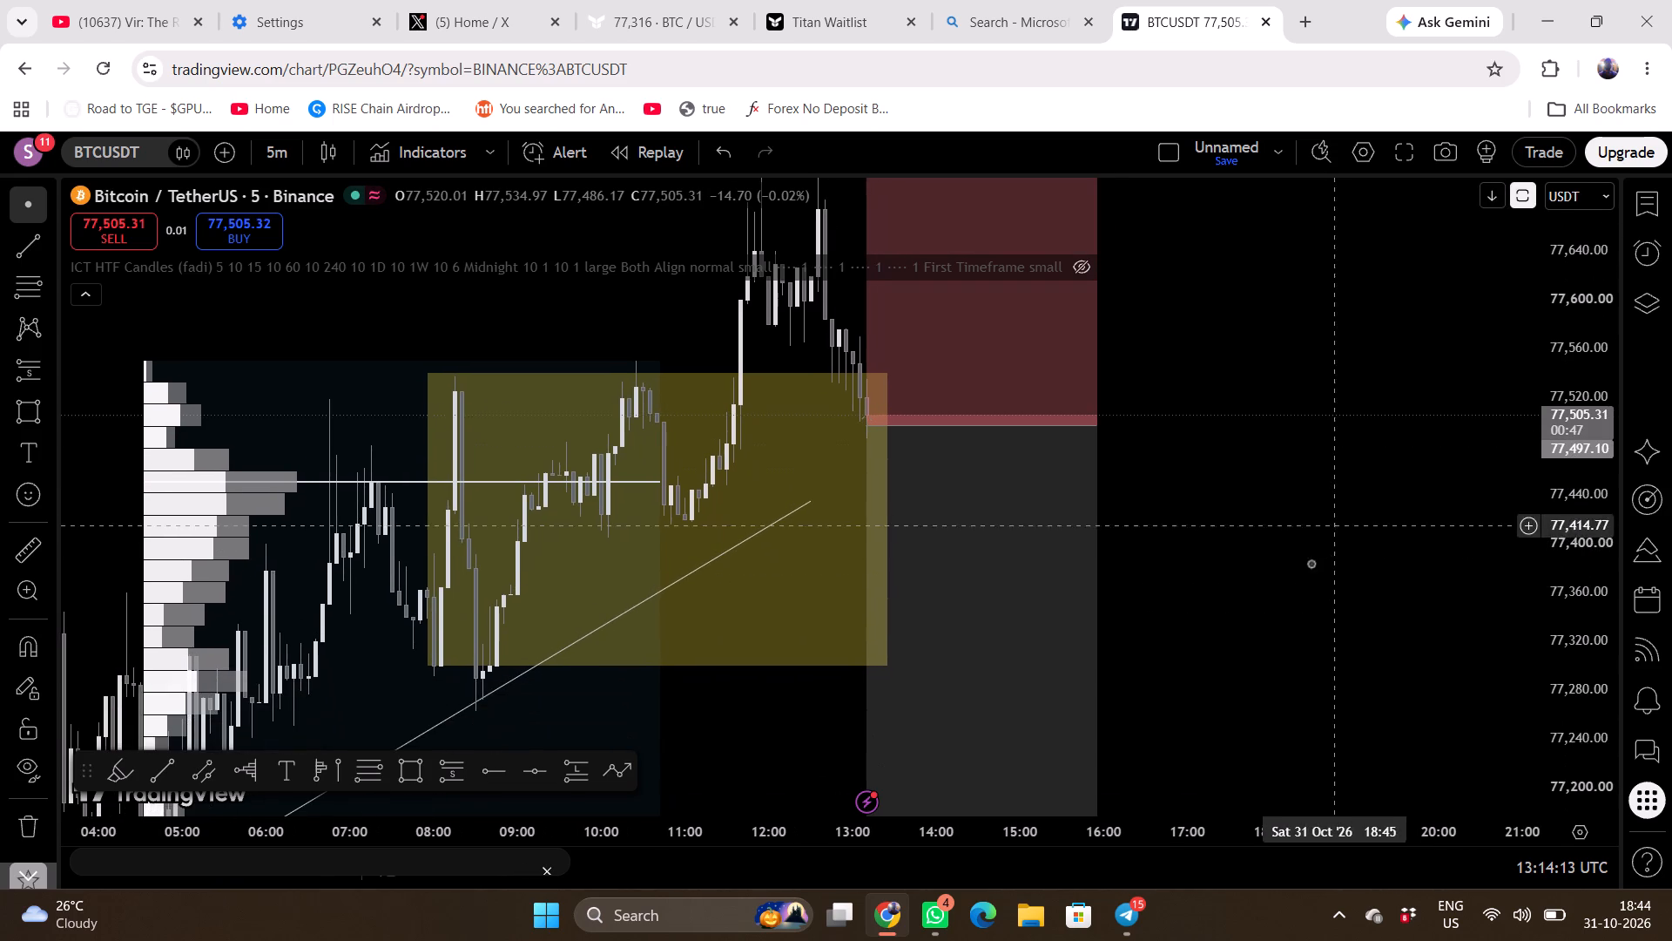
{"action": "scroll", "coordinate": [1341, 543], "scroll_direction": "up", "scroll_amount": 2}
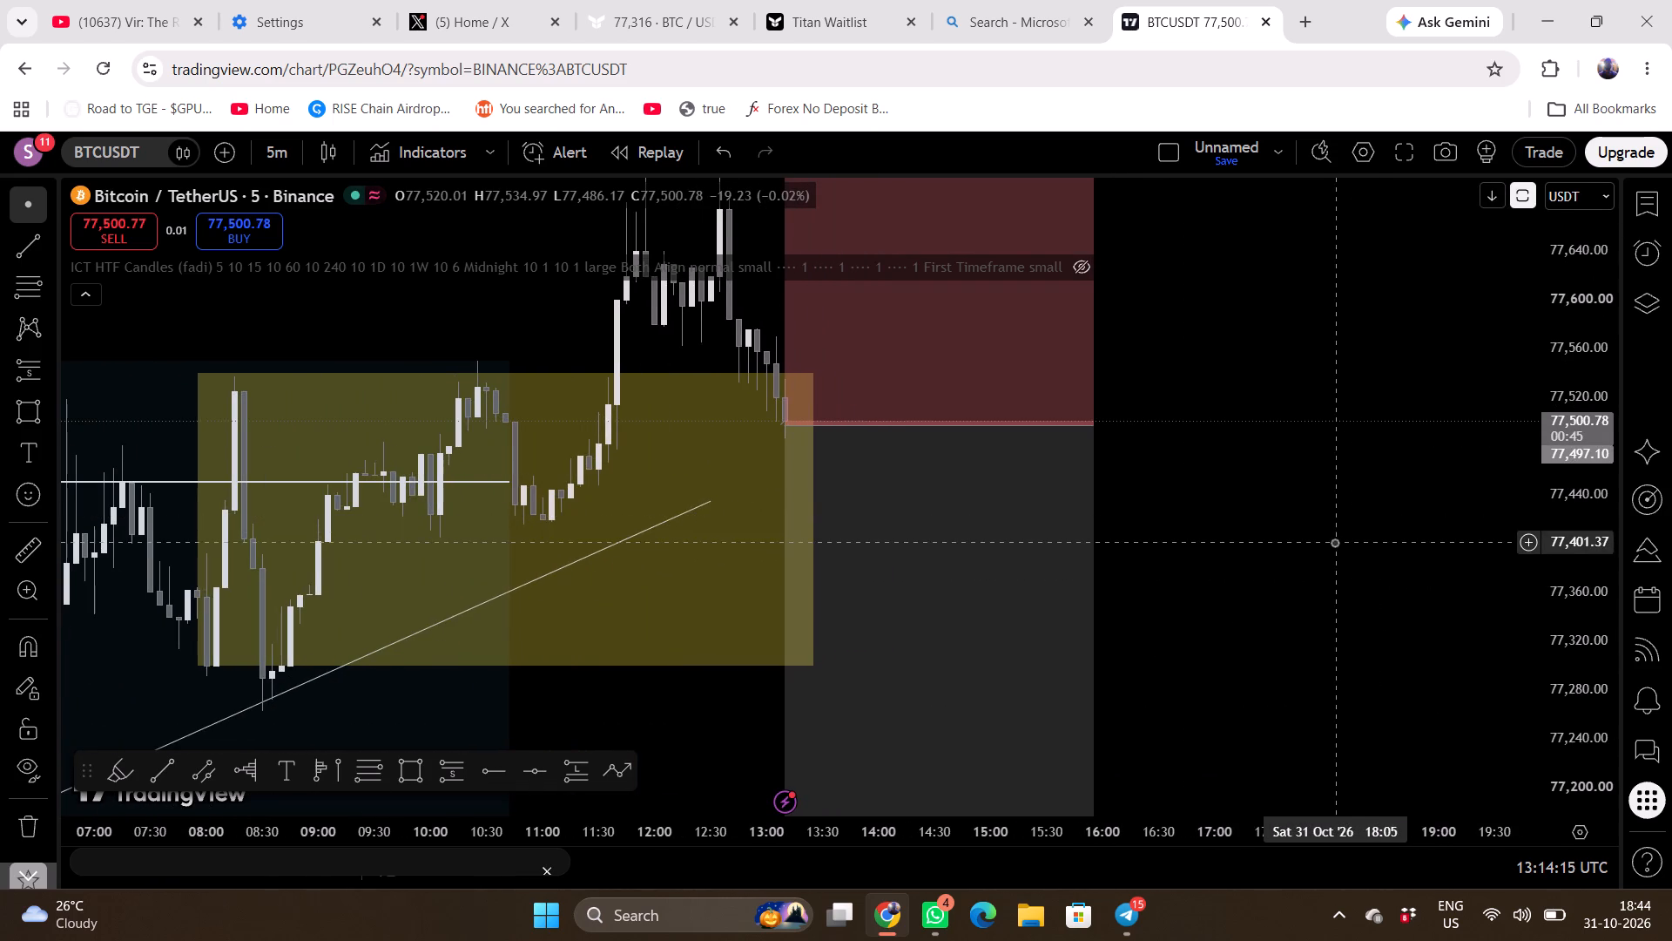
{"action": "left_click_drag", "start_coordinate": [1334, 542], "coordinate": [1398, 657]}
{"action": "scroll", "coordinate": [1401, 637], "scroll_direction": "down", "scroll_amount": 1}
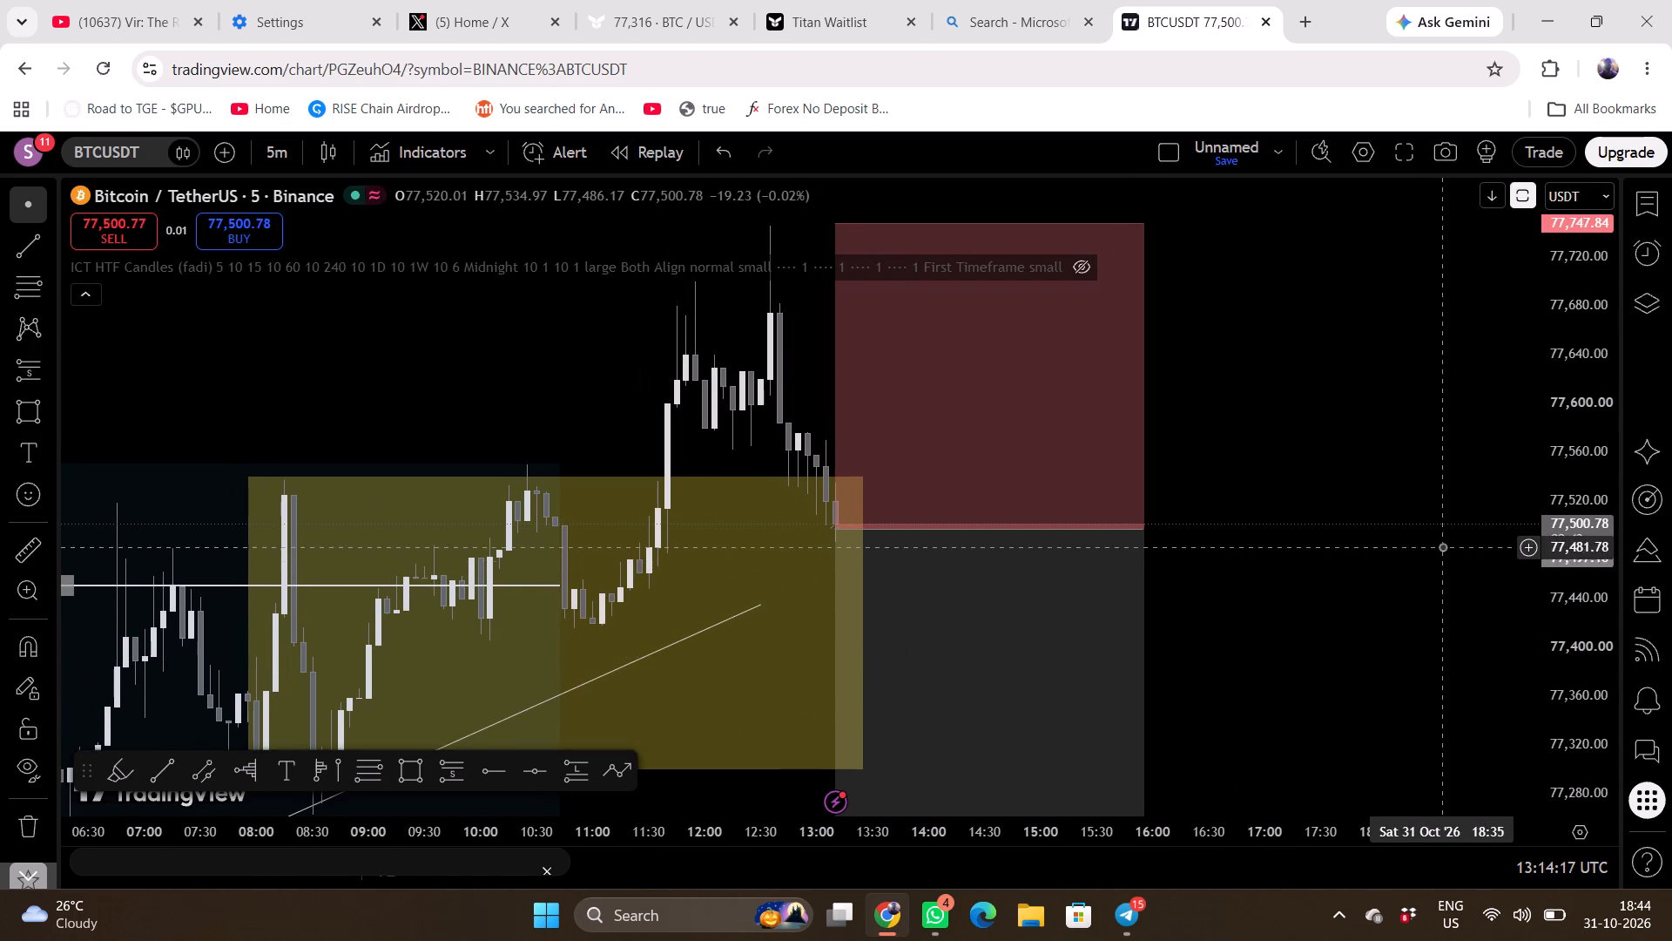
{"action": "scroll", "coordinate": [542, 463], "scroll_direction": "down", "scroll_amount": 6}
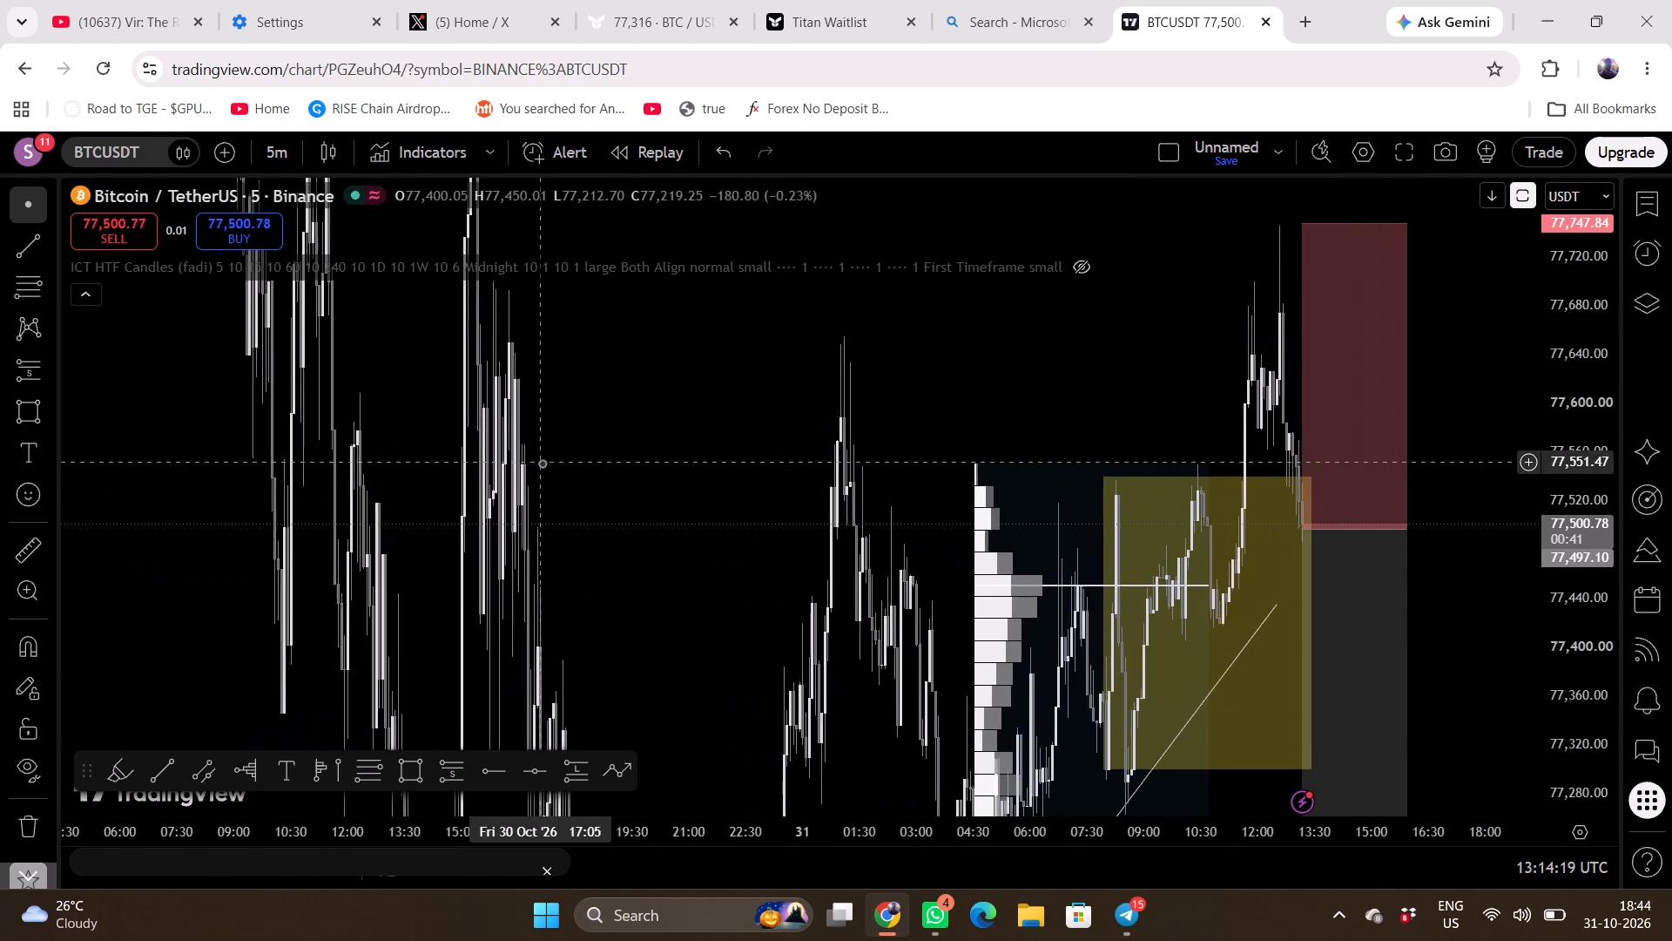
Examine the 30 Oct price swings on the BTCUSDT chart, from the spike near 78,100 down to the lower yellow zone.
{"action": "scroll", "coordinate": [542, 463], "scroll_direction": "down", "scroll_amount": 1}
{"action": "left_click_drag", "start_coordinate": [659, 380], "coordinate": [711, 579]}
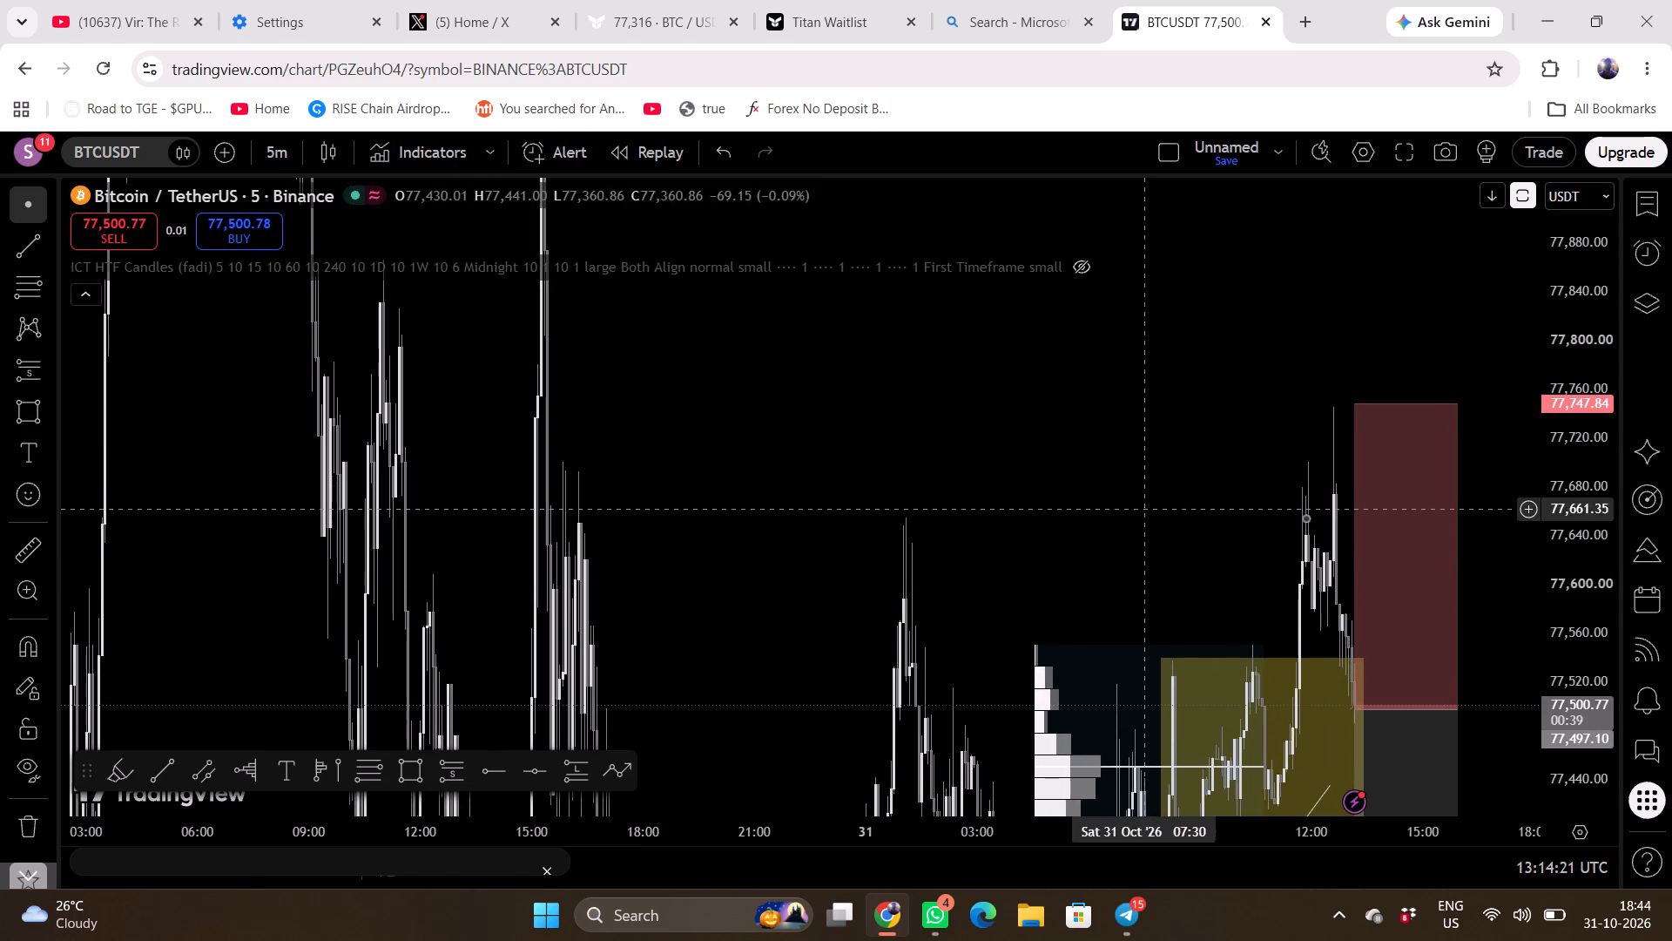
{"action": "scroll", "coordinate": [1574, 592], "scroll_direction": "down", "scroll_amount": 7}
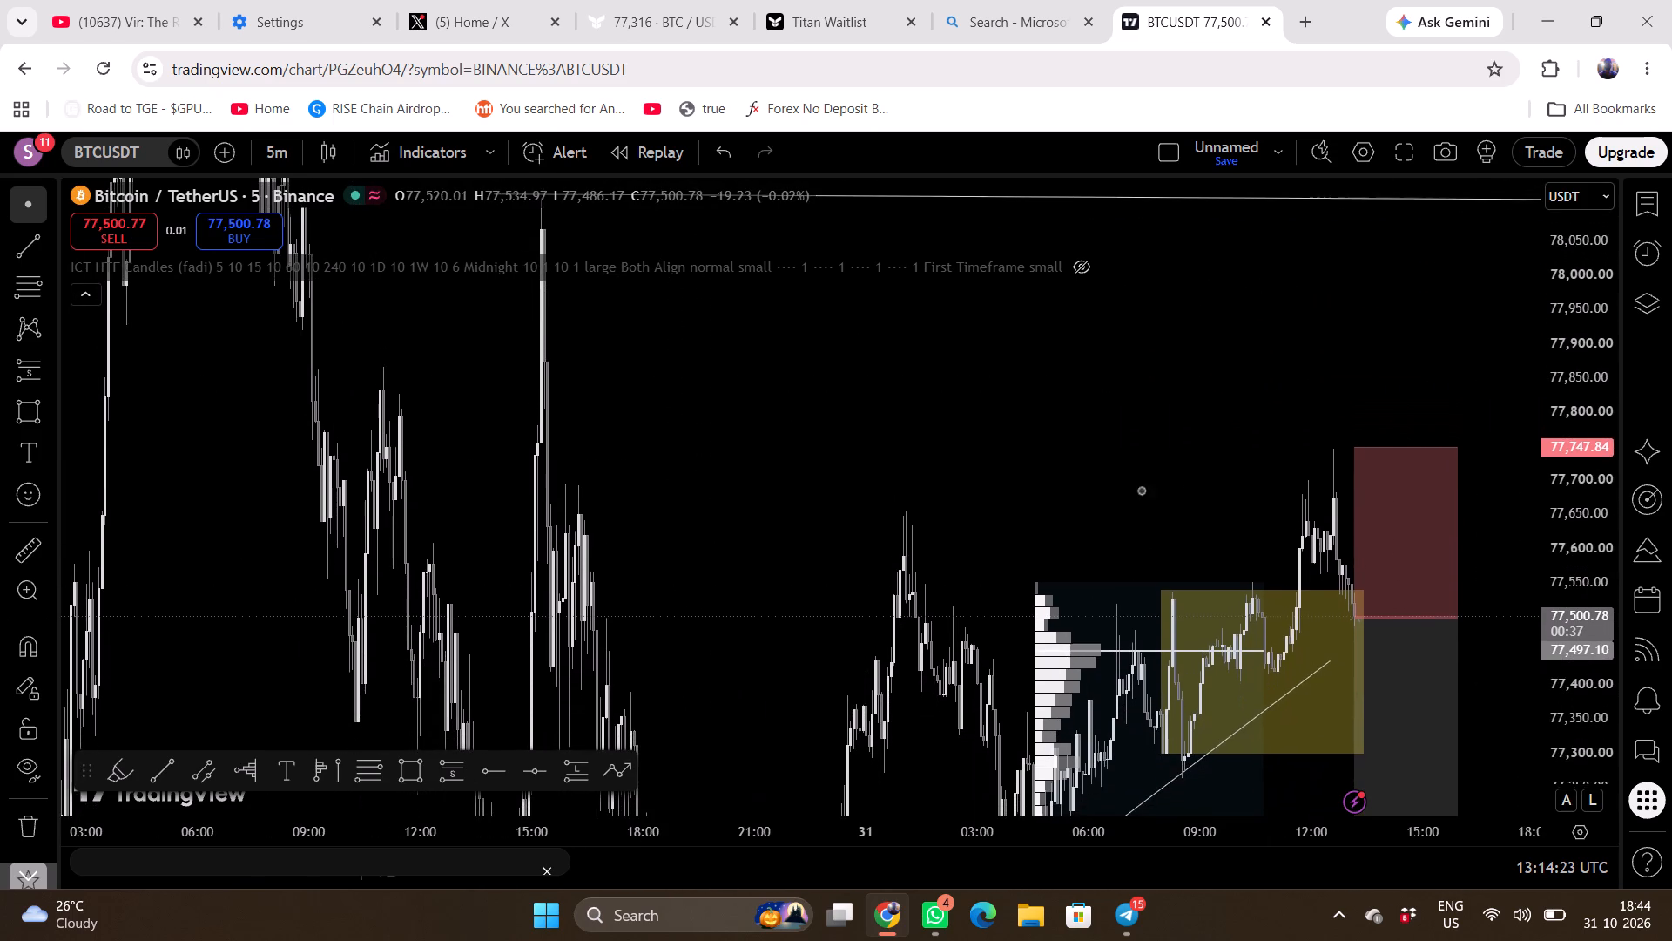
{"action": "scroll", "coordinate": [857, 474], "scroll_direction": "right", "scroll_amount": 4}
{"action": "scroll", "coordinate": [788, 500], "scroll_direction": "up", "scroll_amount": 1}
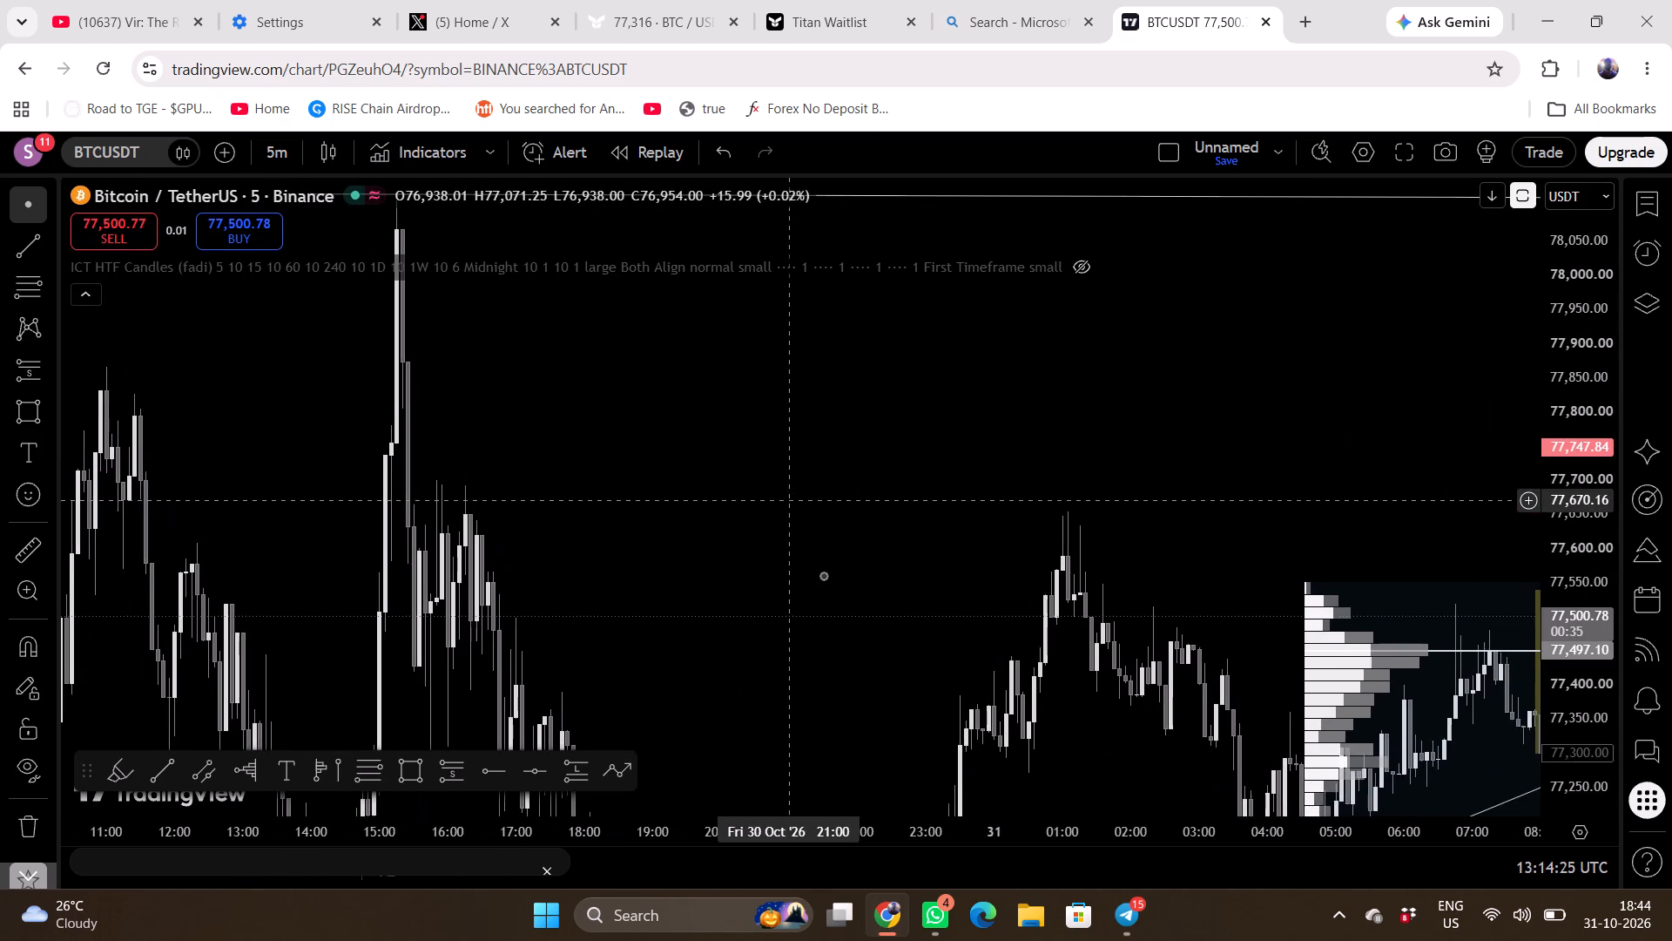
{"action": "left_click_drag", "start_coordinate": [823, 575], "coordinate": [924, 315]}
{"action": "scroll", "coordinate": [1575, 588], "scroll_direction": "down", "scroll_amount": 6}
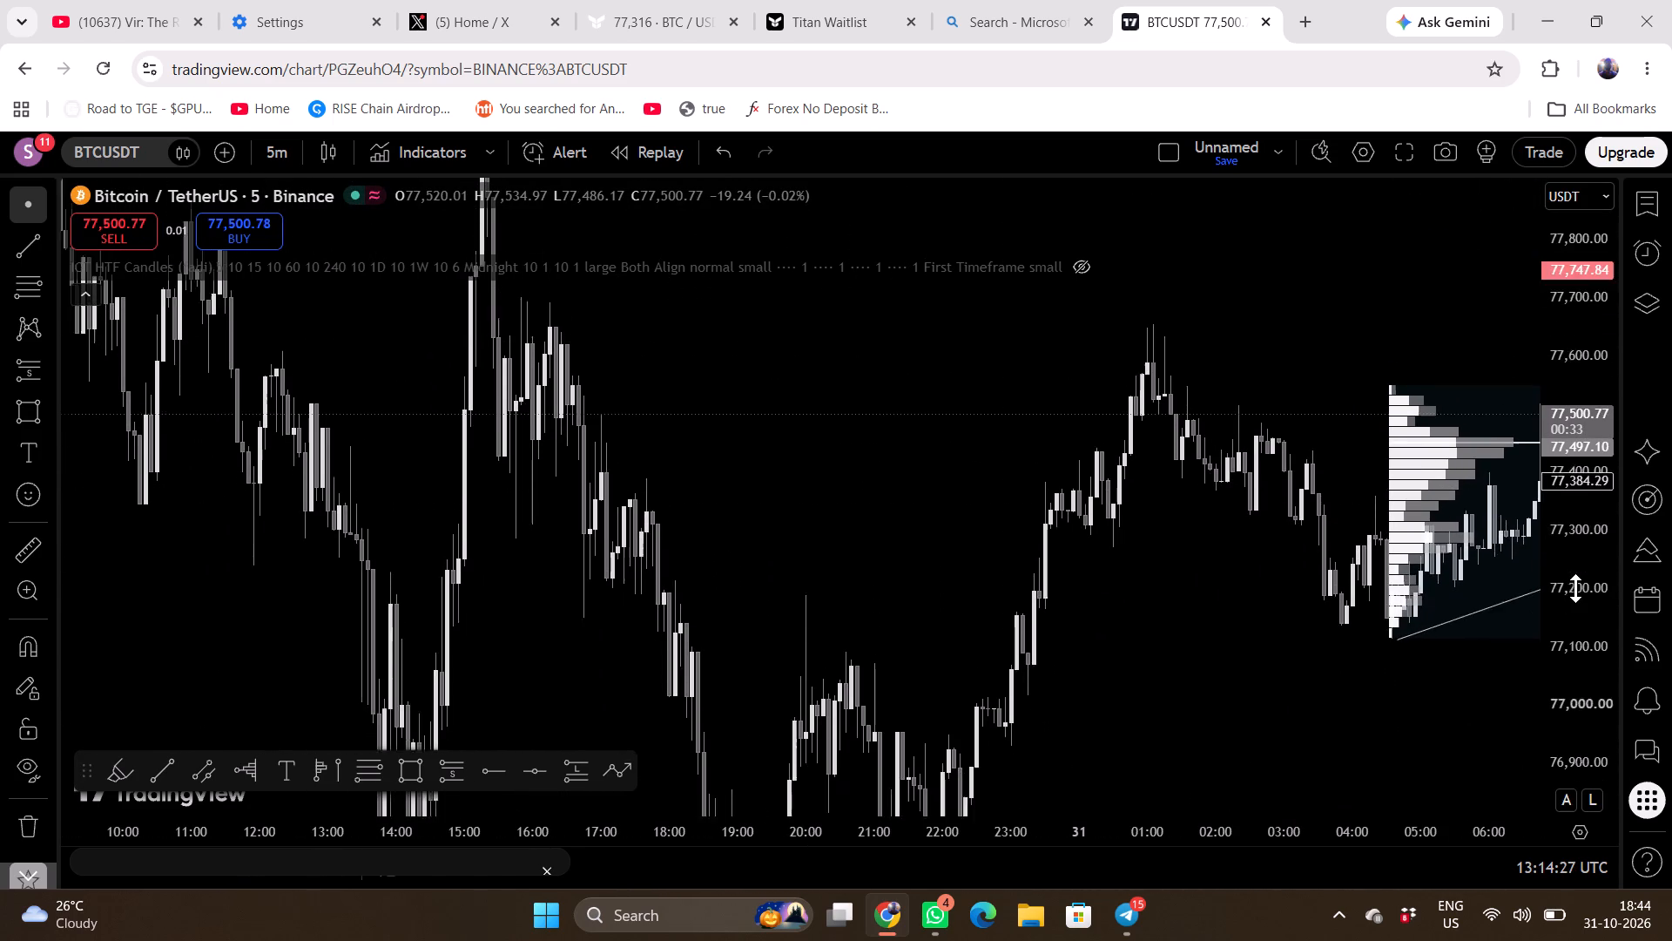
{"action": "scroll", "coordinate": [1575, 588], "scroll_direction": "down", "scroll_amount": 2}
{"action": "scroll", "coordinate": [820, 619], "scroll_direction": "down", "scroll_amount": 1}
{"action": "left_click_drag", "start_coordinate": [787, 483], "coordinate": [650, 477]}
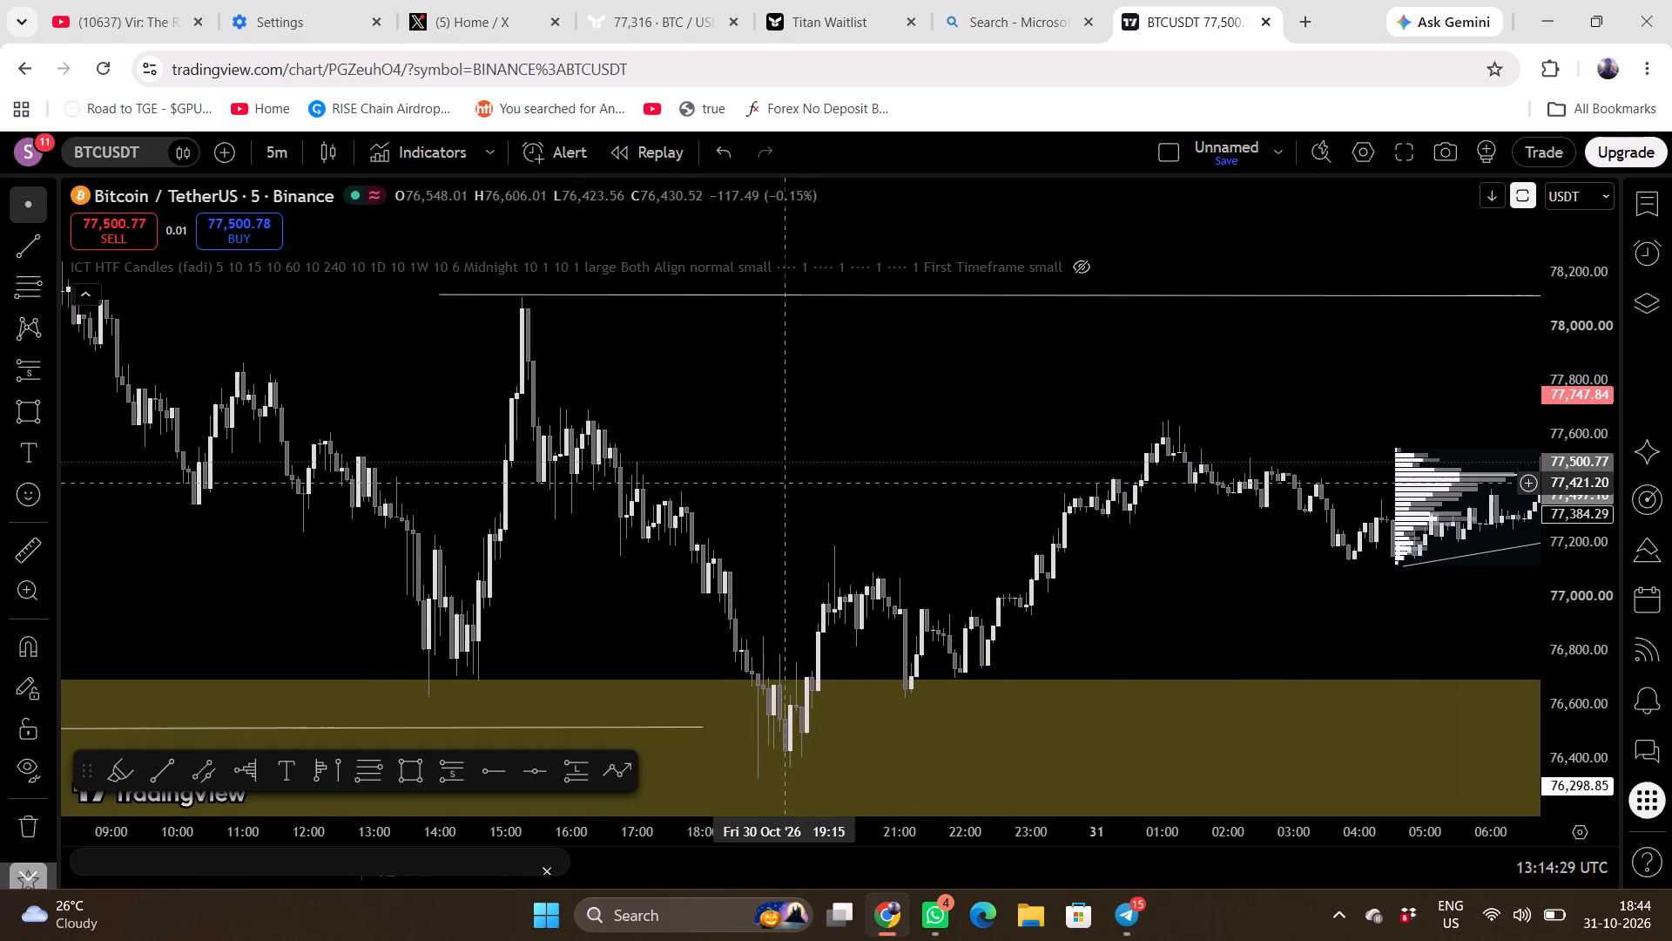
{"action": "left_click_drag", "start_coordinate": [650, 477], "coordinate": [426, 511]}
{"action": "scroll", "coordinate": [499, 499], "scroll_direction": "down", "scroll_amount": 2}
{"action": "left_click_drag", "start_coordinate": [647, 464], "coordinate": [631, 464]}
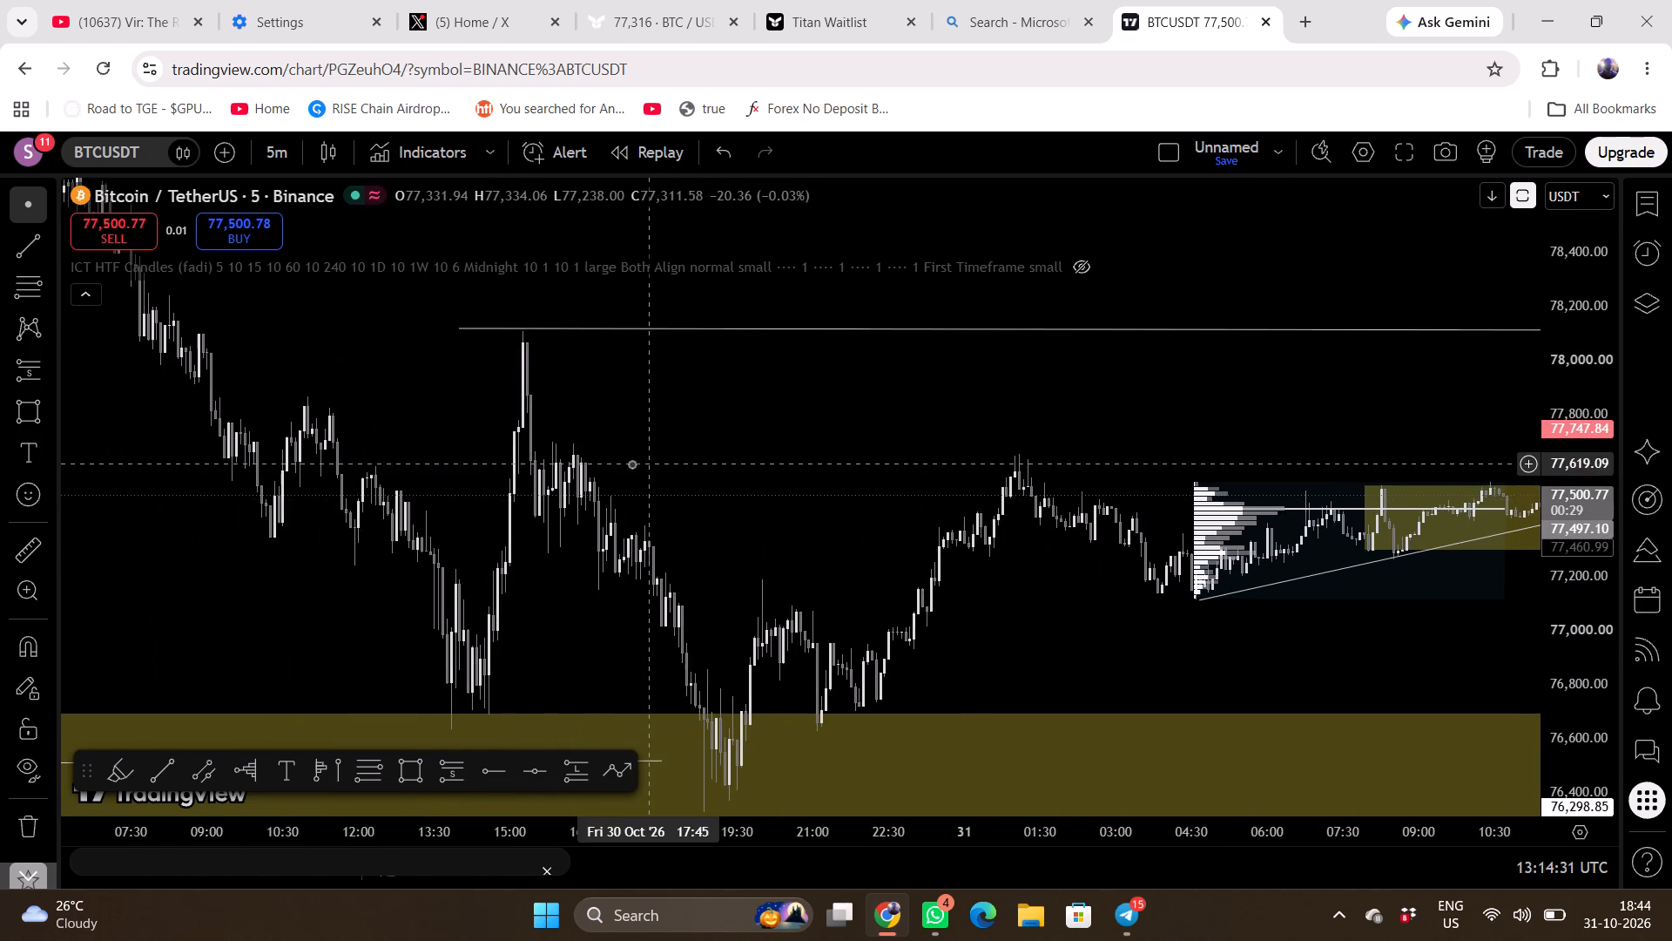
{"action": "left_click_drag", "start_coordinate": [631, 464], "coordinate": [307, 456]}
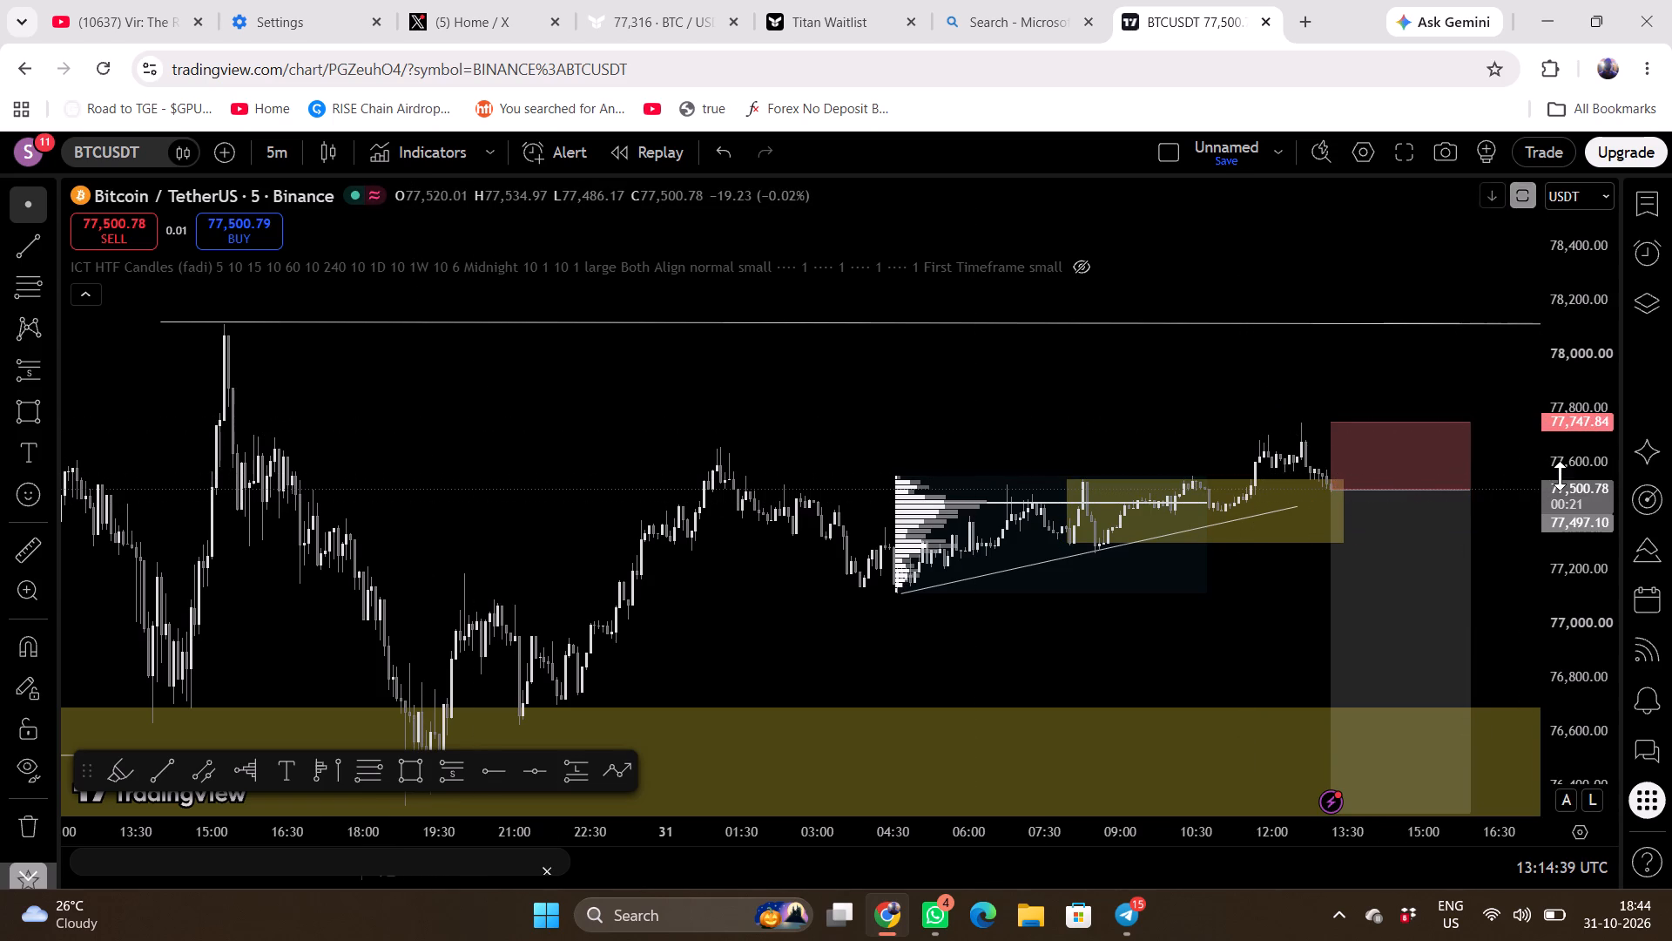
Compare the short position's entry and stop area with the 30 Oct spike high and the decline that followed it.
{"action": "scroll", "coordinate": [1560, 476], "scroll_direction": "up", "scroll_amount": 10}
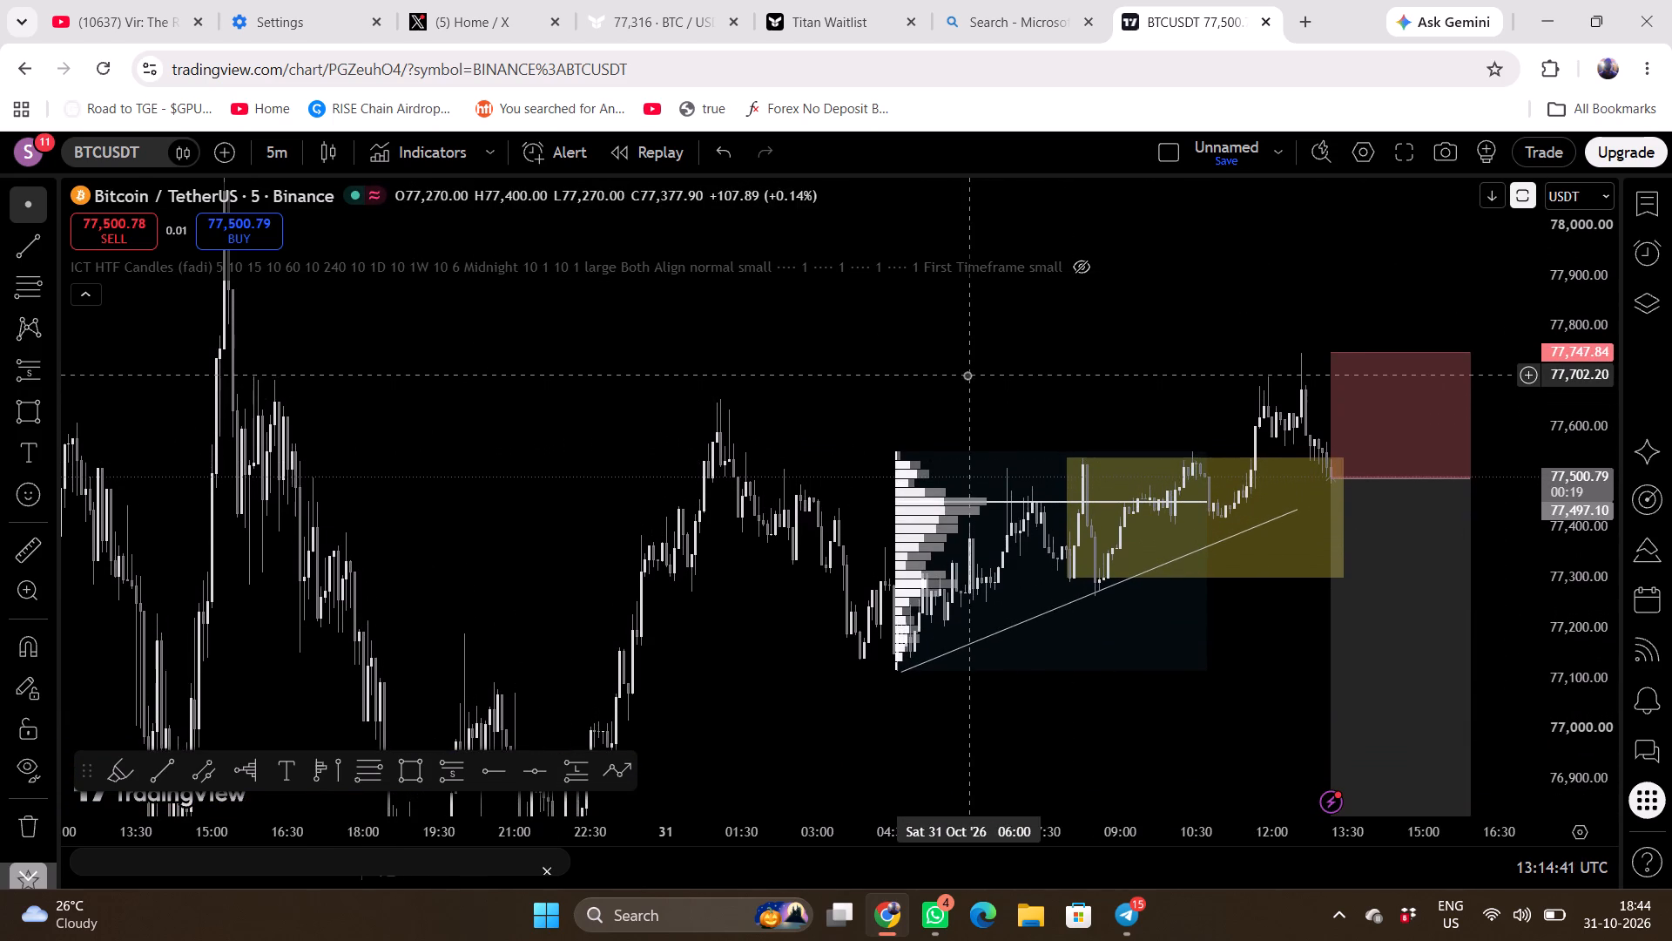
{"action": "scroll", "coordinate": [967, 375], "scroll_direction": "down", "scroll_amount": 1}
{"action": "left_click_drag", "start_coordinate": [850, 350], "coordinate": [884, 468]}
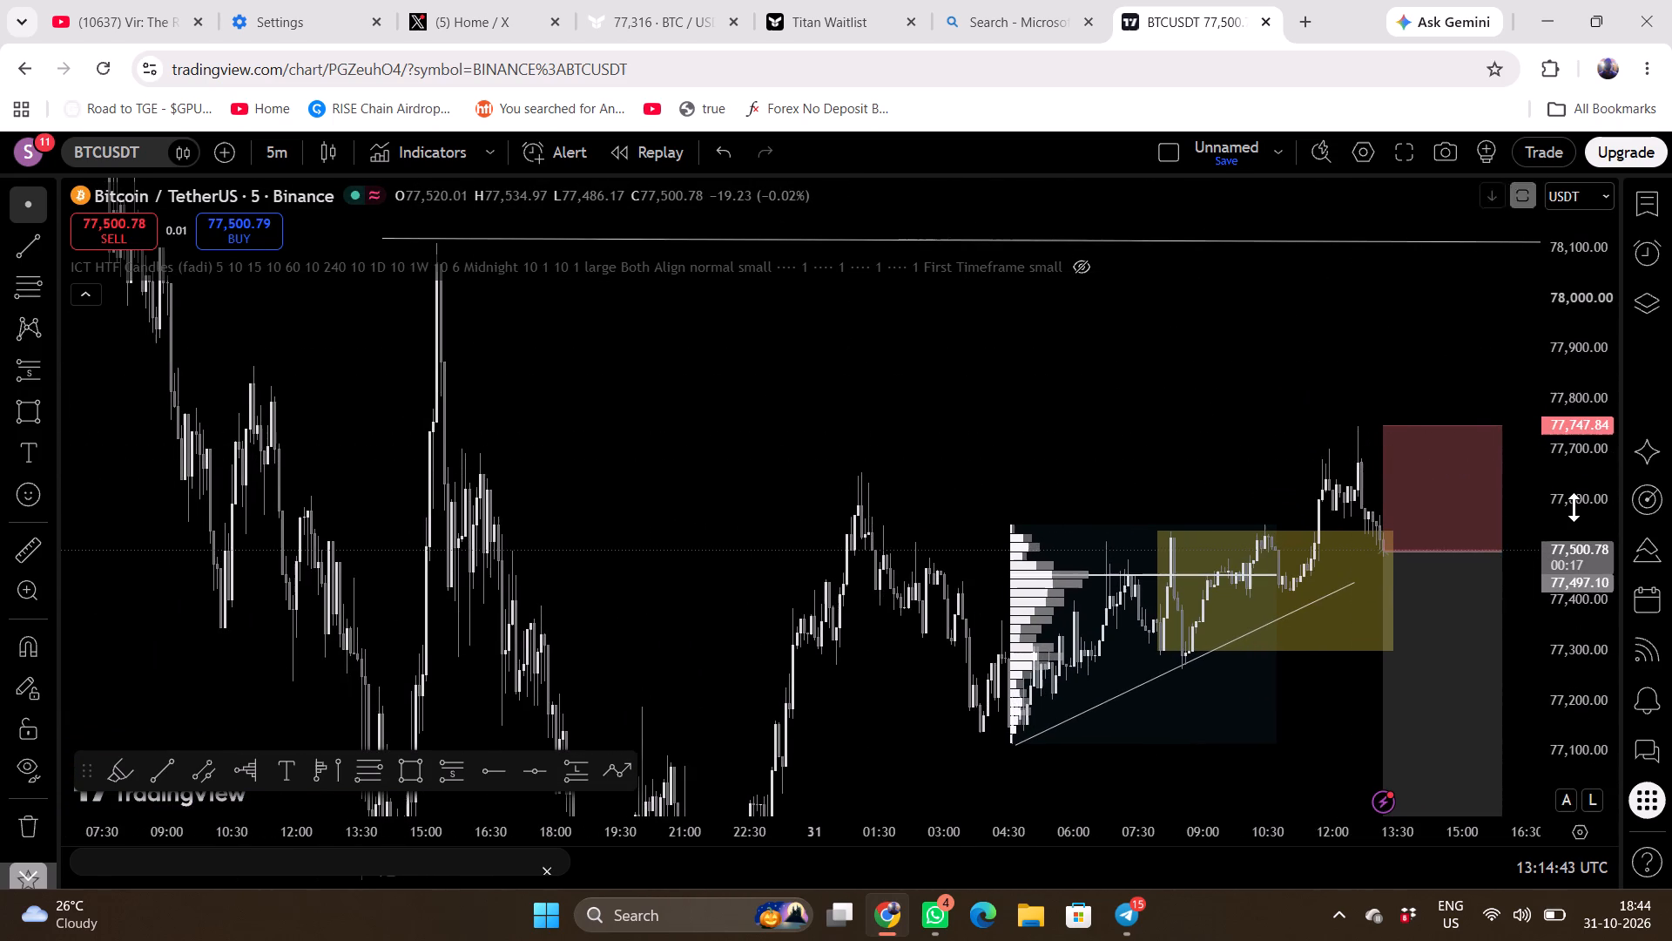
{"action": "scroll", "coordinate": [1575, 512], "scroll_direction": "down", "scroll_amount": 6}
{"action": "left_click_drag", "start_coordinate": [999, 380], "coordinate": [914, 279]}
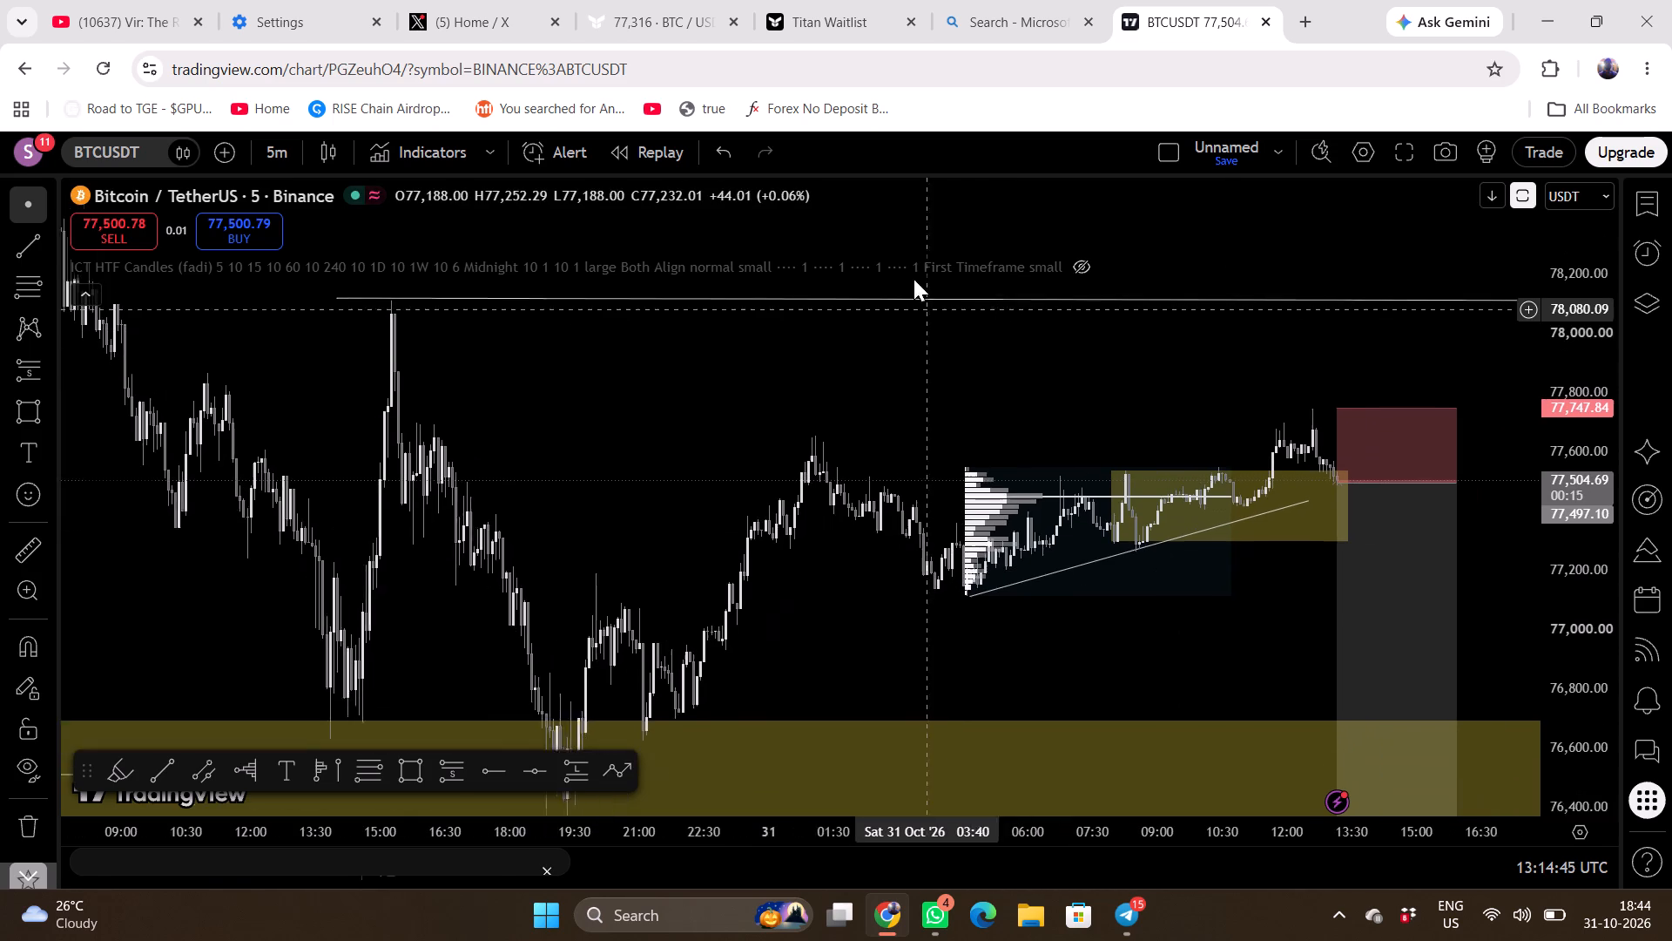
{"action": "left_click_drag", "start_coordinate": [914, 279], "coordinate": [914, 281]}
{"action": "left_click_drag", "start_coordinate": [973, 382], "coordinate": [900, 381]}
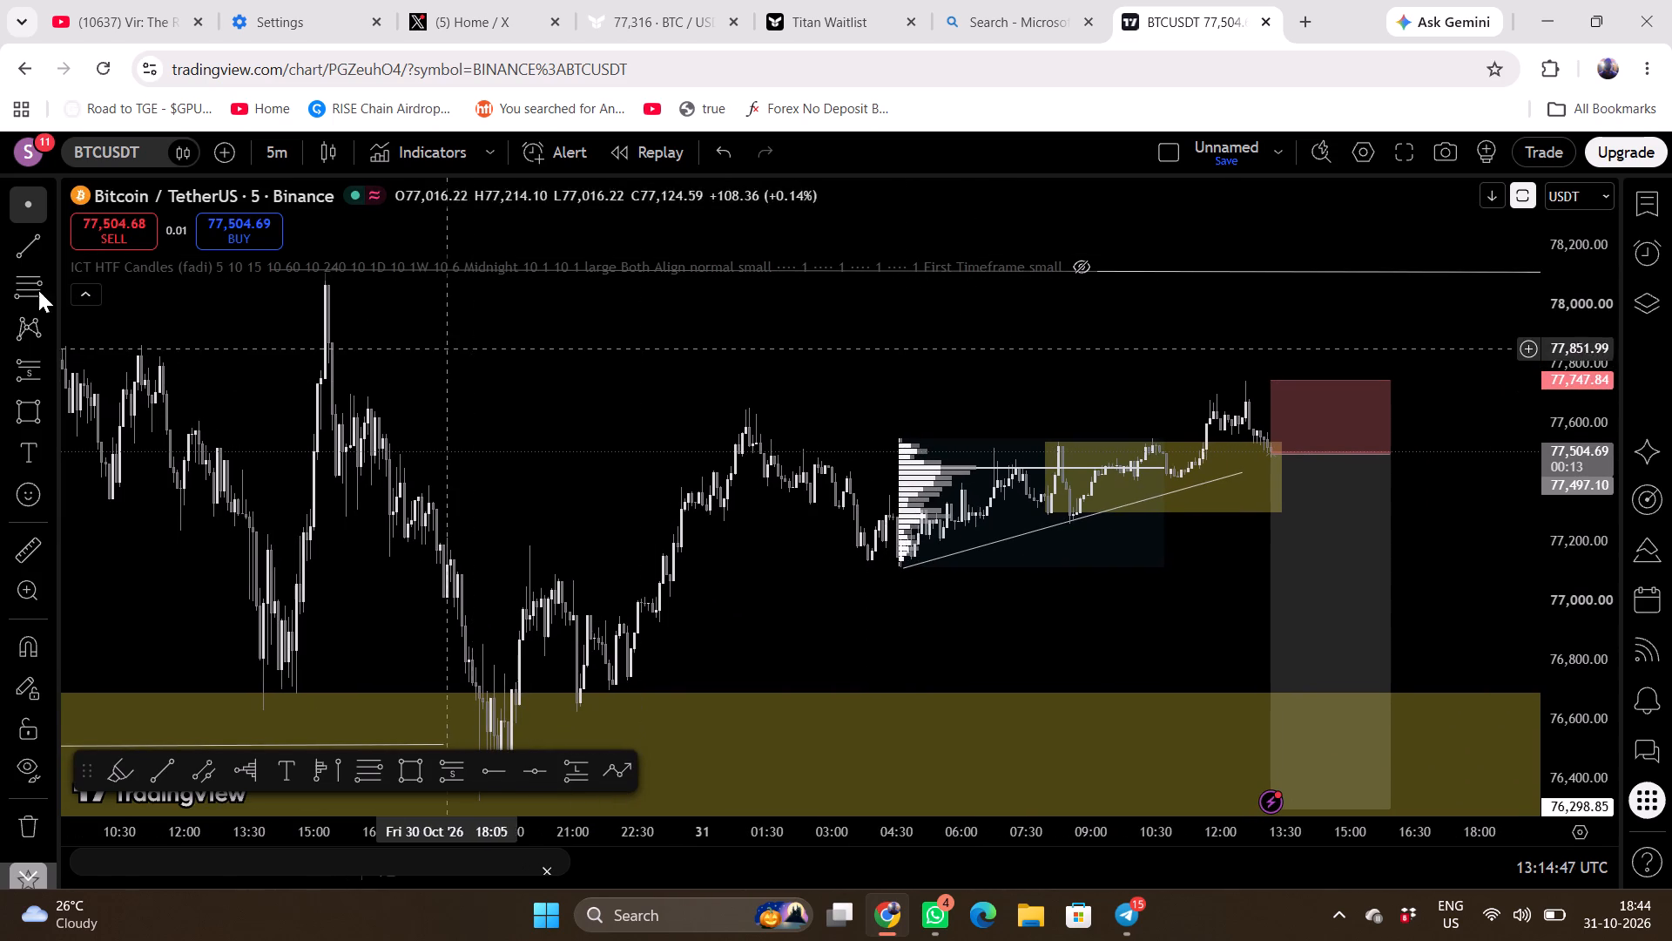
Draw a rectangle zone from the 30 Oct 15:15 spike to about 31 Oct 14:25, spanning about 78,058 to 77,697.
{"action": "left_click", "coordinate": [13, 418]}
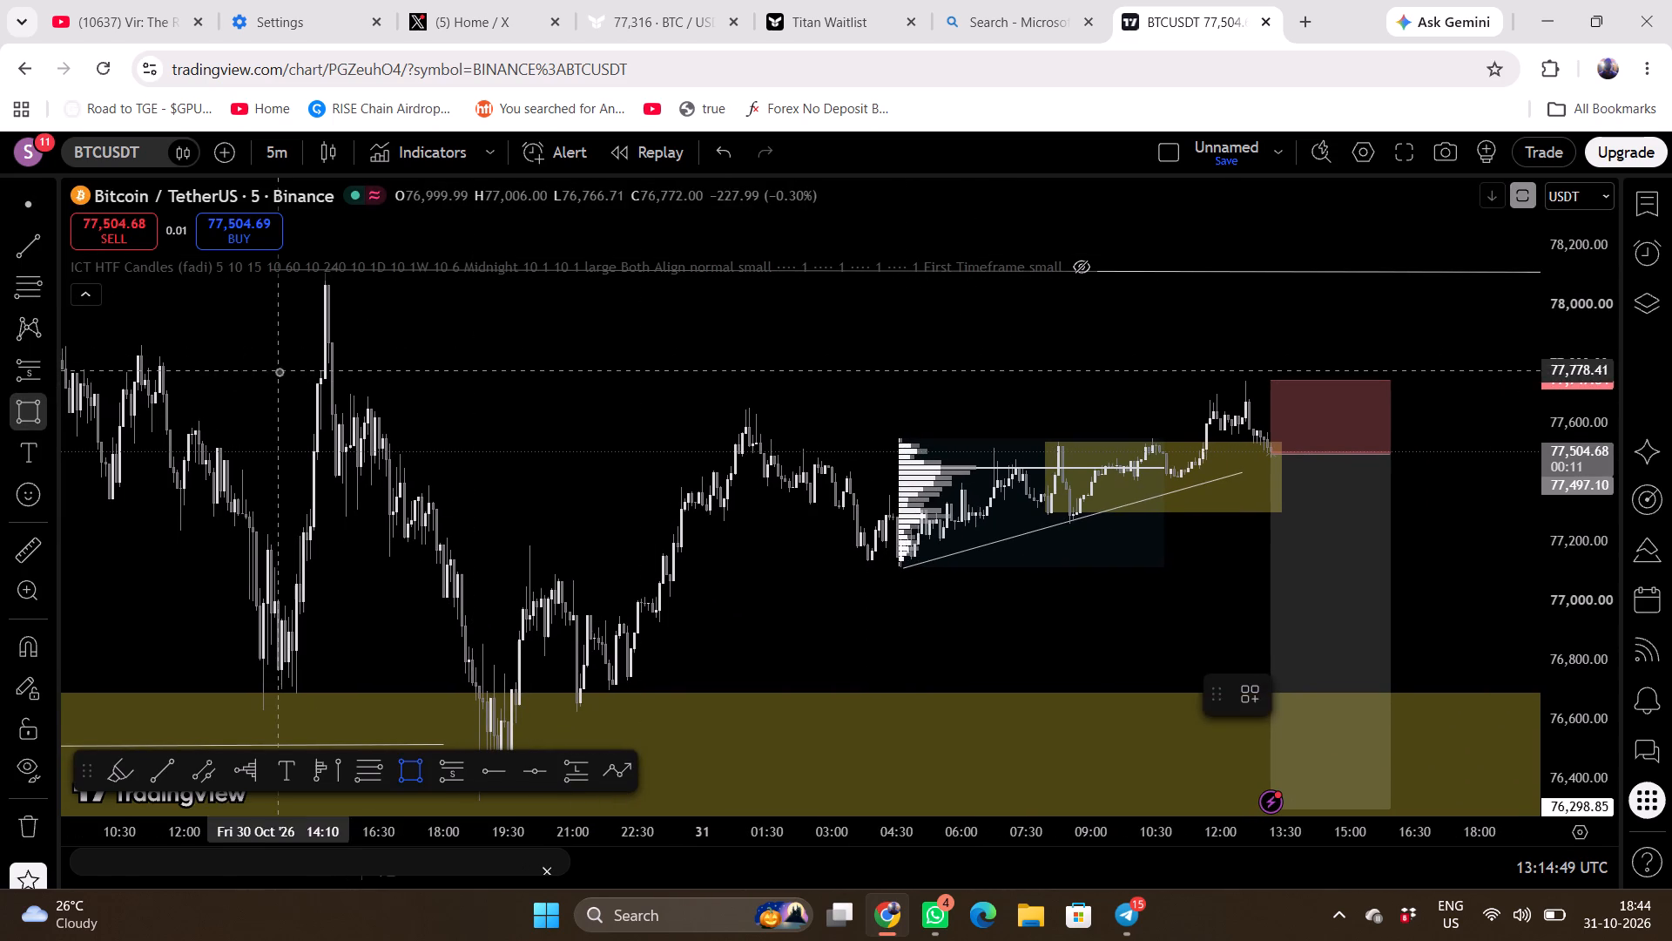
{"action": "left_click_drag", "start_coordinate": [326, 288], "coordinate": [830, 390]}
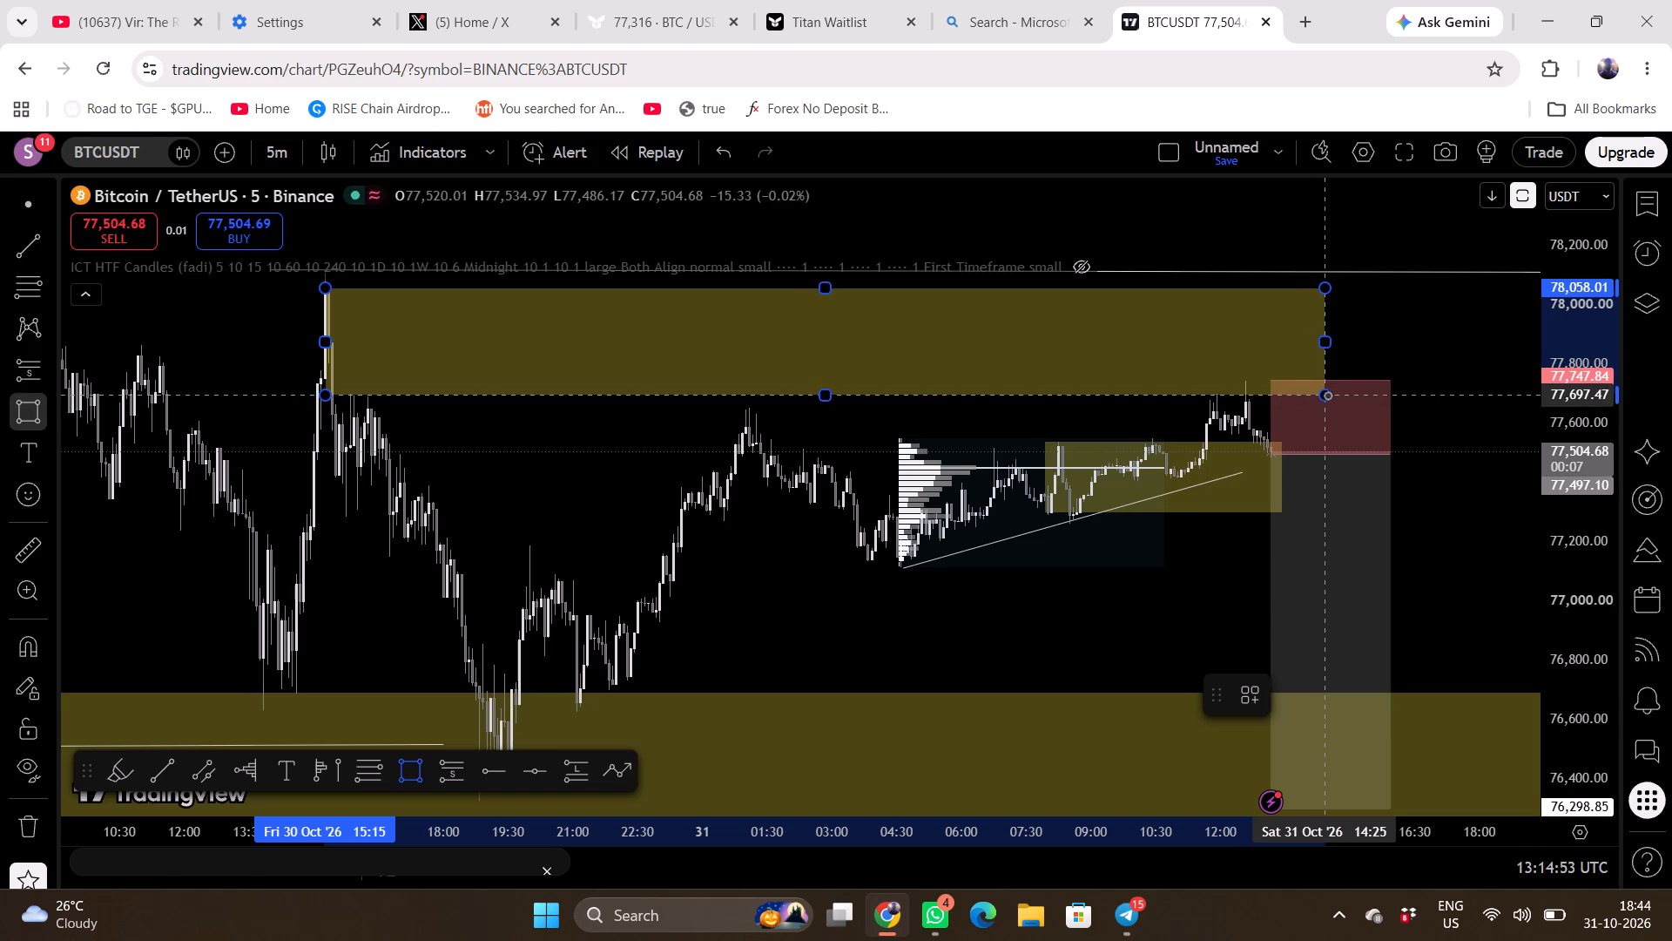
{"action": "left_click", "coordinate": [1327, 395]}
{"action": "left_click_drag", "start_coordinate": [1387, 337], "coordinate": [1371, 337]}
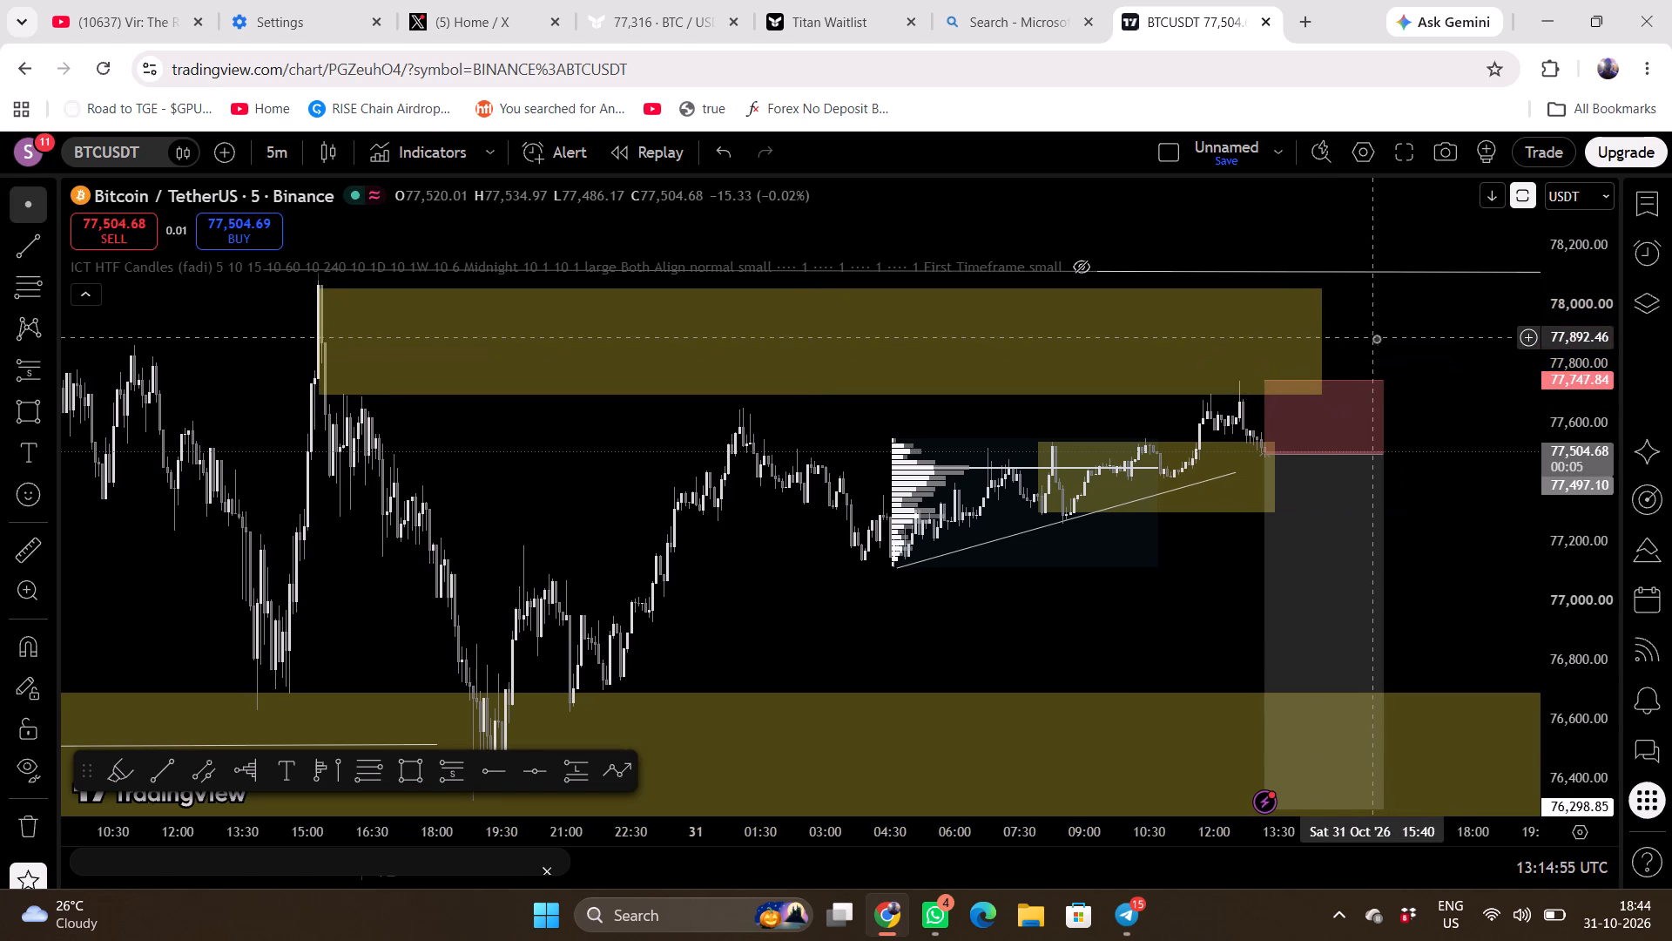
{"action": "left_click", "coordinate": [1419, 348]}
Examine the latest candles around the short's entry, between the new upper zone and the smaller yellow range box.
{"action": "scroll", "coordinate": [1574, 412], "scroll_direction": "up", "scroll_amount": 6}
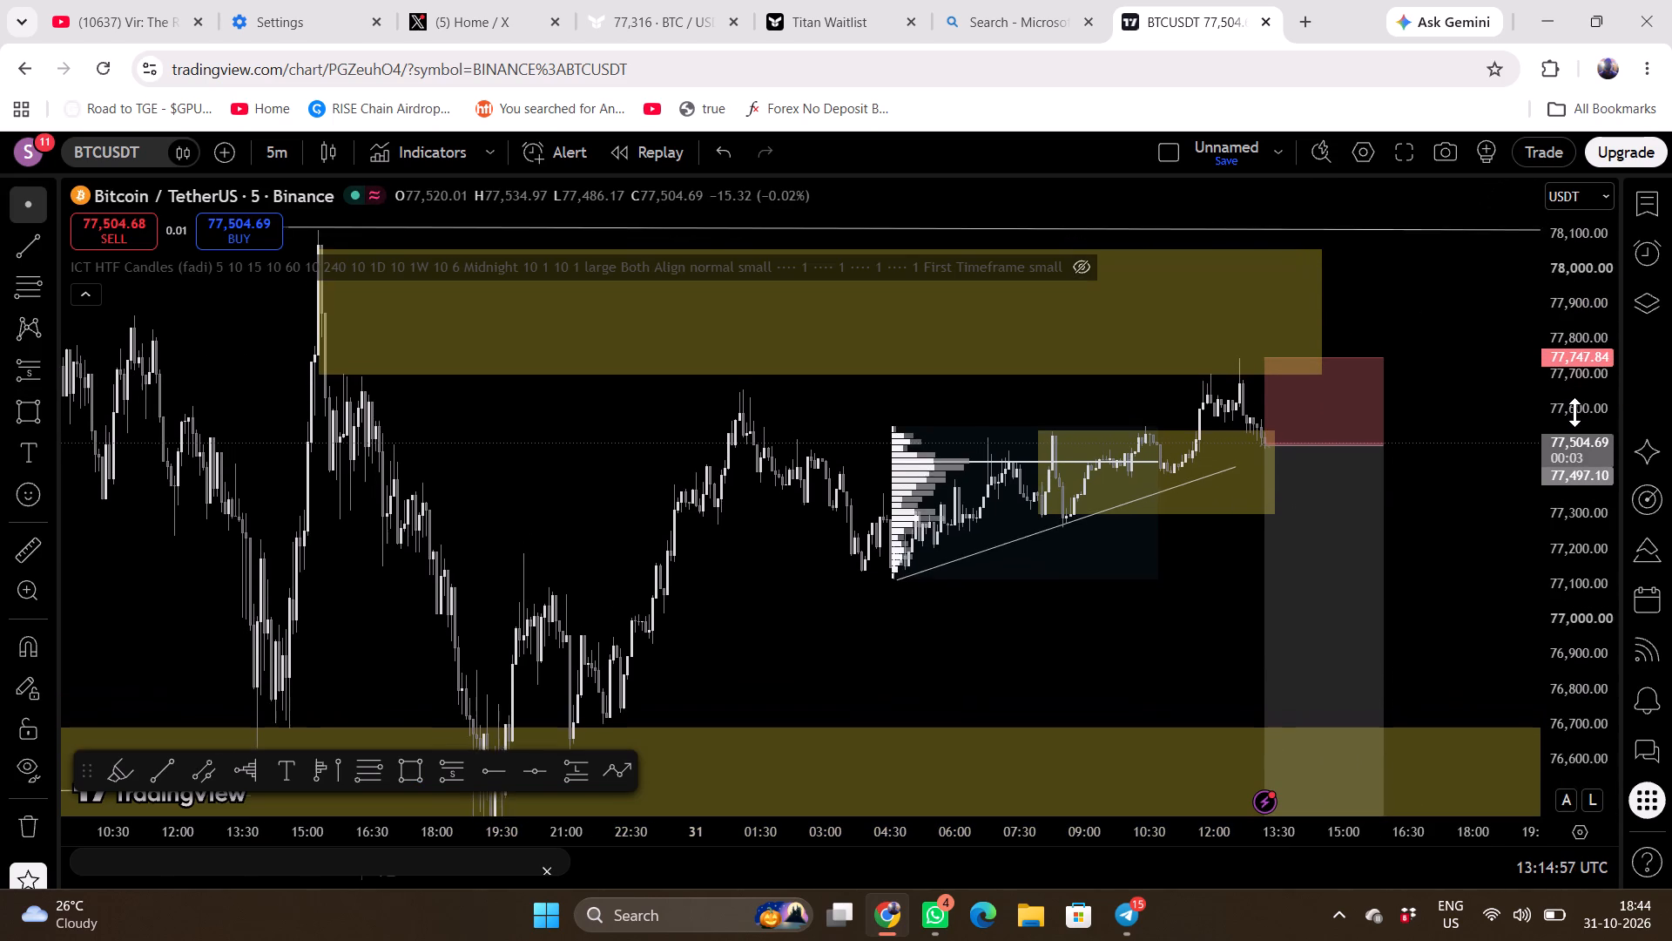
{"action": "scroll", "coordinate": [1574, 412], "scroll_direction": "up", "scroll_amount": 5}
{"action": "scroll", "coordinate": [1501, 491], "scroll_direction": "up", "scroll_amount": 4}
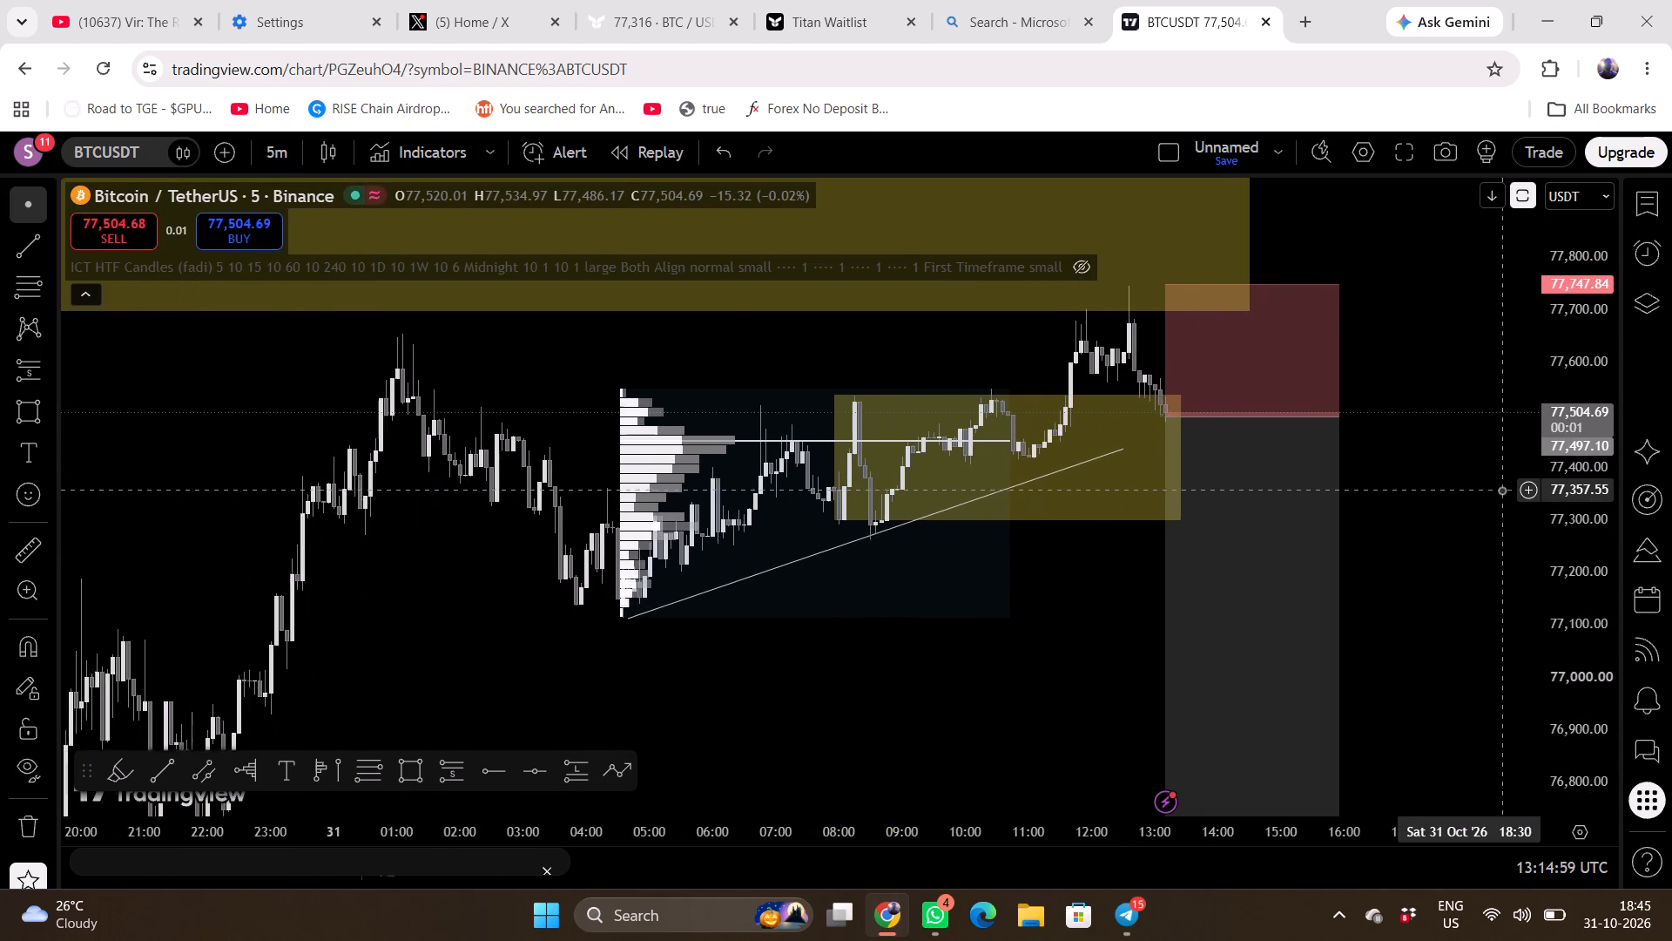
{"action": "scroll", "coordinate": [1504, 511], "scroll_direction": "up", "scroll_amount": 1}
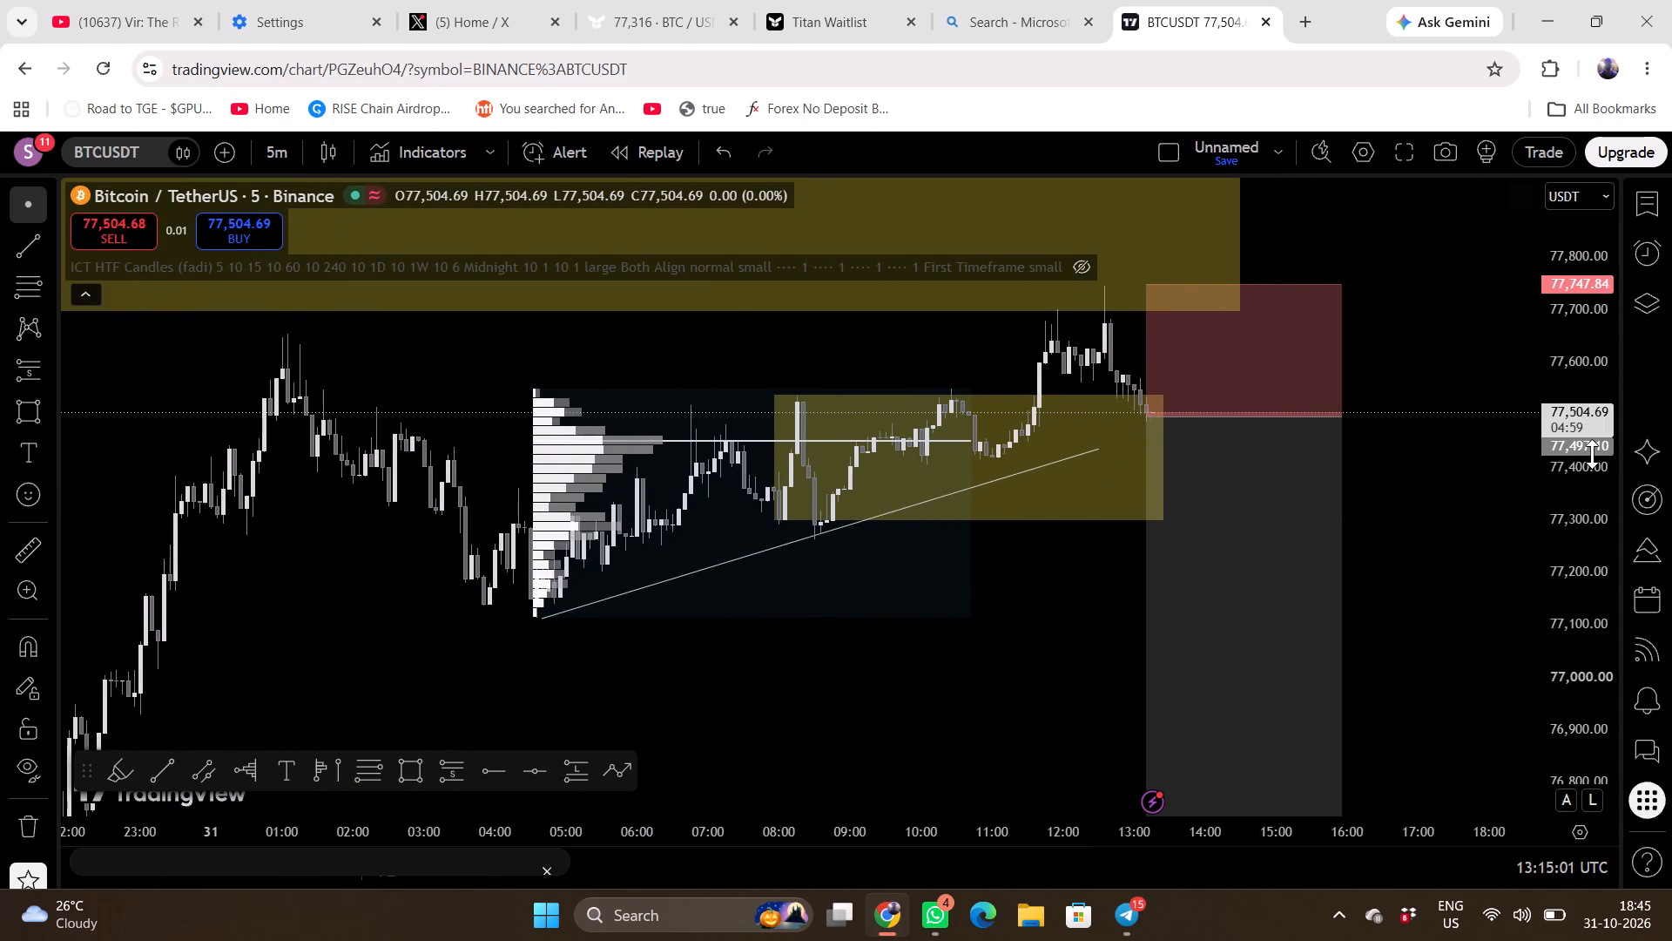
{"action": "scroll", "coordinate": [1592, 454], "scroll_direction": "up", "scroll_amount": 5}
{"action": "left_click_drag", "start_coordinate": [1440, 479], "coordinate": [1365, 573]}
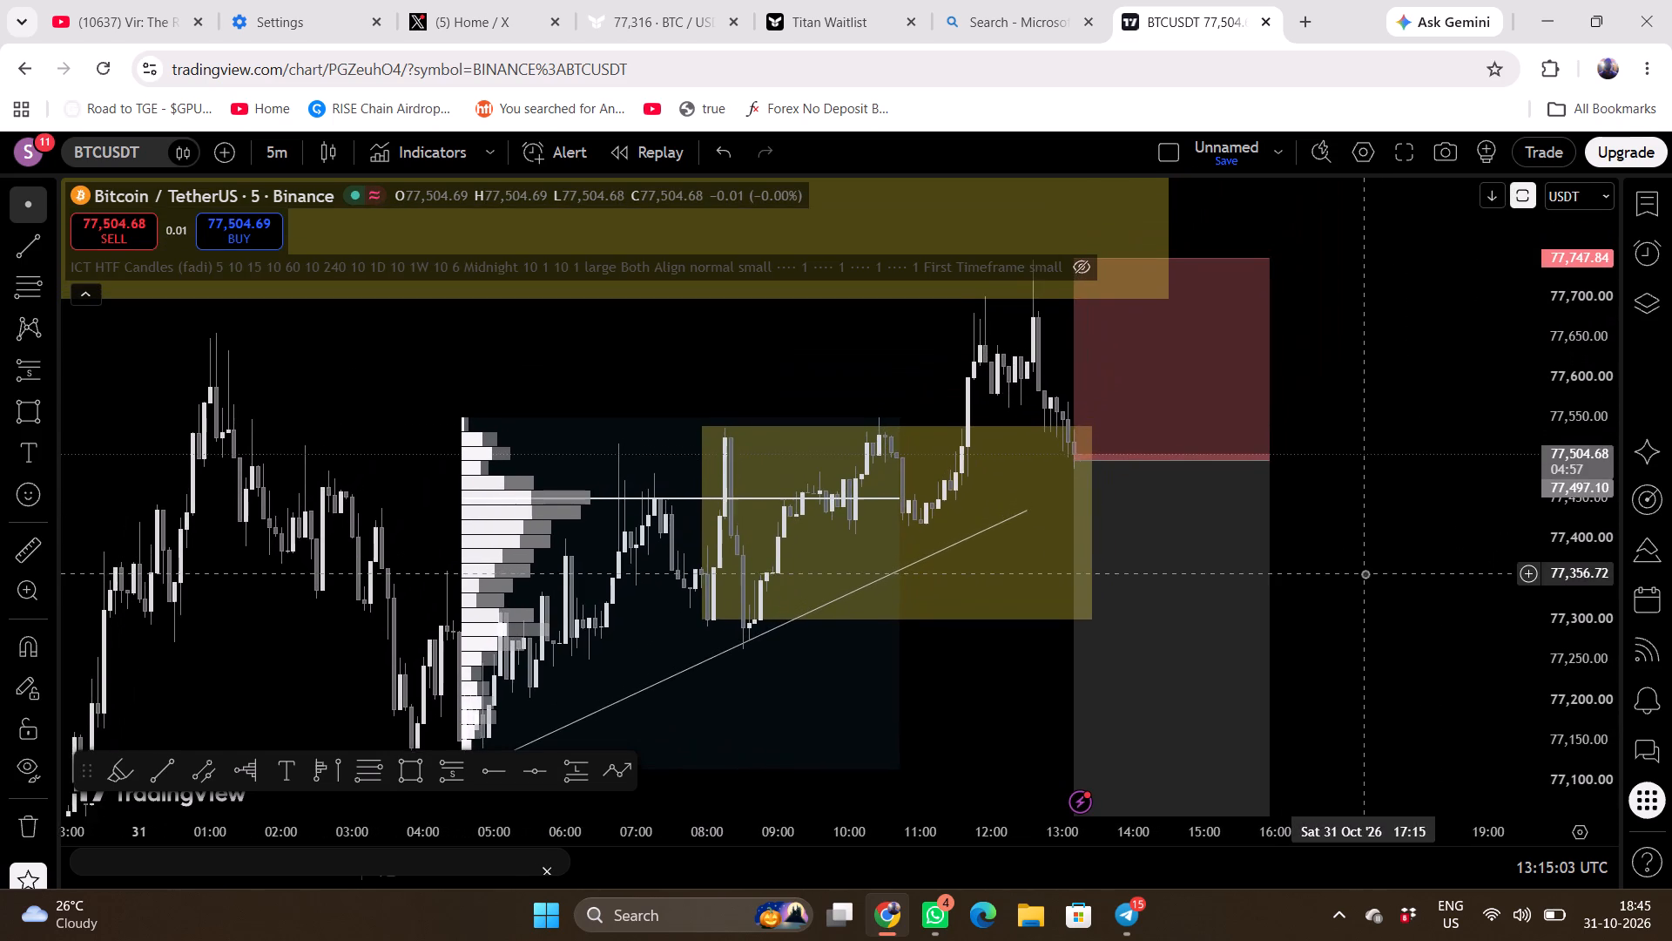
{"action": "scroll", "coordinate": [1365, 573], "scroll_direction": "up", "scroll_amount": 1}
{"action": "scroll", "coordinate": [1382, 384], "scroll_direction": "up", "scroll_amount": 1}
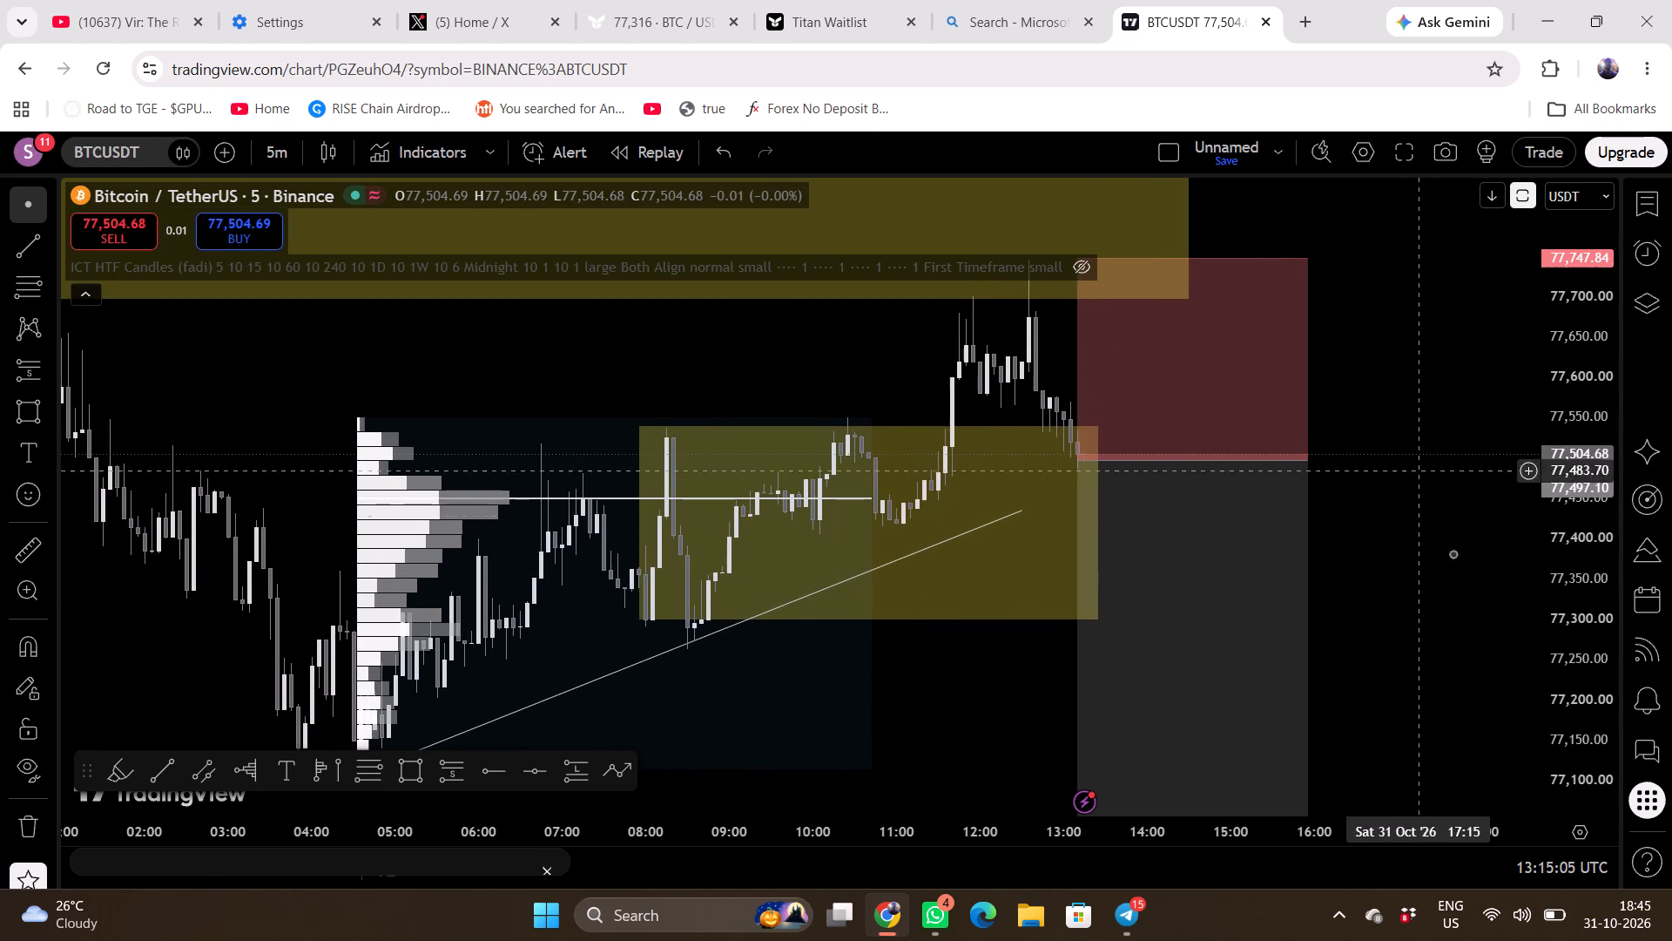
{"action": "left_click_drag", "start_coordinate": [1466, 586], "coordinate": [1359, 560]}
{"action": "scroll", "coordinate": [1404, 559], "scroll_direction": "up", "scroll_amount": 2}
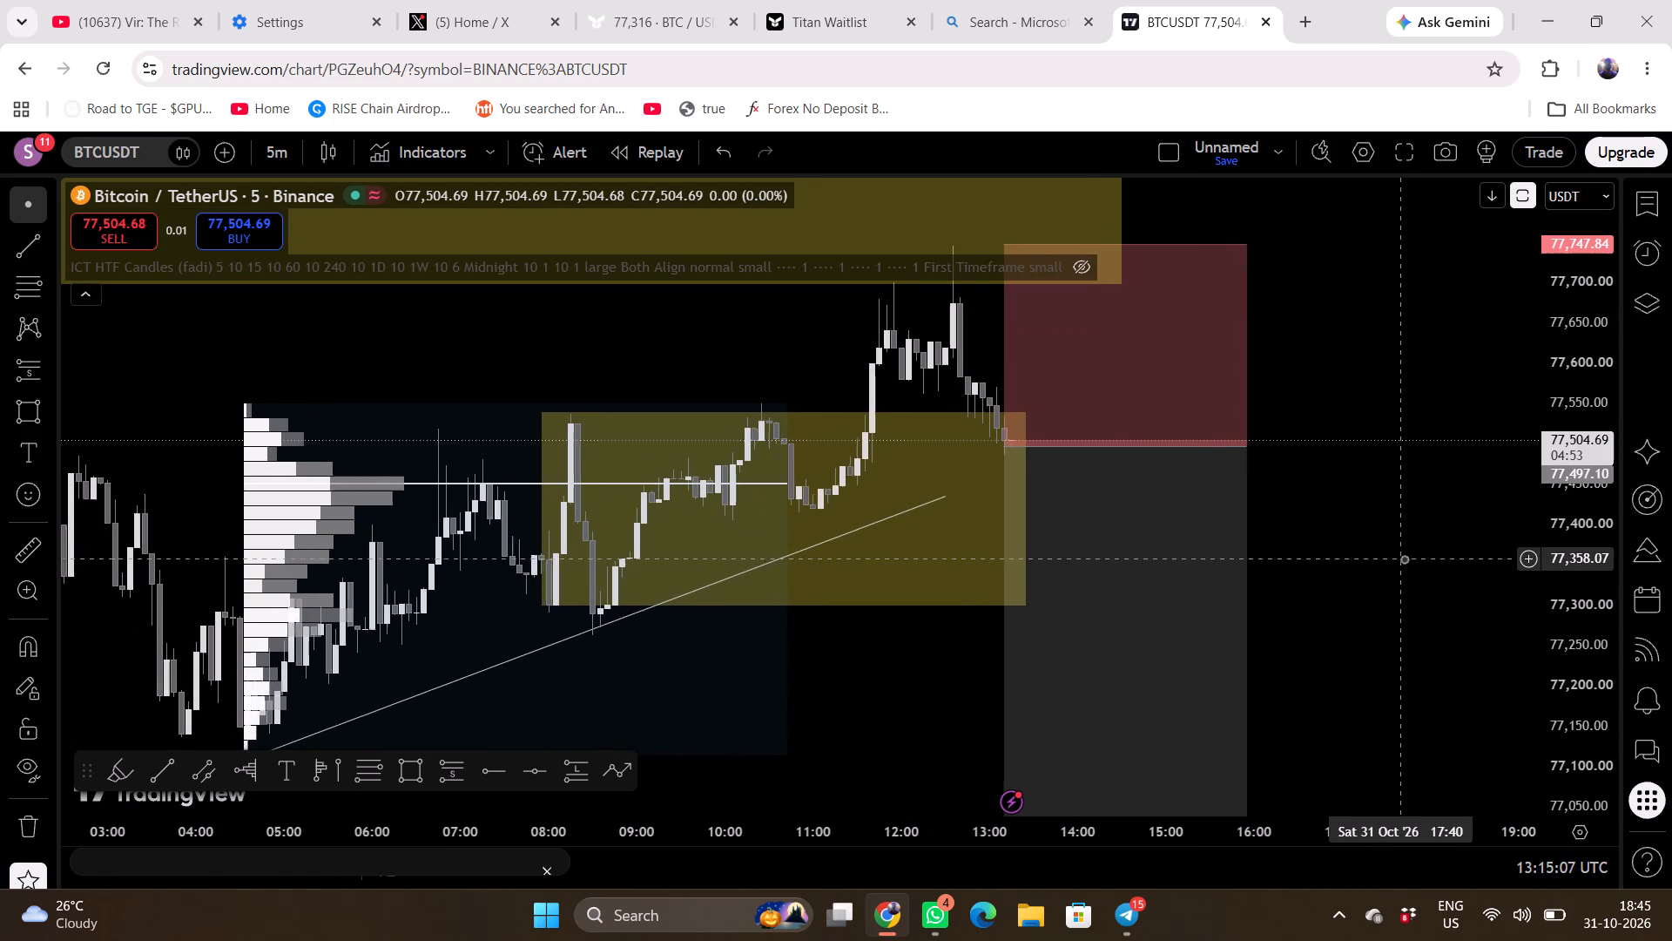
Review the whole short setup against the new upper zone, the rising trendline and the lower yellow target zone.
{"action": "scroll", "coordinate": [1408, 568], "scroll_direction": "down", "scroll_amount": 1}
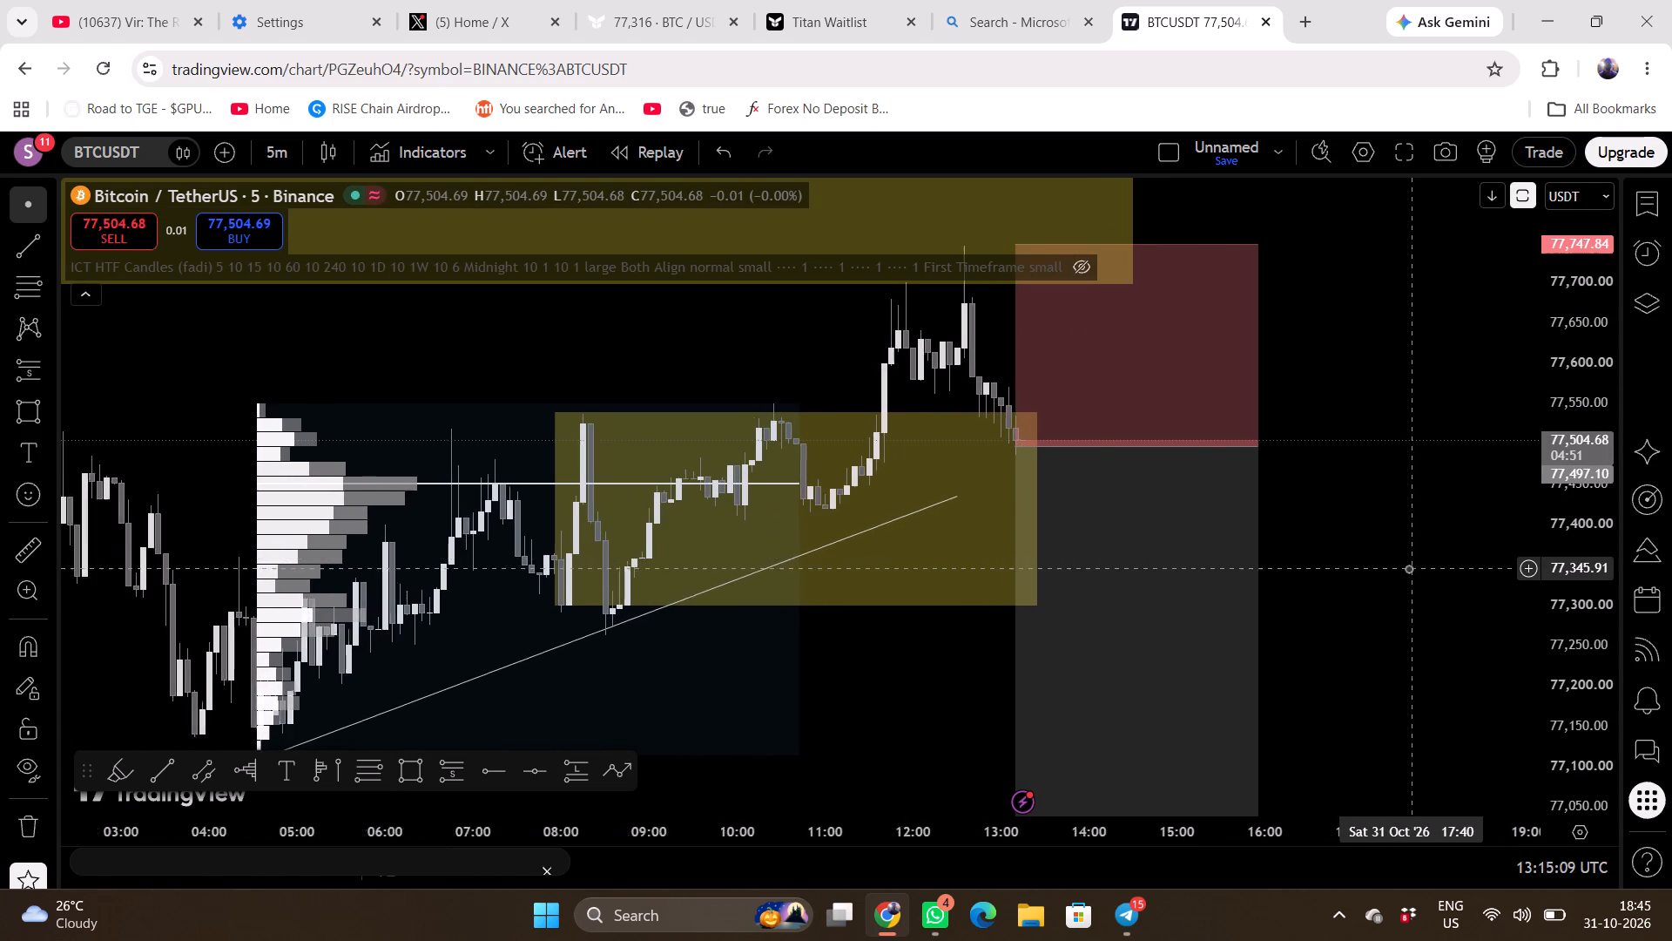
{"action": "scroll", "coordinate": [1408, 568], "scroll_direction": "down", "scroll_amount": 2}
{"action": "scroll", "coordinate": [1590, 575], "scroll_direction": "down", "scroll_amount": 2}
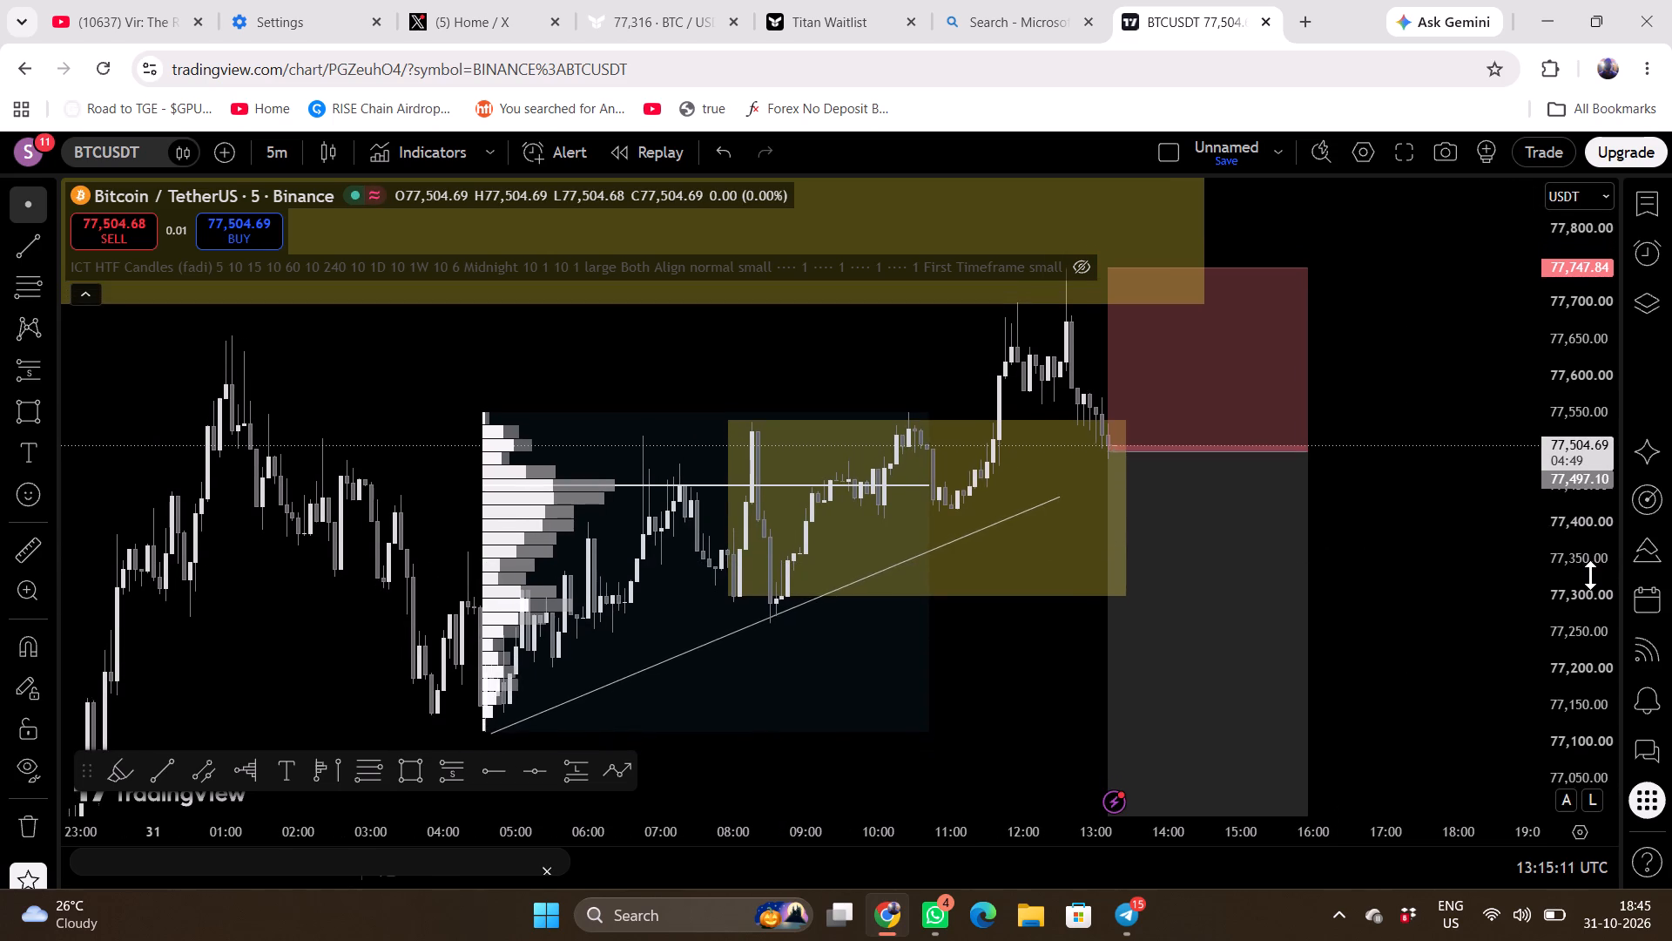
{"action": "scroll", "coordinate": [1590, 575], "scroll_direction": "down", "scroll_amount": 4}
{"action": "scroll", "coordinate": [1449, 589], "scroll_direction": "down", "scroll_amount": 2}
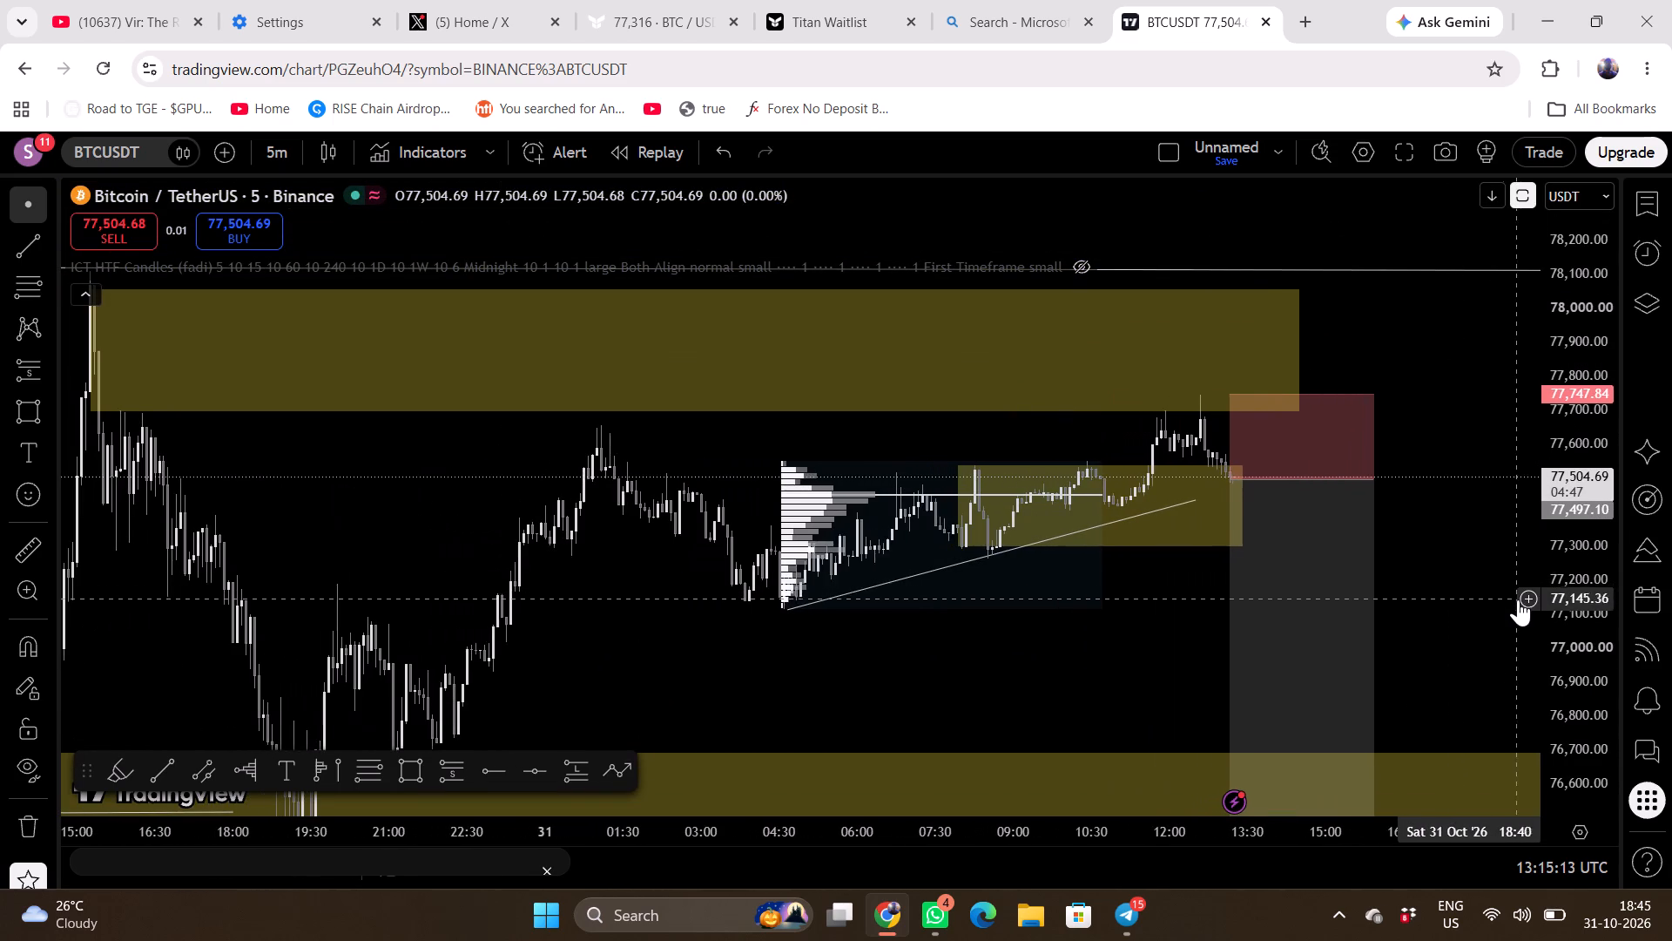
{"action": "scroll", "coordinate": [1562, 602], "scroll_direction": "down", "scroll_amount": 2}
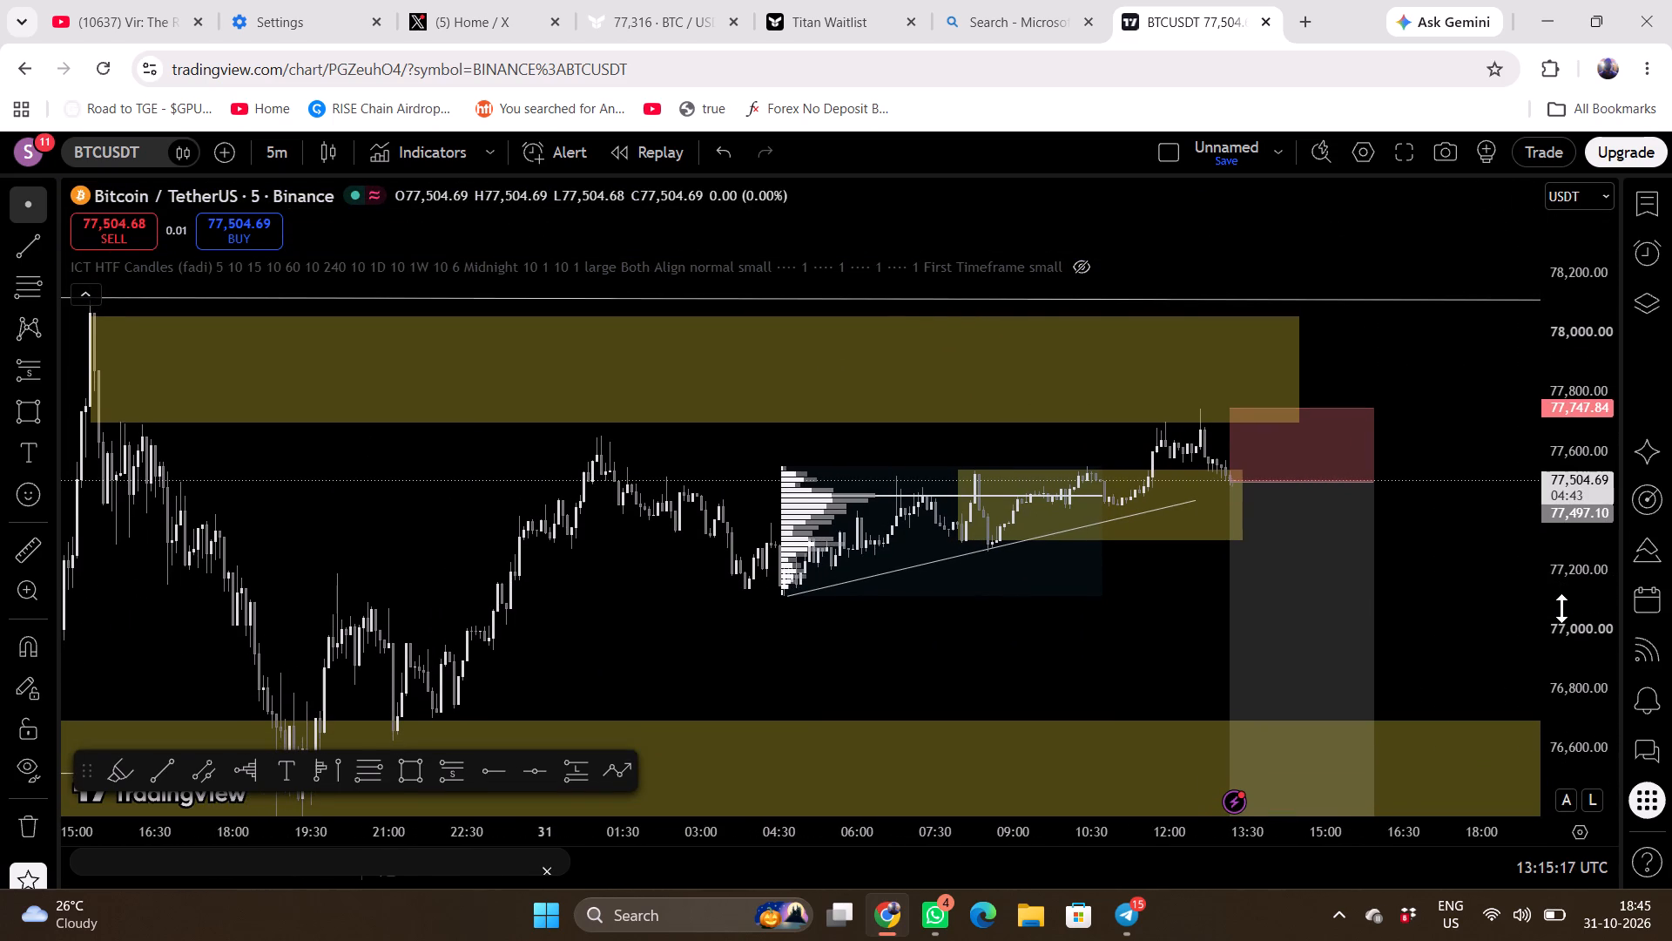
{"action": "scroll", "coordinate": [1564, 598], "scroll_direction": "down", "scroll_amount": 2}
{"action": "left_click_drag", "start_coordinate": [1472, 610], "coordinate": [1479, 546]}
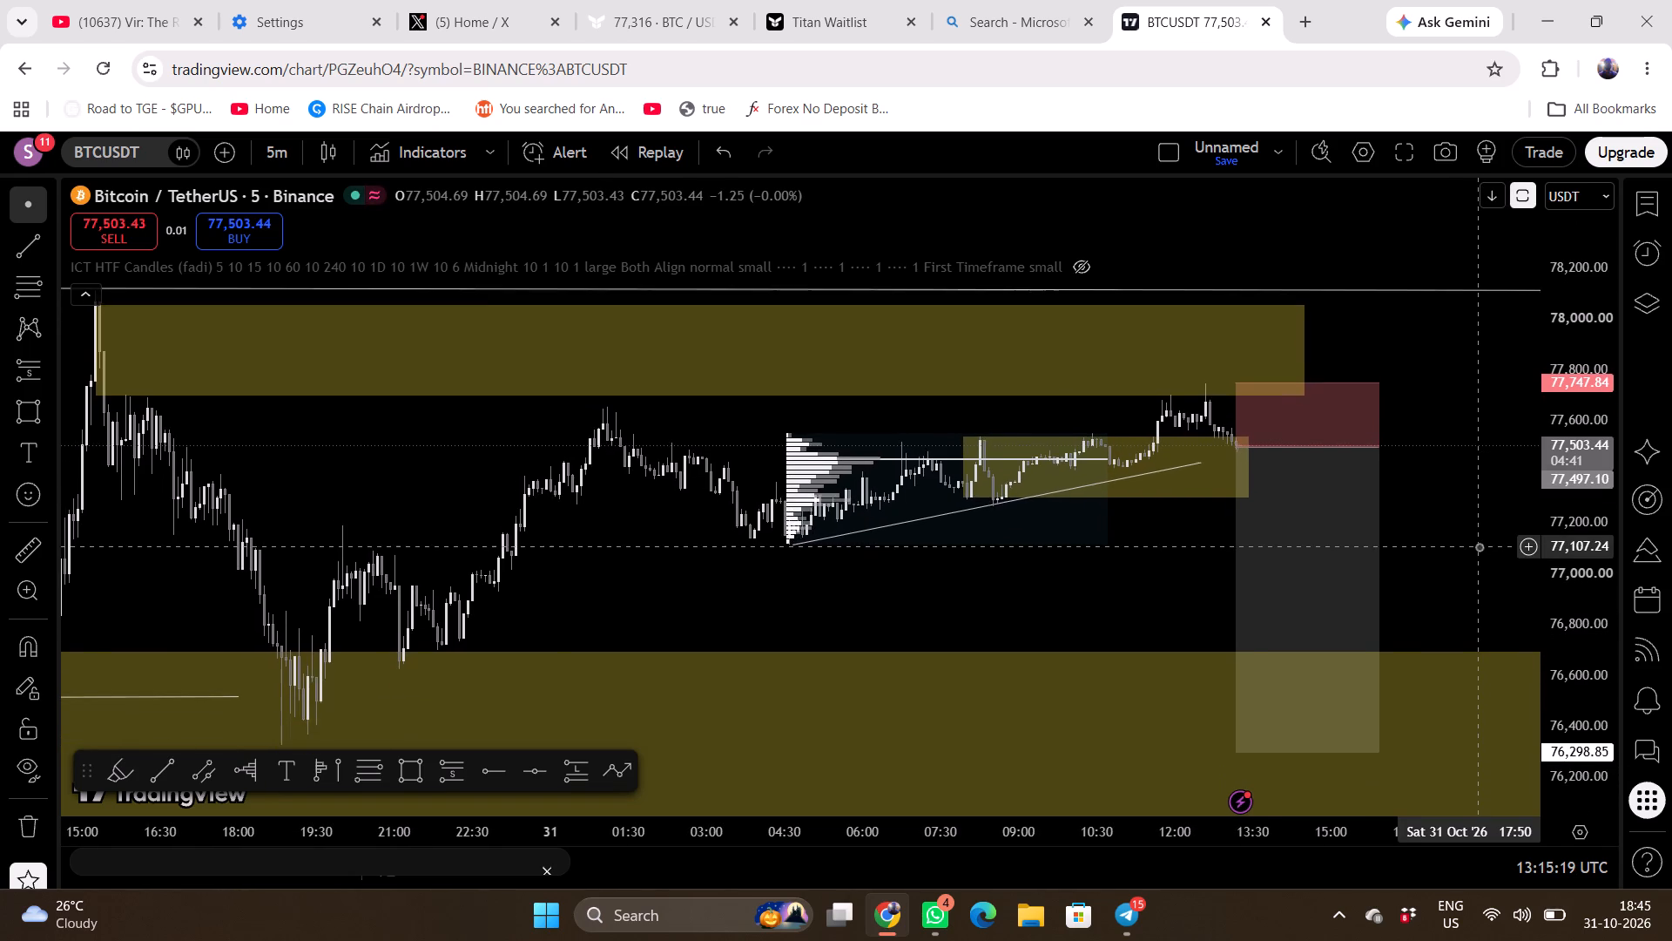
{"action": "scroll", "coordinate": [1479, 546], "scroll_direction": "down", "scroll_amount": 1}
{"action": "scroll", "coordinate": [1479, 546], "scroll_direction": "up", "scroll_amount": 1}
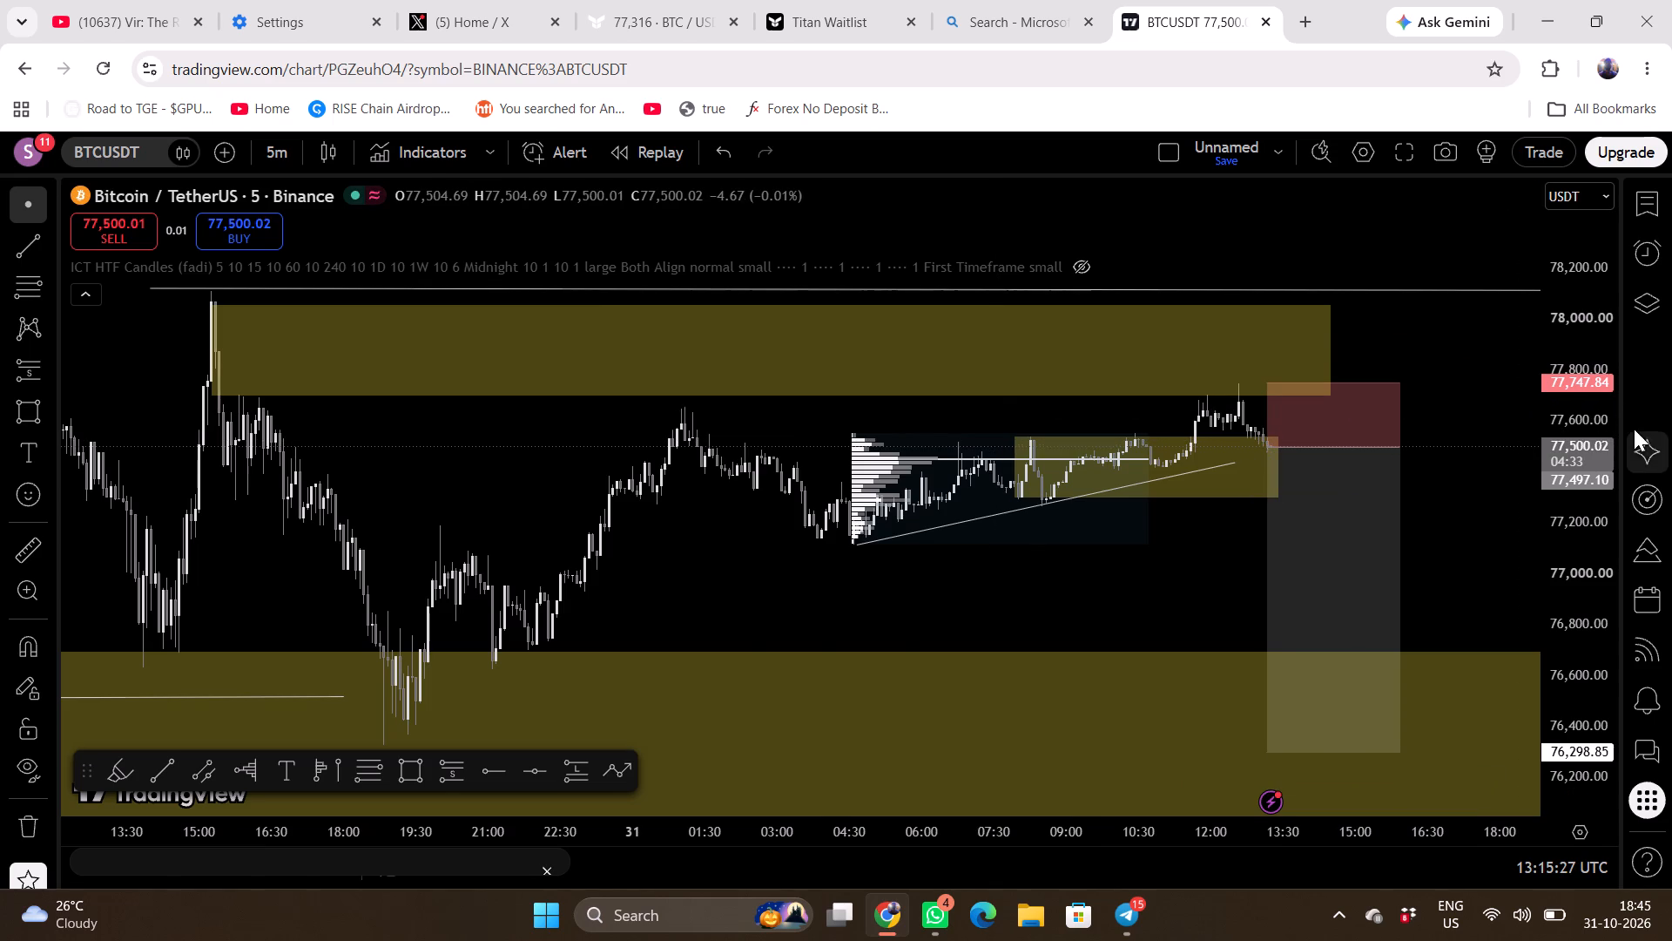
{"action": "scroll", "coordinate": [1590, 451], "scroll_direction": "up", "scroll_amount": 5}
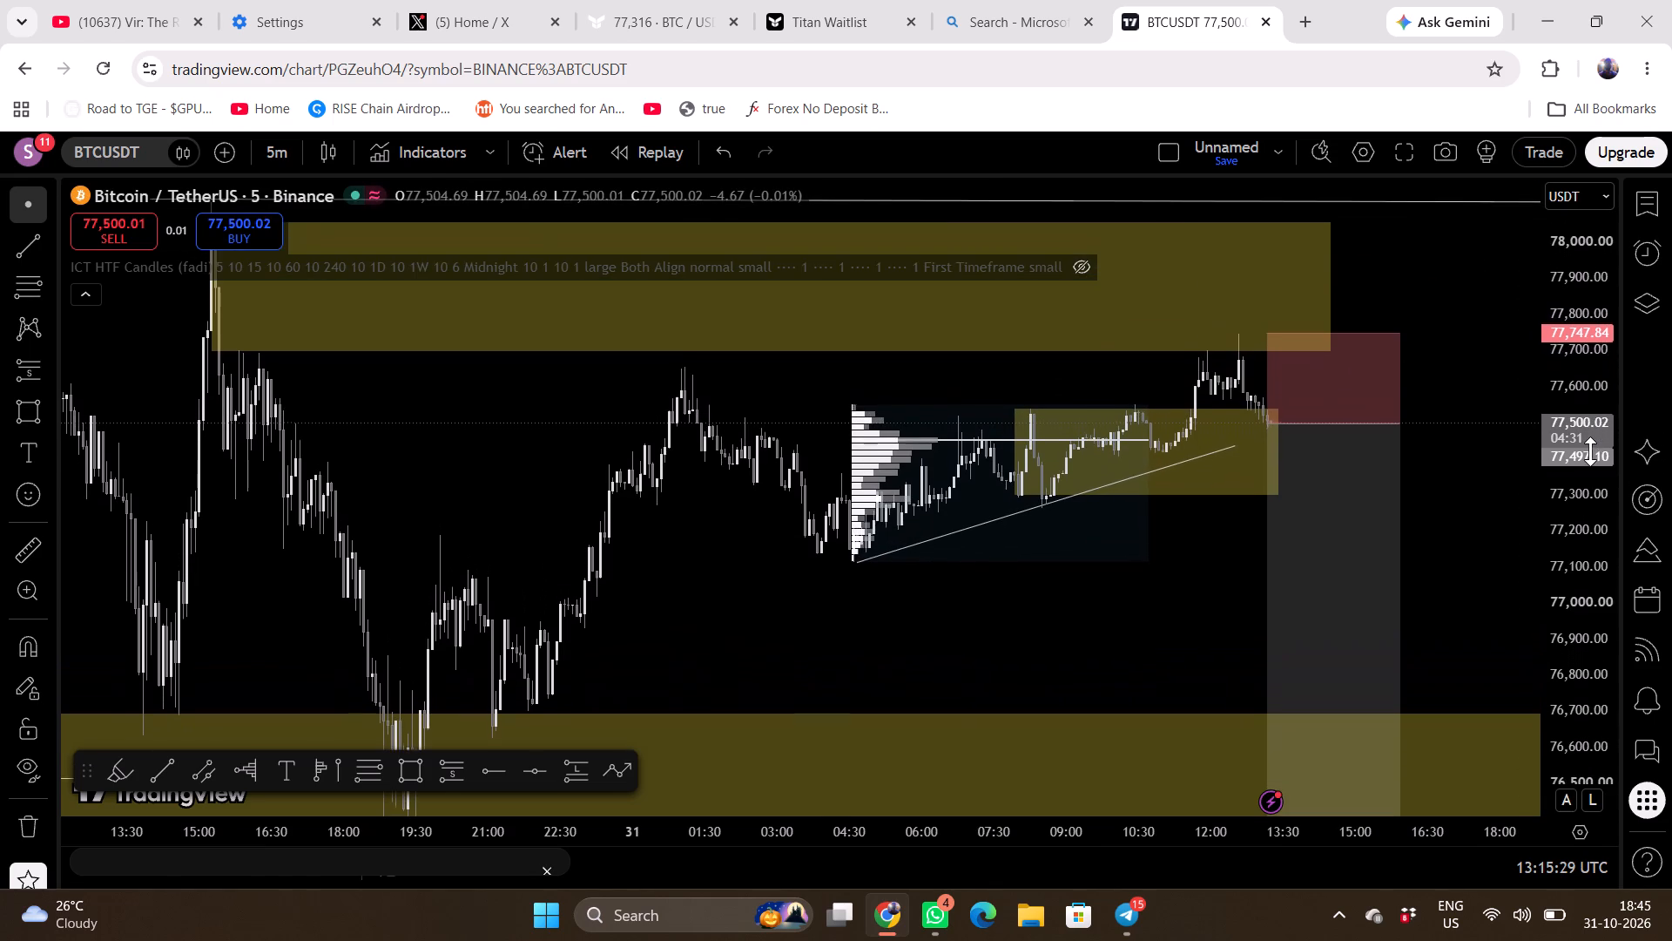
{"action": "scroll", "coordinate": [1518, 471], "scroll_direction": "up", "scroll_amount": 3}
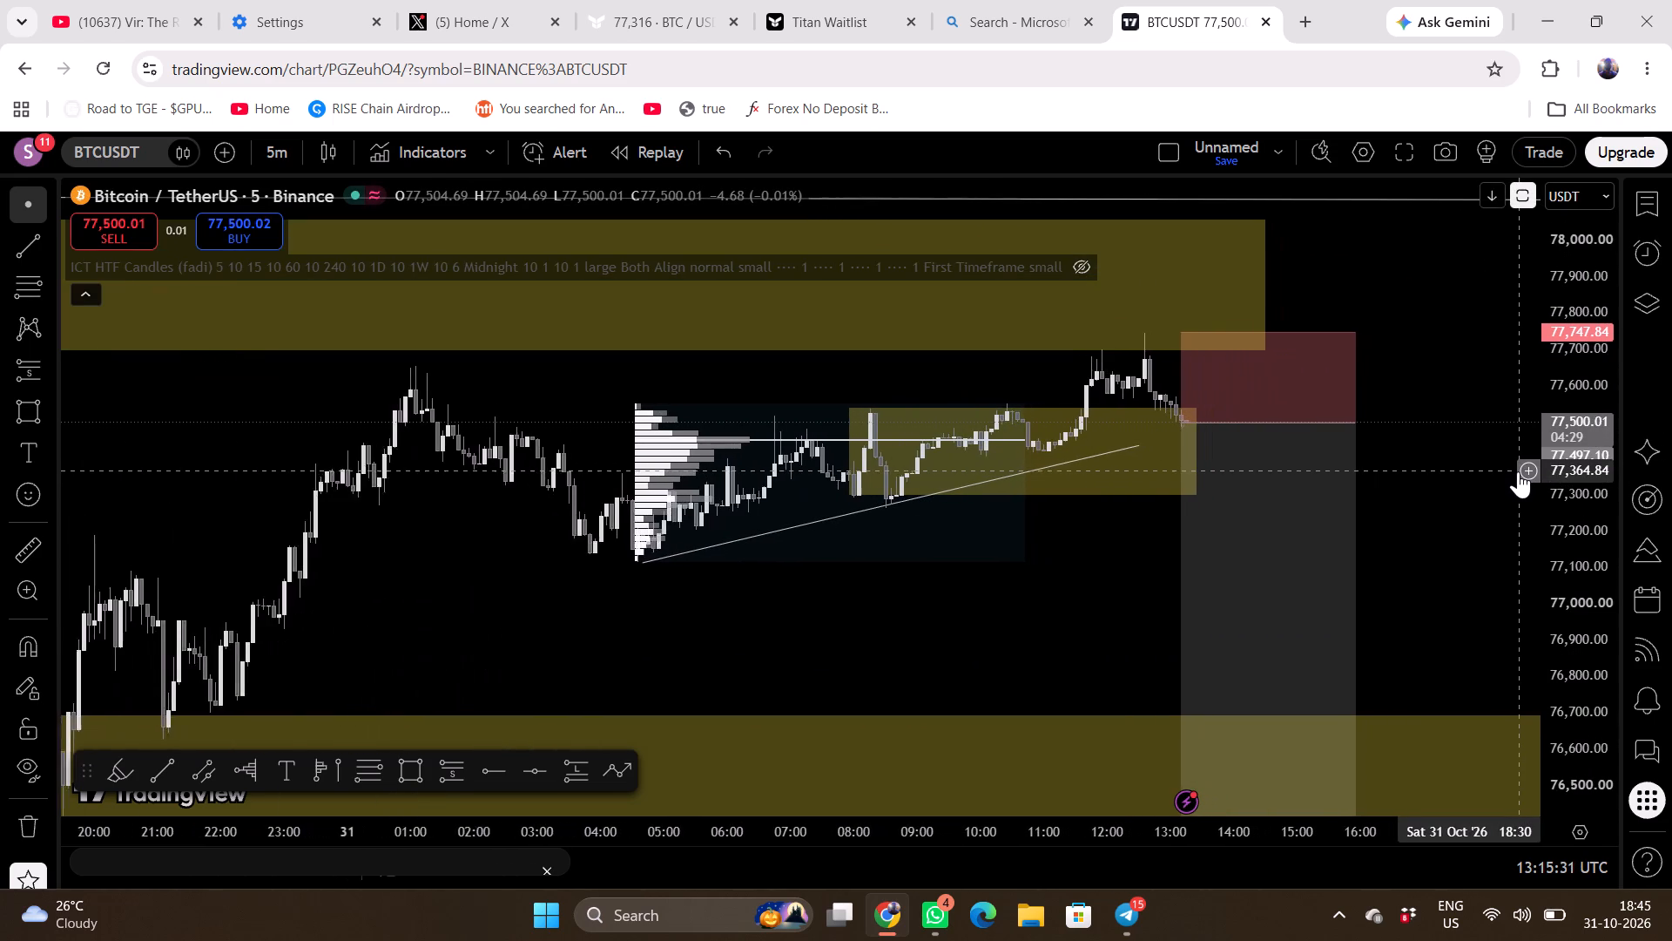
{"action": "scroll", "coordinate": [1518, 471], "scroll_direction": "up", "scroll_amount": 1}
{"action": "scroll", "coordinate": [1594, 433], "scroll_direction": "up", "scroll_amount": 4}
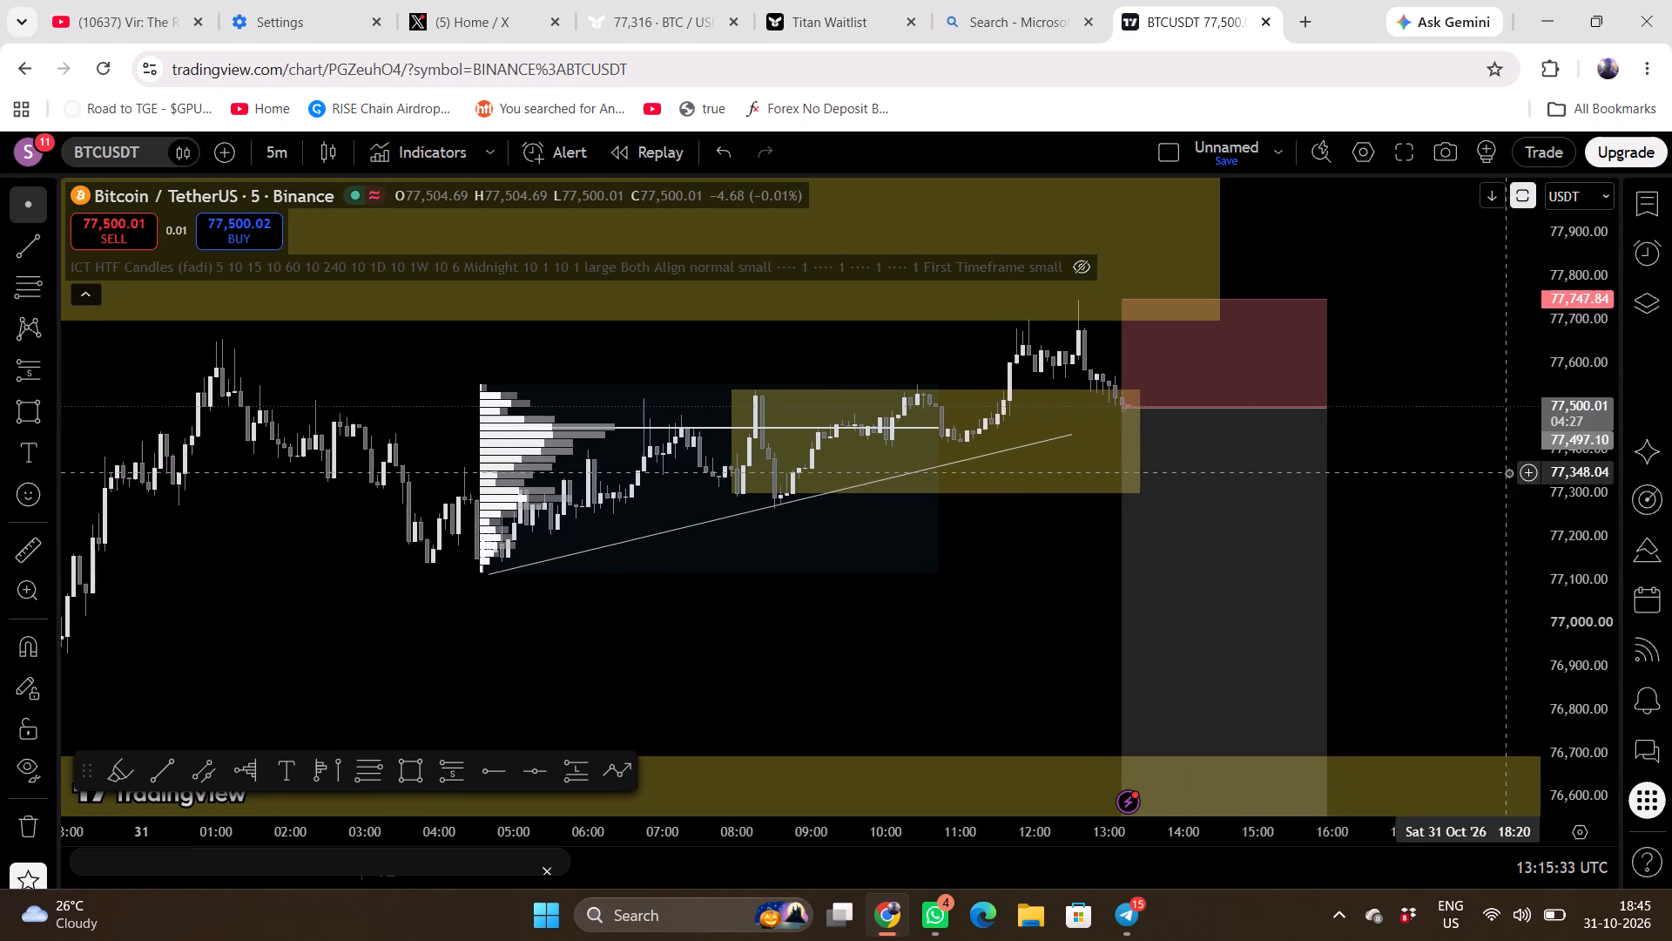
{"action": "scroll", "coordinate": [1508, 472], "scroll_direction": "down", "scroll_amount": 3}
{"action": "scroll", "coordinate": [1578, 522], "scroll_direction": "down", "scroll_amount": 3}
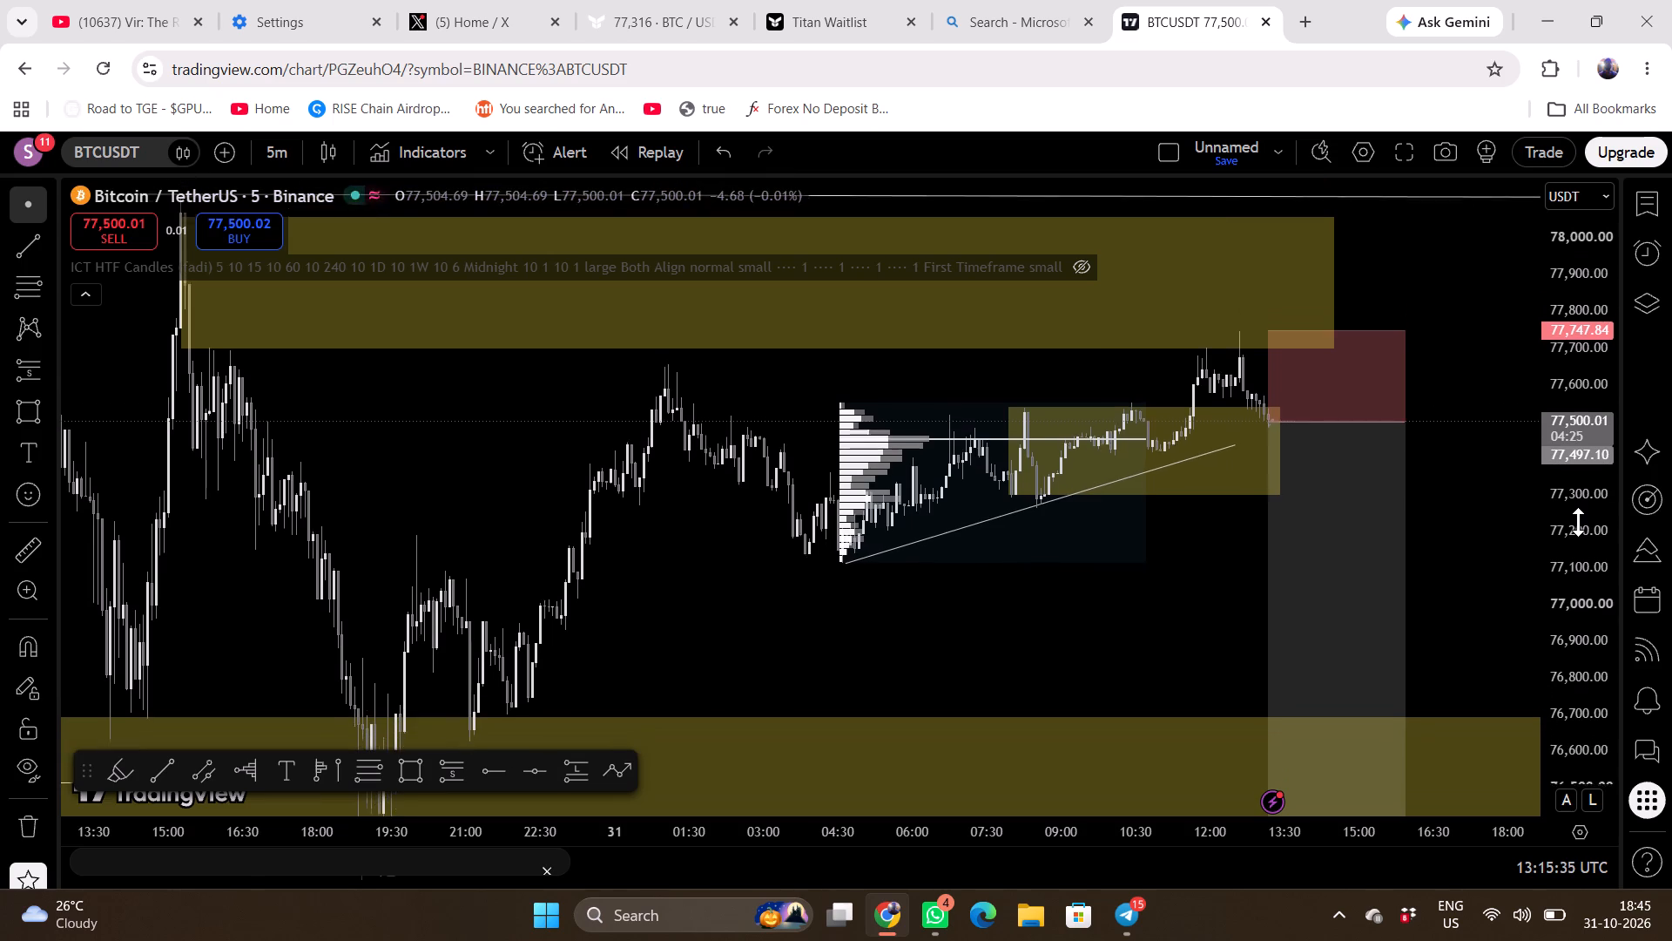
{"action": "scroll", "coordinate": [1578, 522], "scroll_direction": "down", "scroll_amount": 1}
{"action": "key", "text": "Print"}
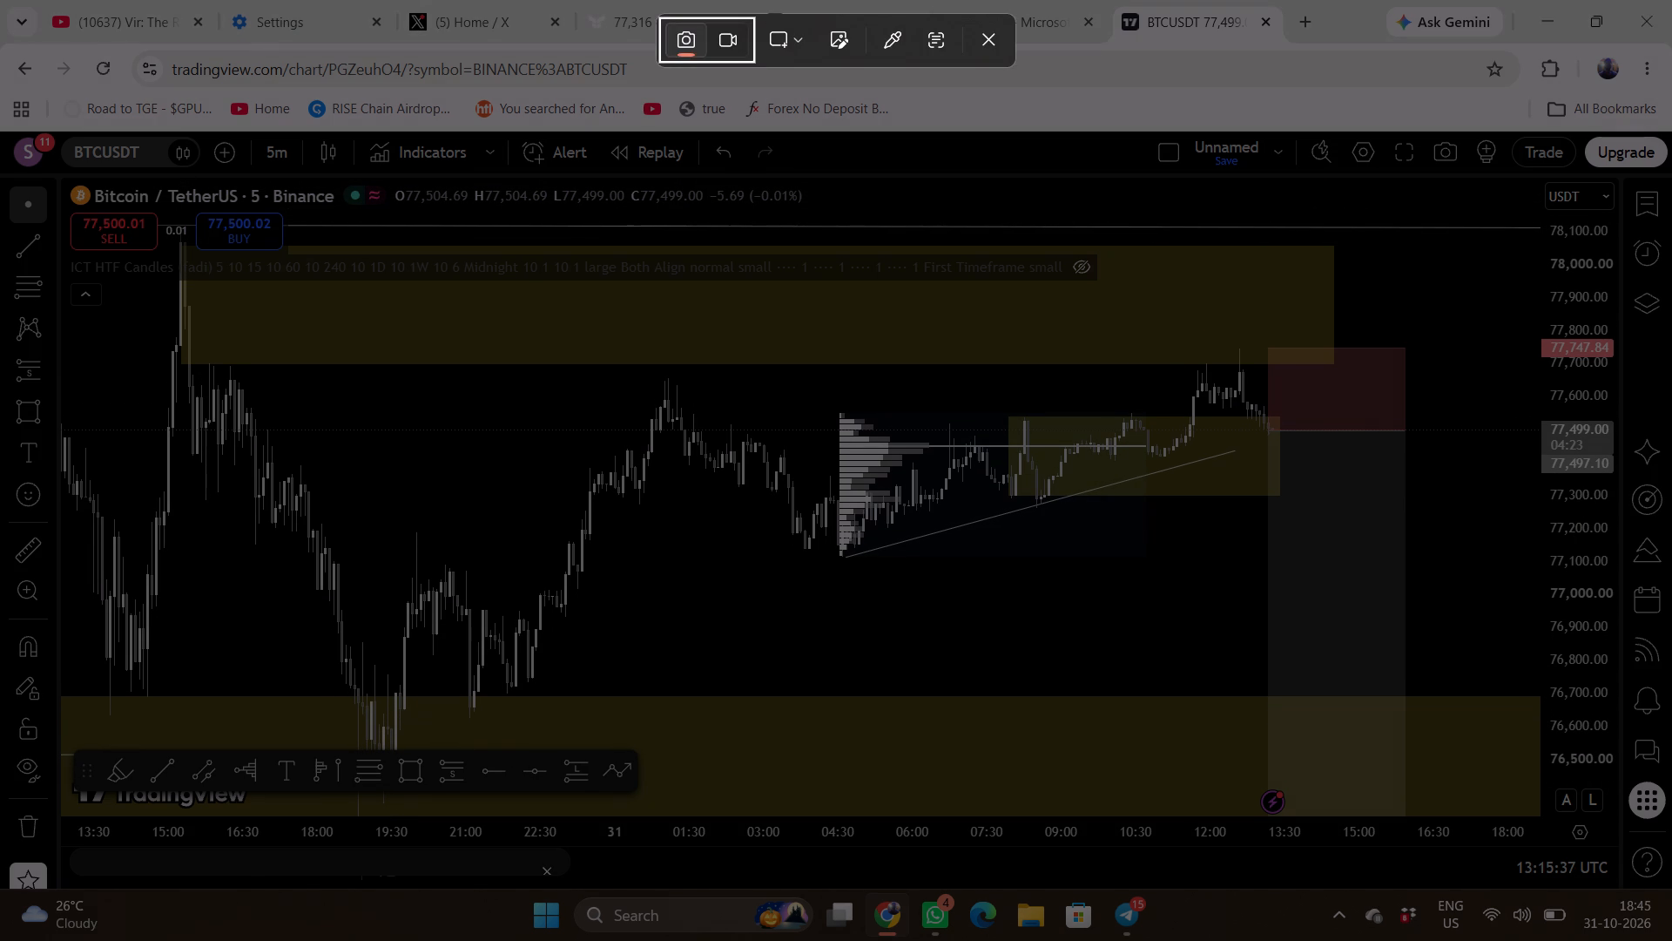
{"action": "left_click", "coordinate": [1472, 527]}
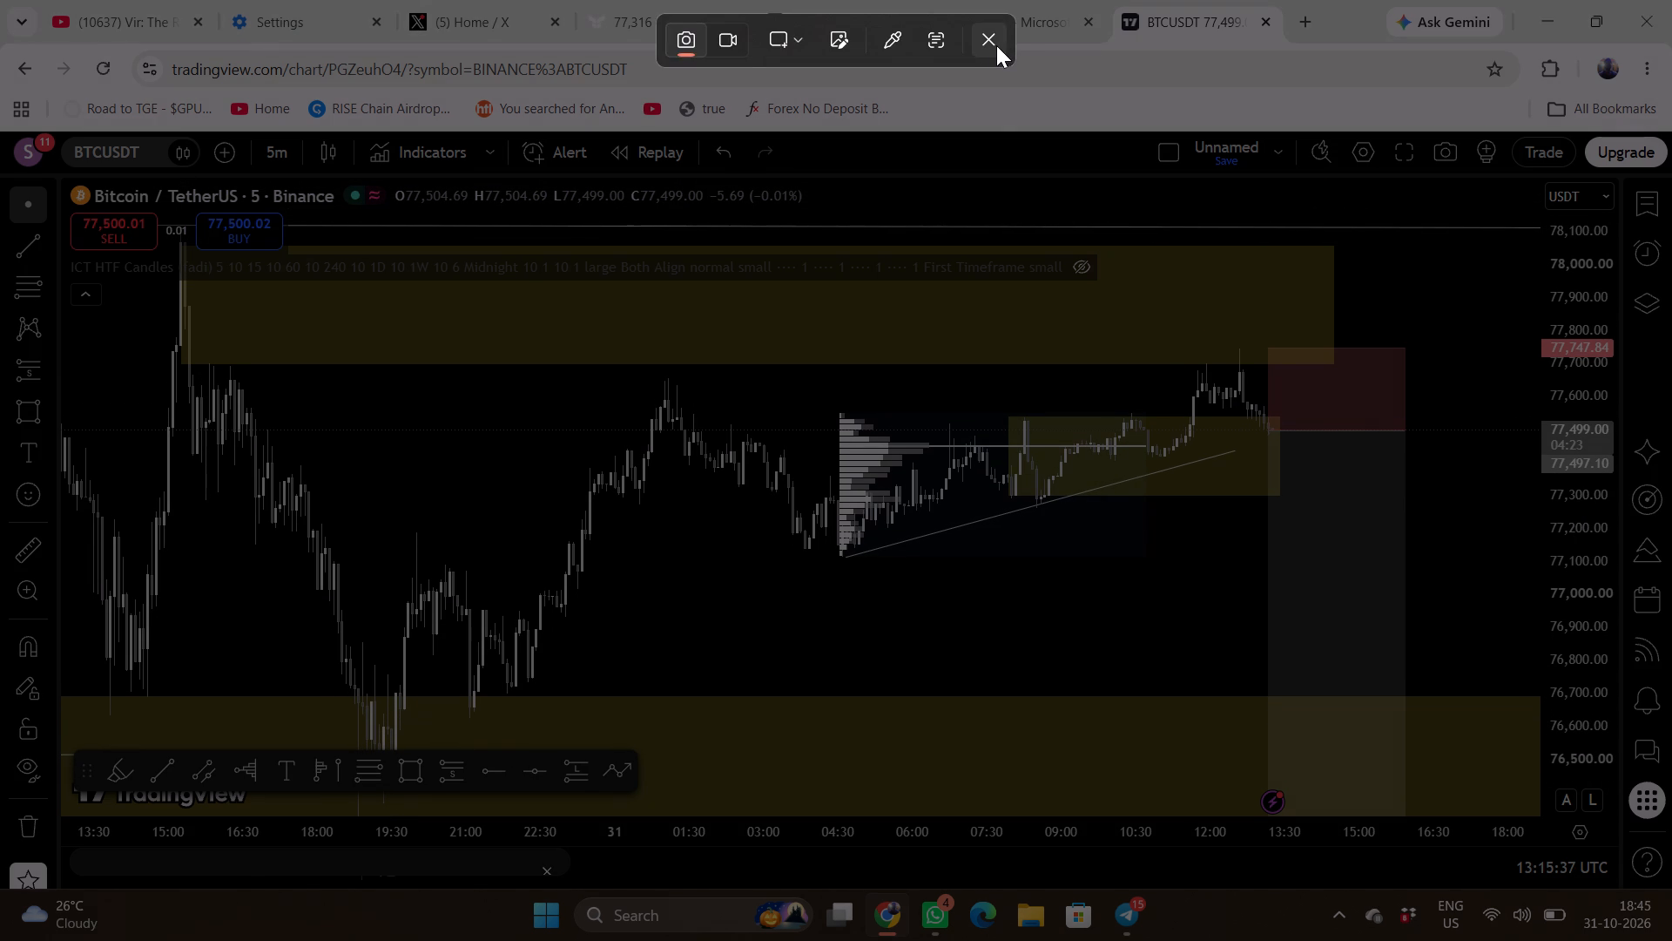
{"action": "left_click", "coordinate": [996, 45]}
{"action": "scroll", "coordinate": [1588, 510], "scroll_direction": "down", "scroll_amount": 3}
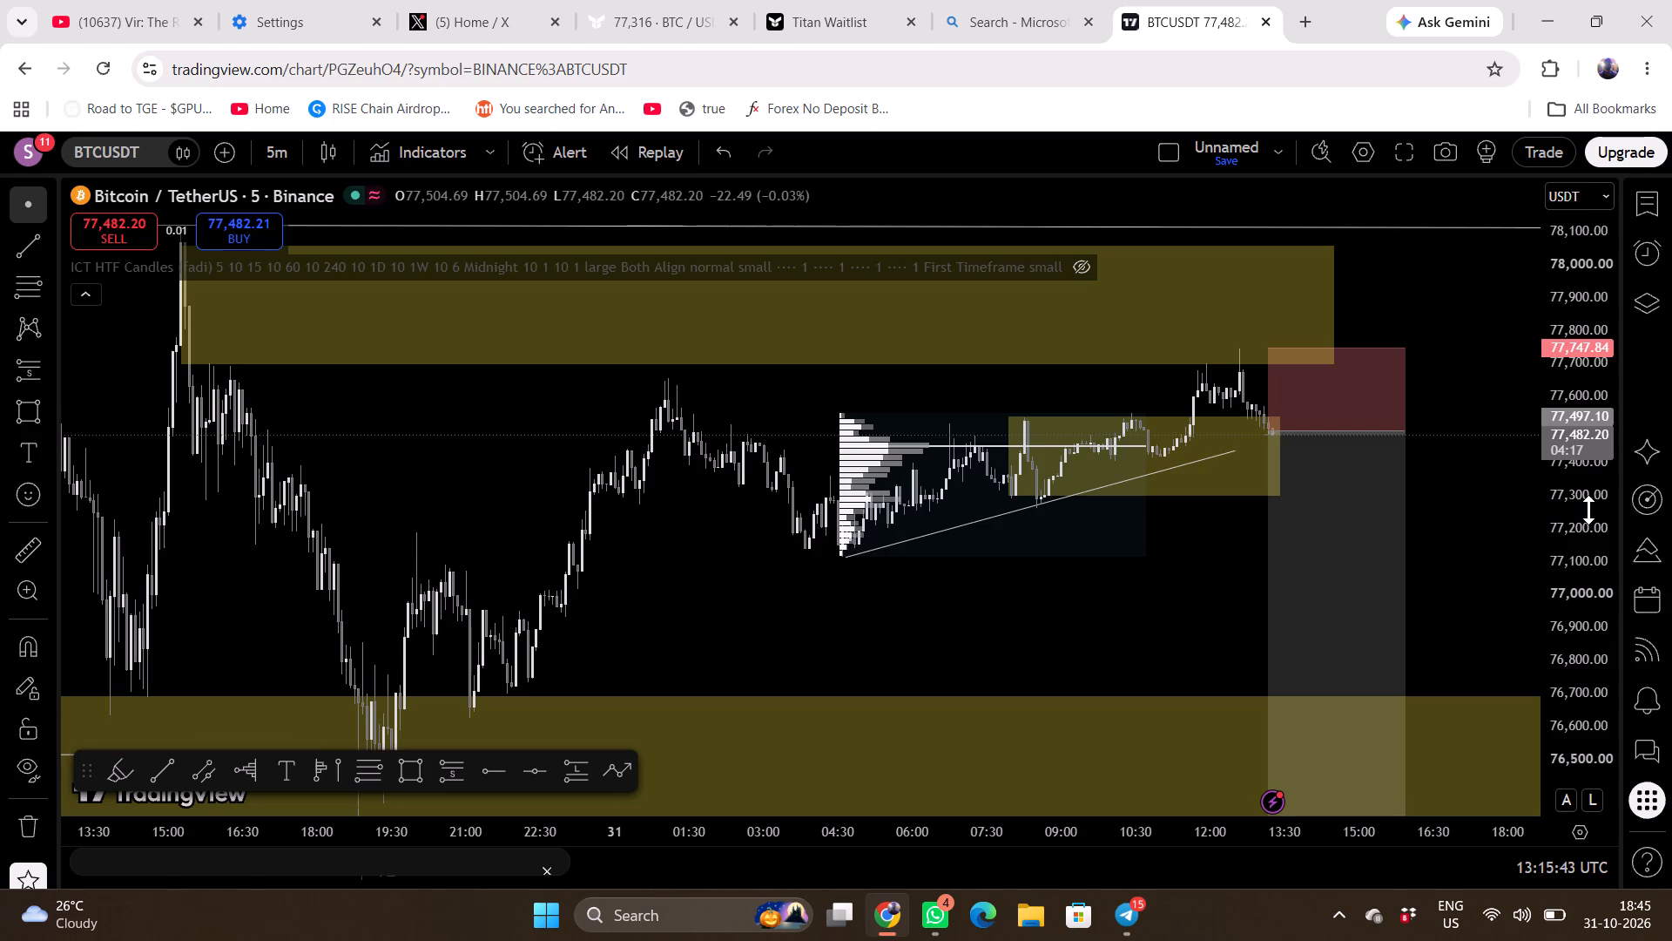
Take a full-screen screenshot of the BTCUSDT 5-minute chart with the whole short position fitted in the price range.
{"action": "scroll", "coordinate": [1588, 509], "scroll_direction": "up", "scroll_amount": 2}
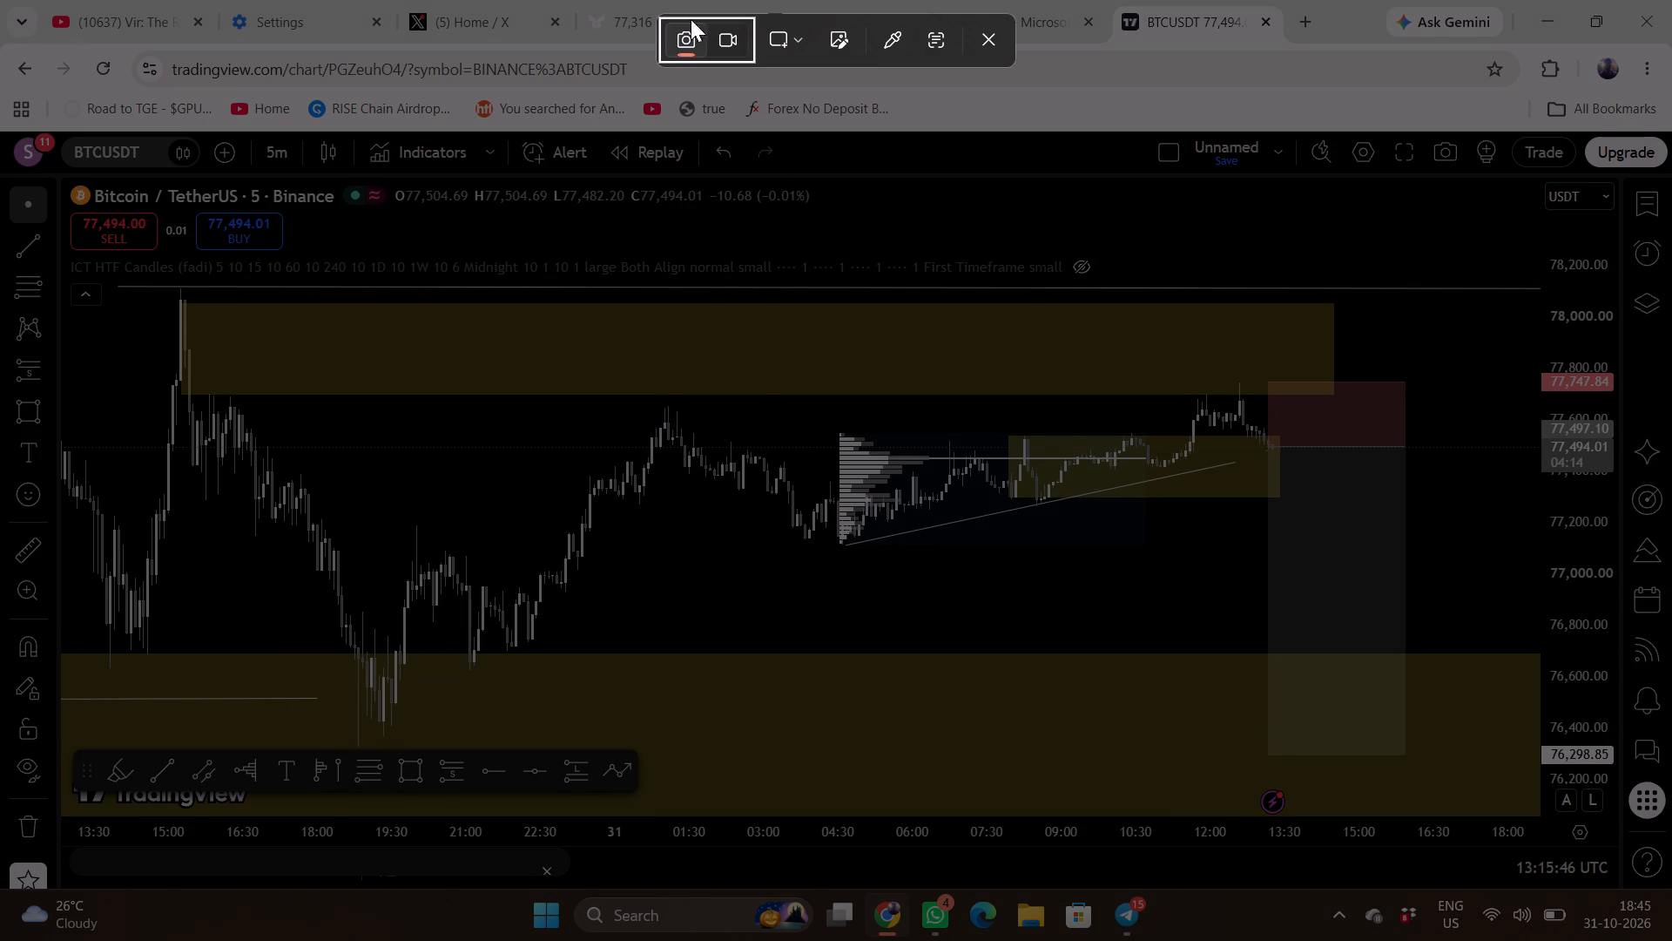
{"action": "left_click", "coordinate": [775, 32]}
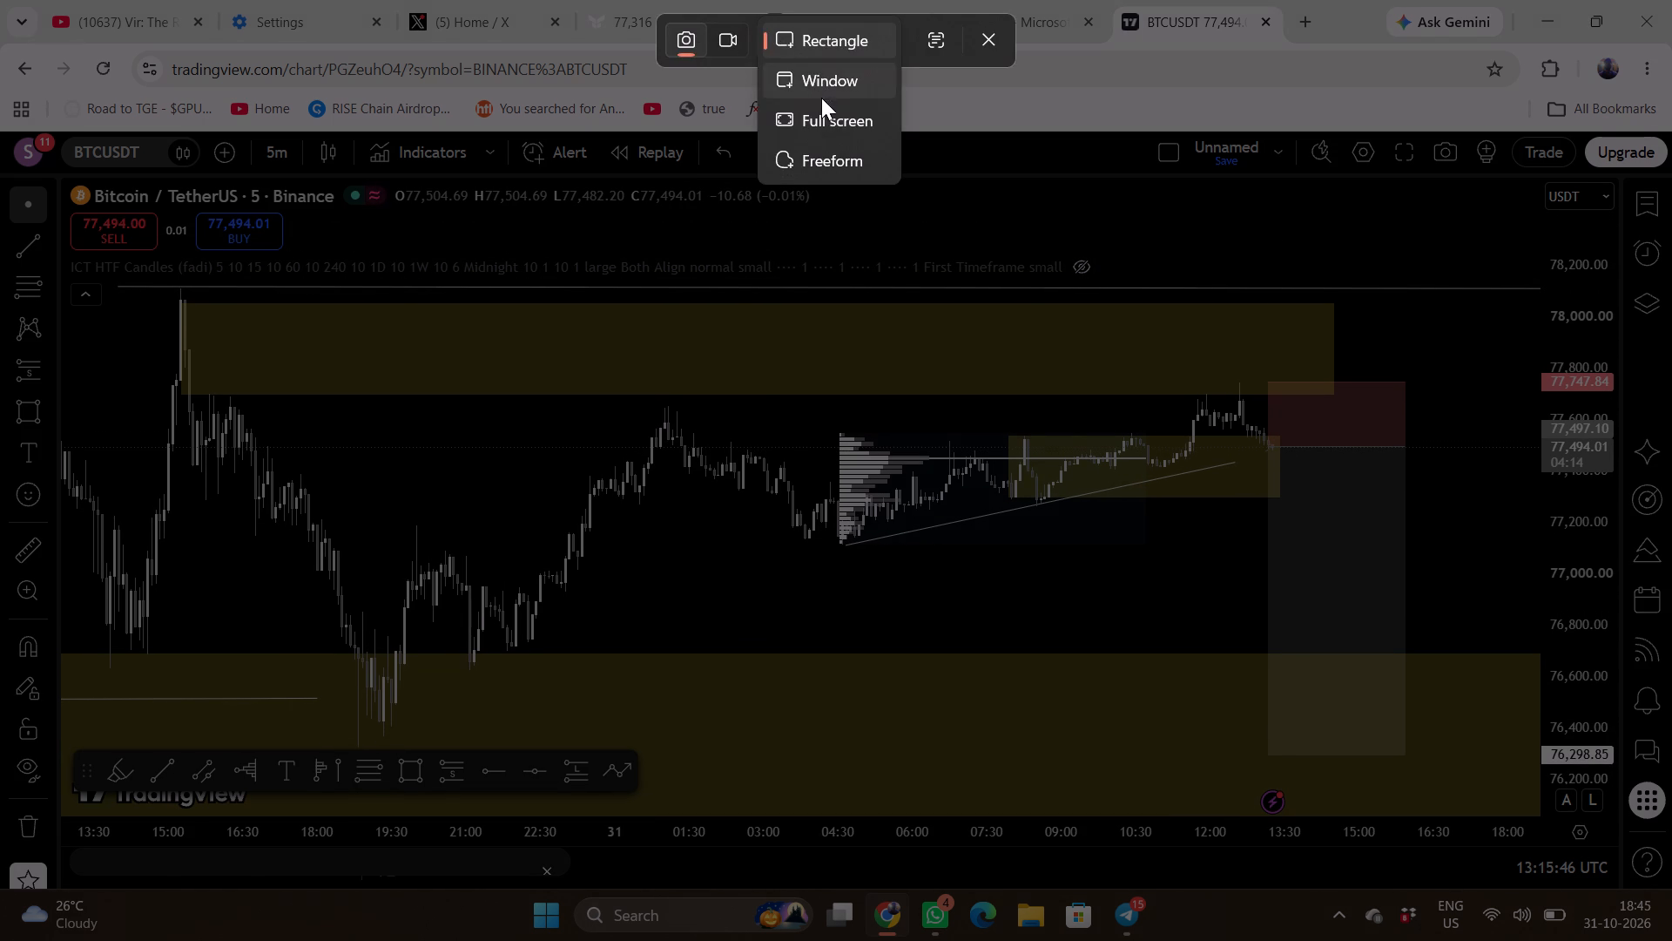
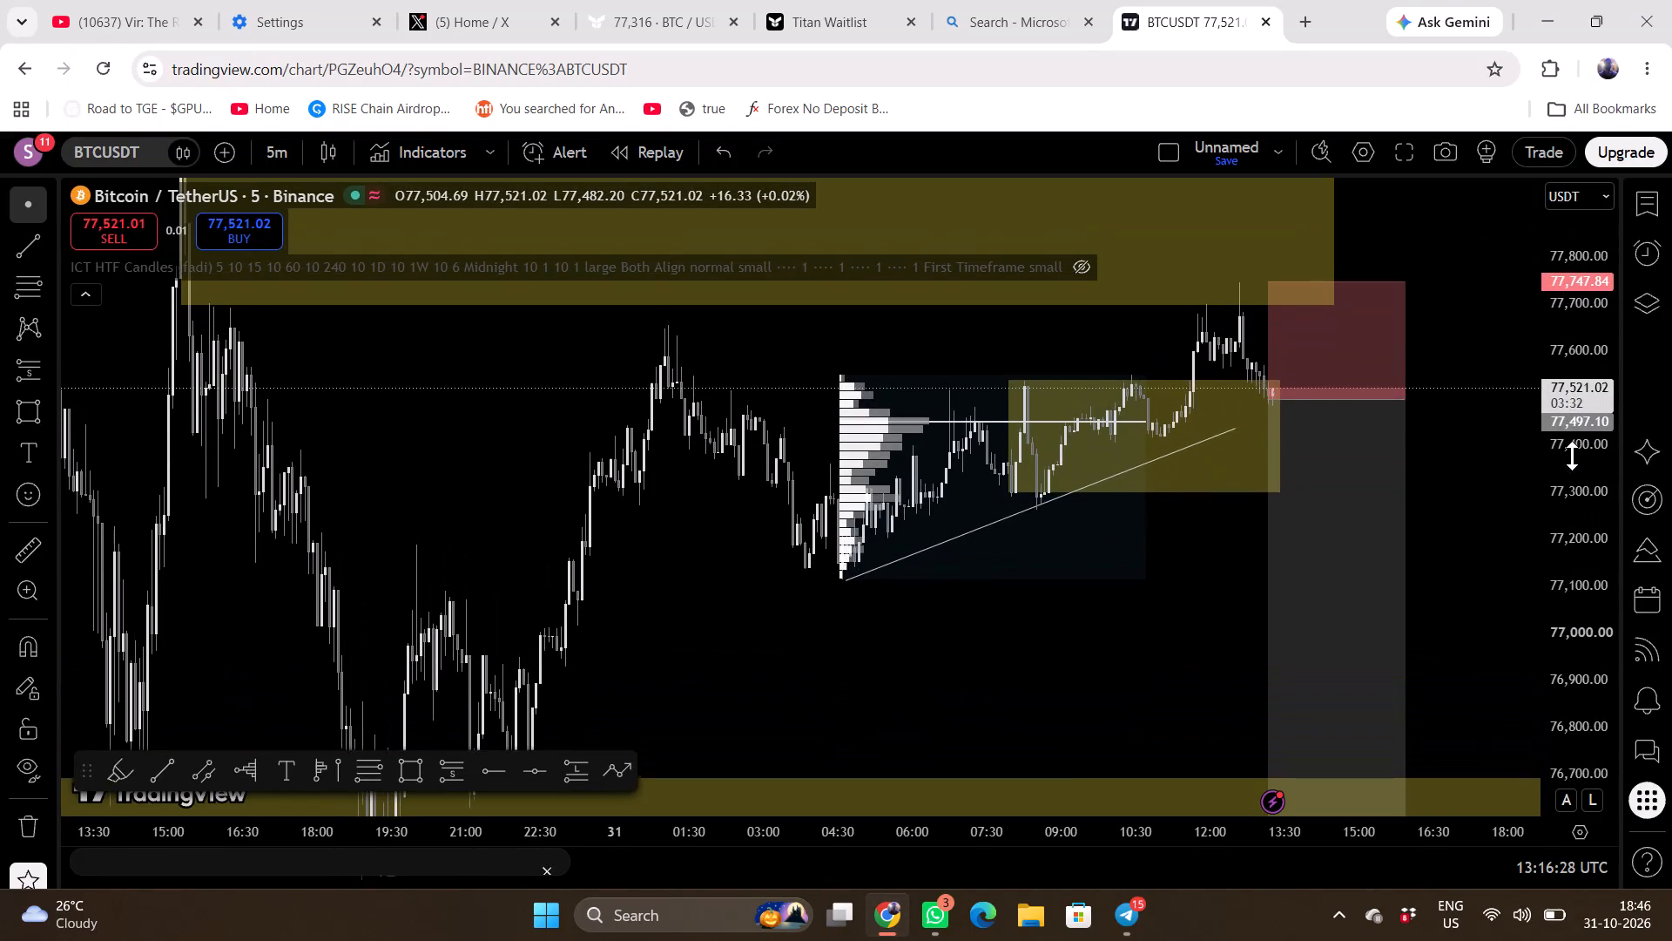
Raise the short position's stop level to about 77,762, slightly above the latest swing high and inside the upper yellow zone.
{"action": "scroll", "coordinate": [1479, 400], "scroll_direction": "up", "scroll_amount": 3}
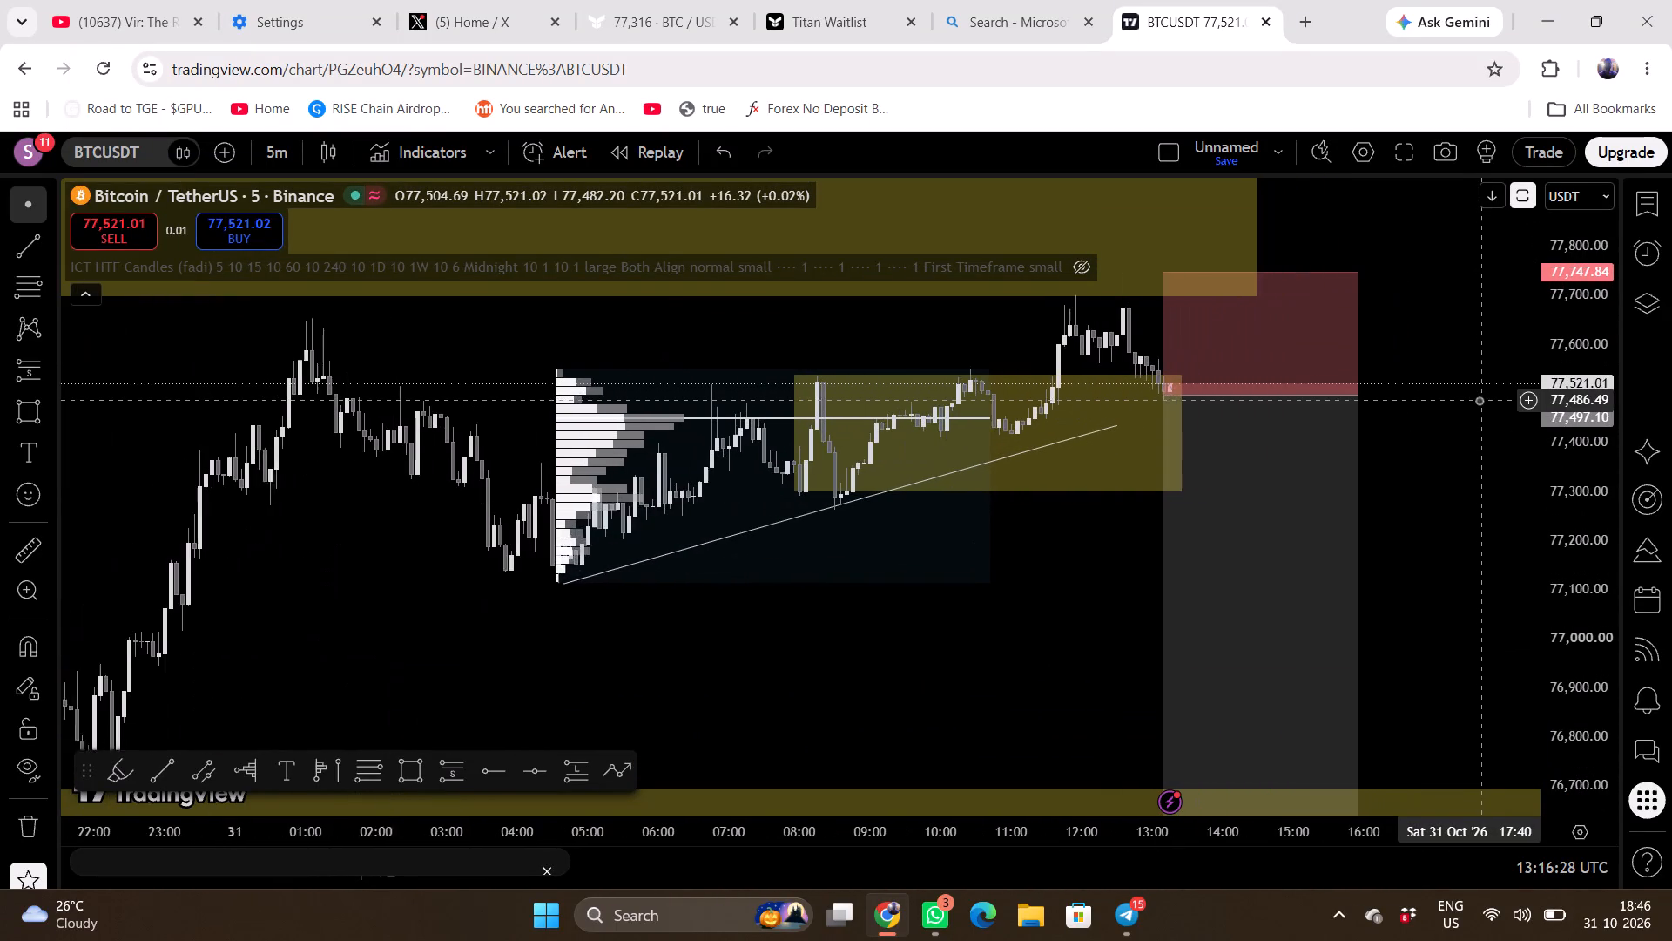
{"action": "left_click_drag", "start_coordinate": [1462, 314], "coordinate": [1534, 569]}
{"action": "scroll", "coordinate": [1534, 569], "scroll_direction": "down", "scroll_amount": 2}
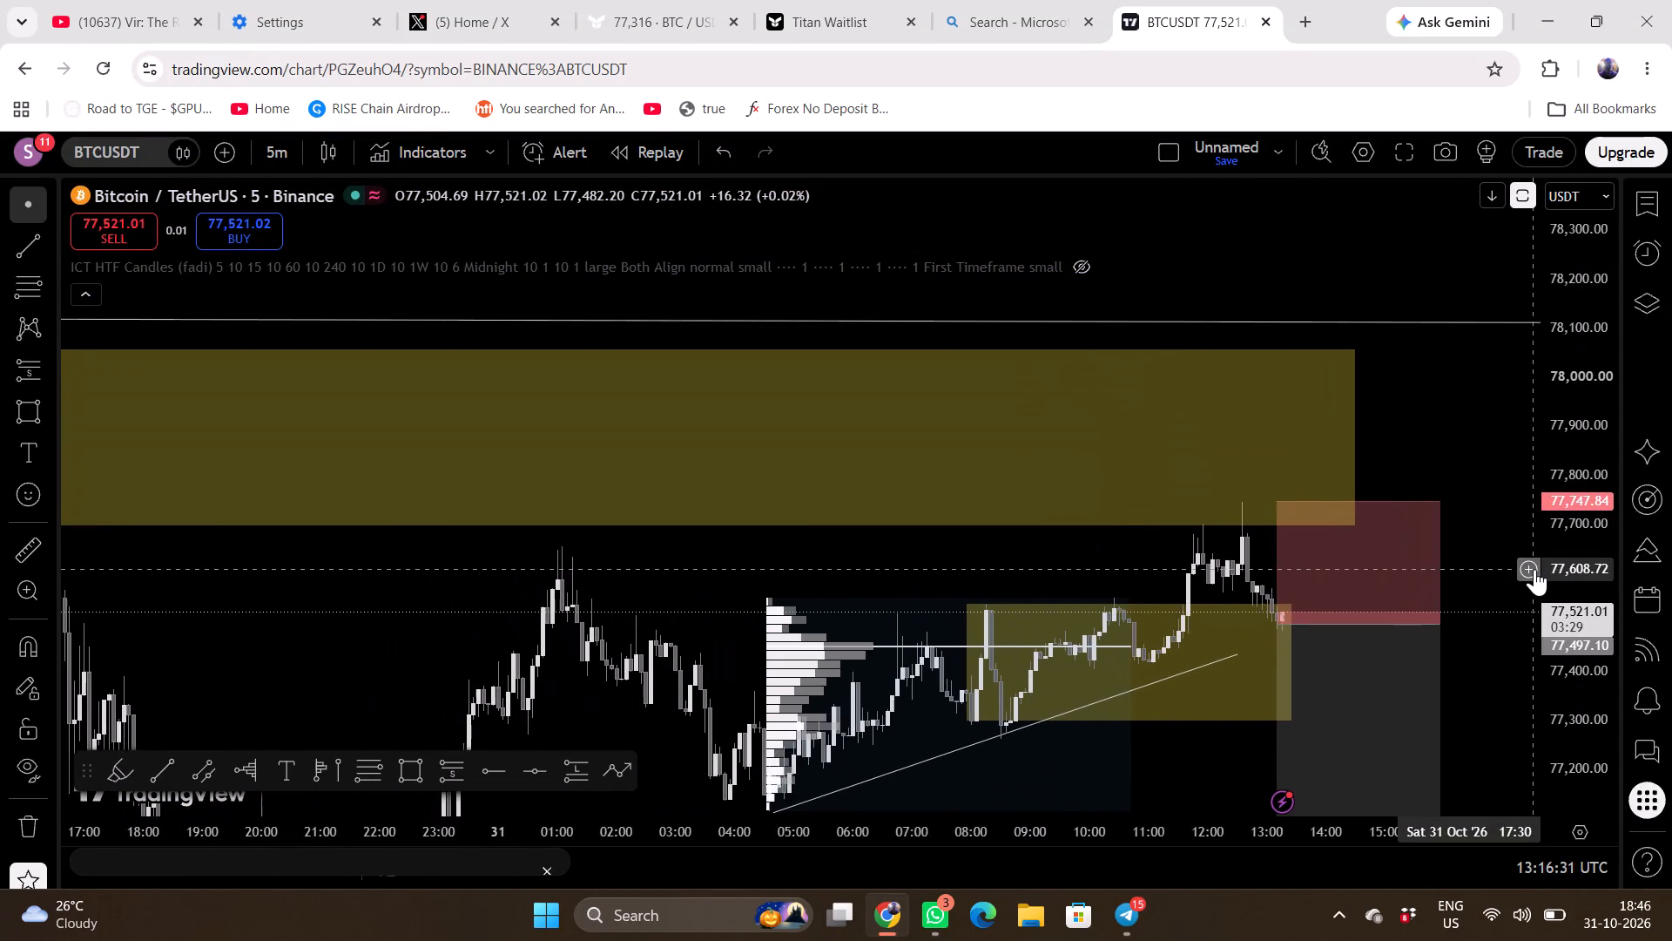
{"action": "scroll", "coordinate": [1235, 536], "scroll_direction": "down", "scroll_amount": 2}
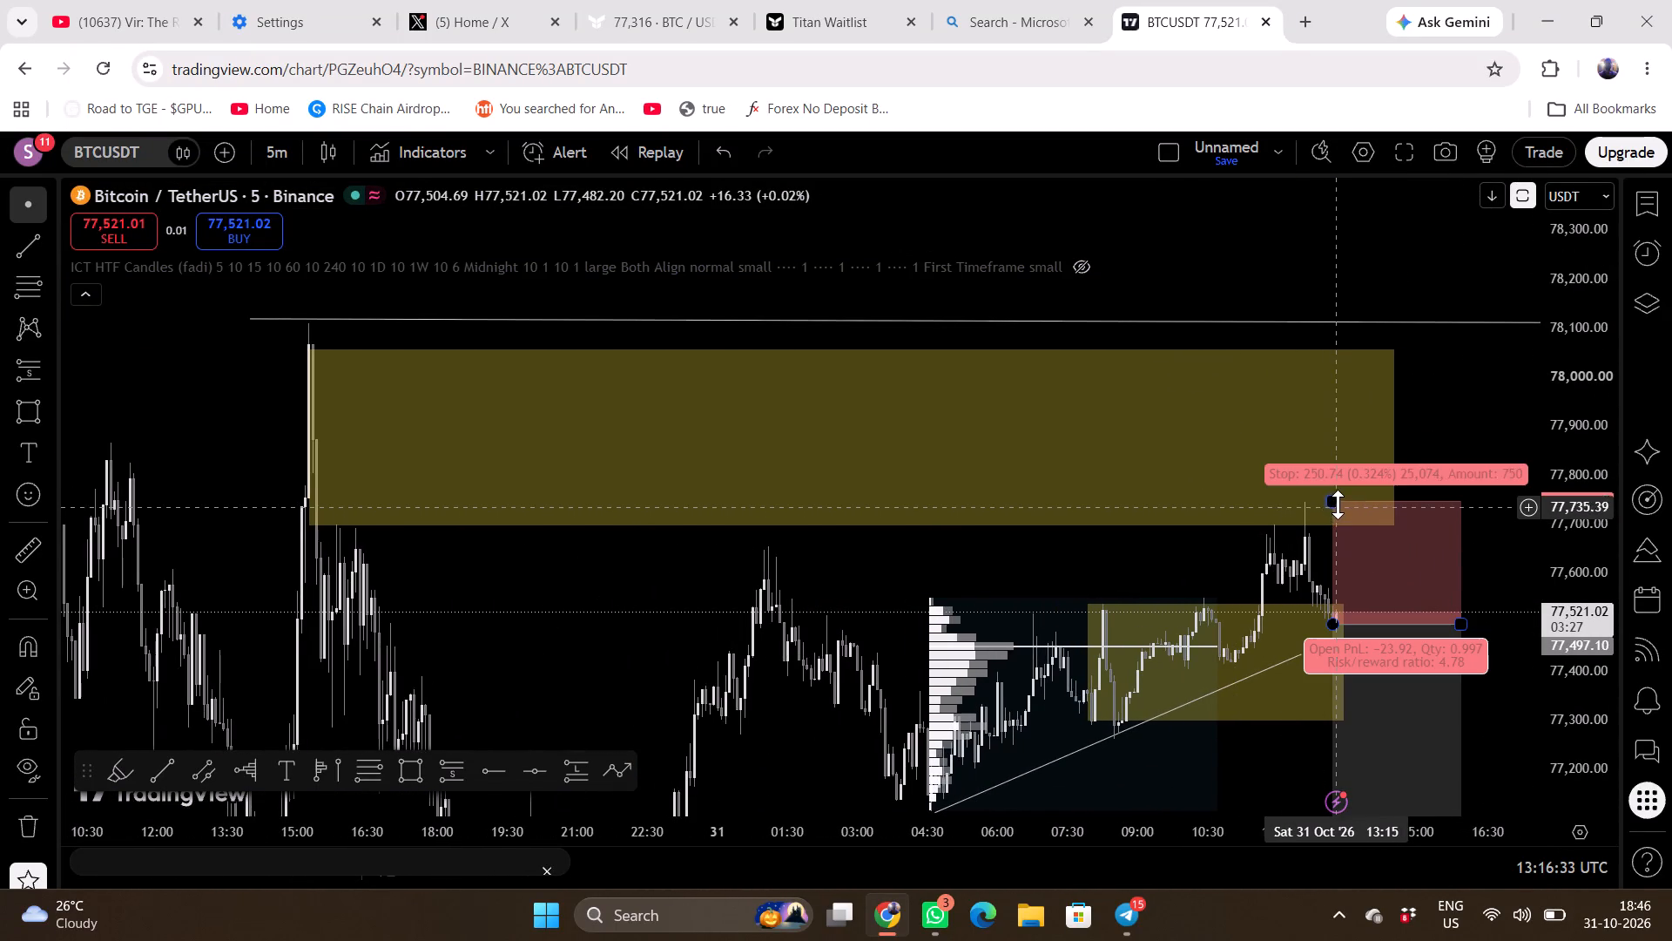
{"action": "left_click_drag", "start_coordinate": [1338, 503], "coordinate": [1382, 433]}
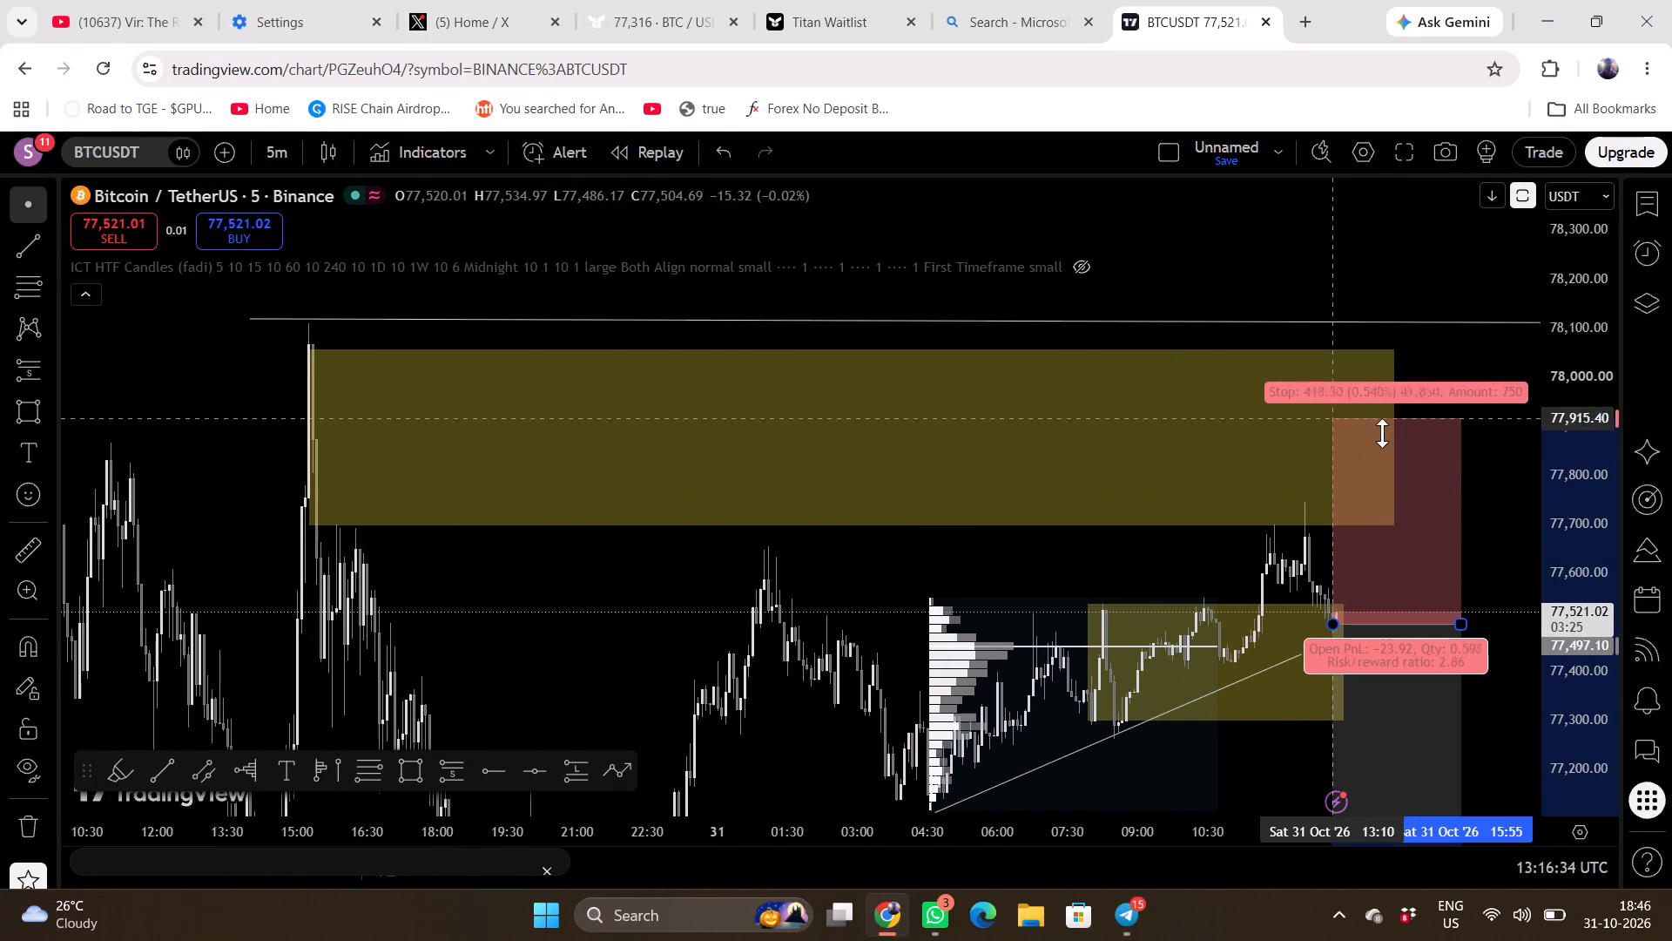
{"action": "left_click_drag", "start_coordinate": [1382, 433], "coordinate": [1359, 401]}
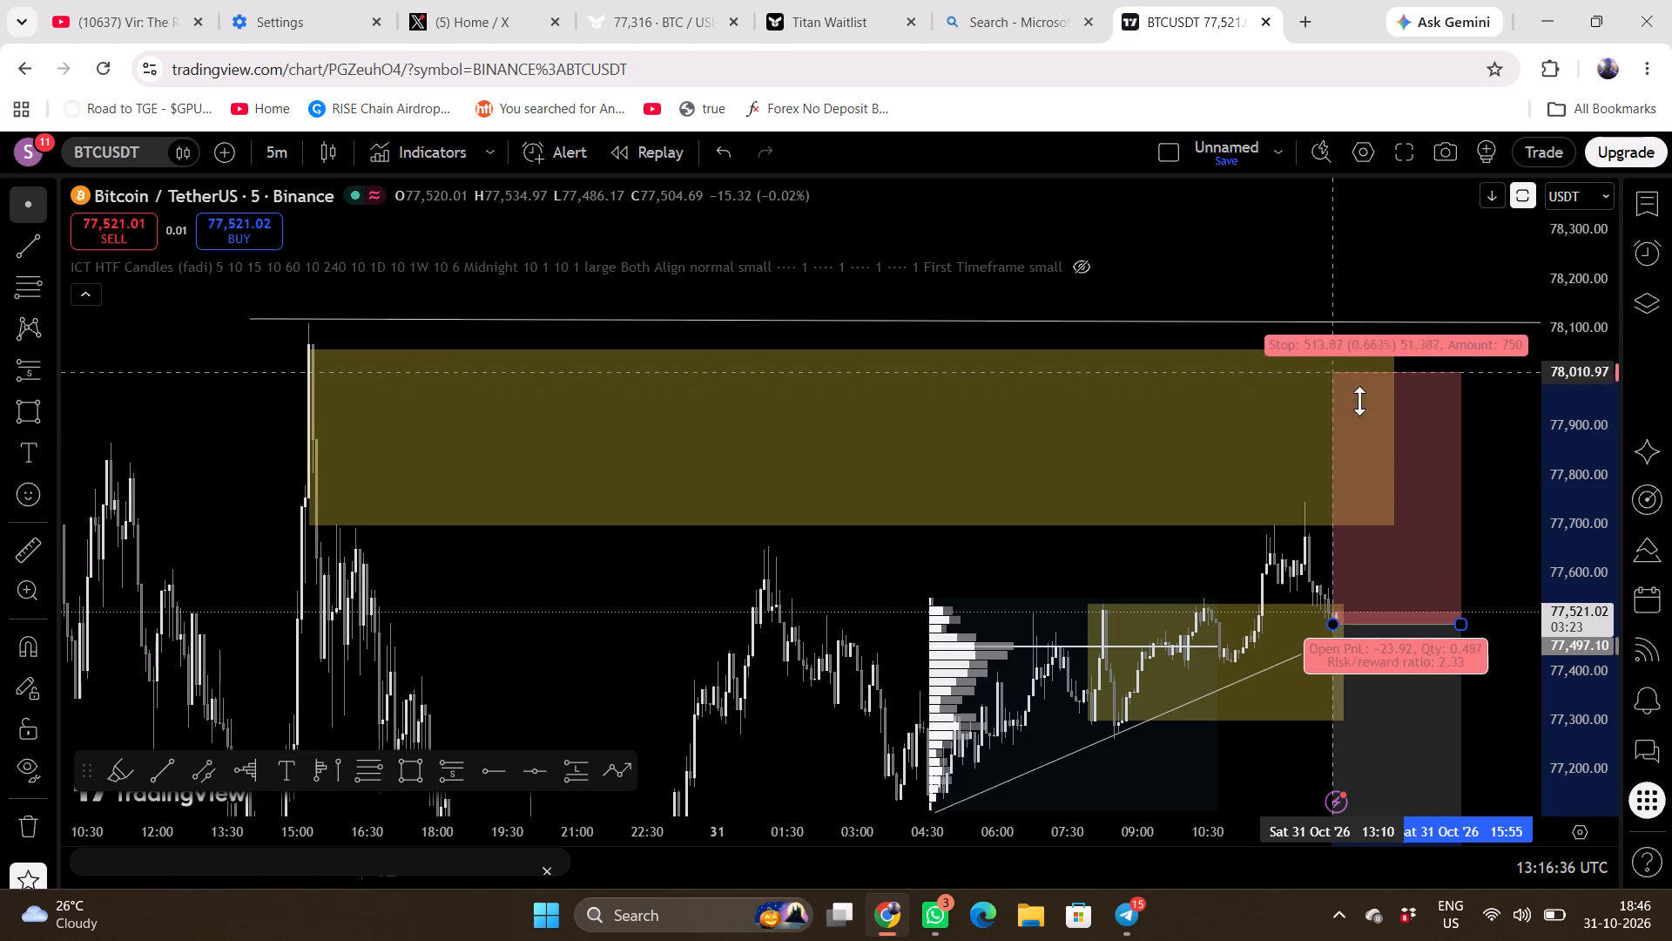
{"action": "left_click_drag", "start_coordinate": [1359, 401], "coordinate": [1385, 494]}
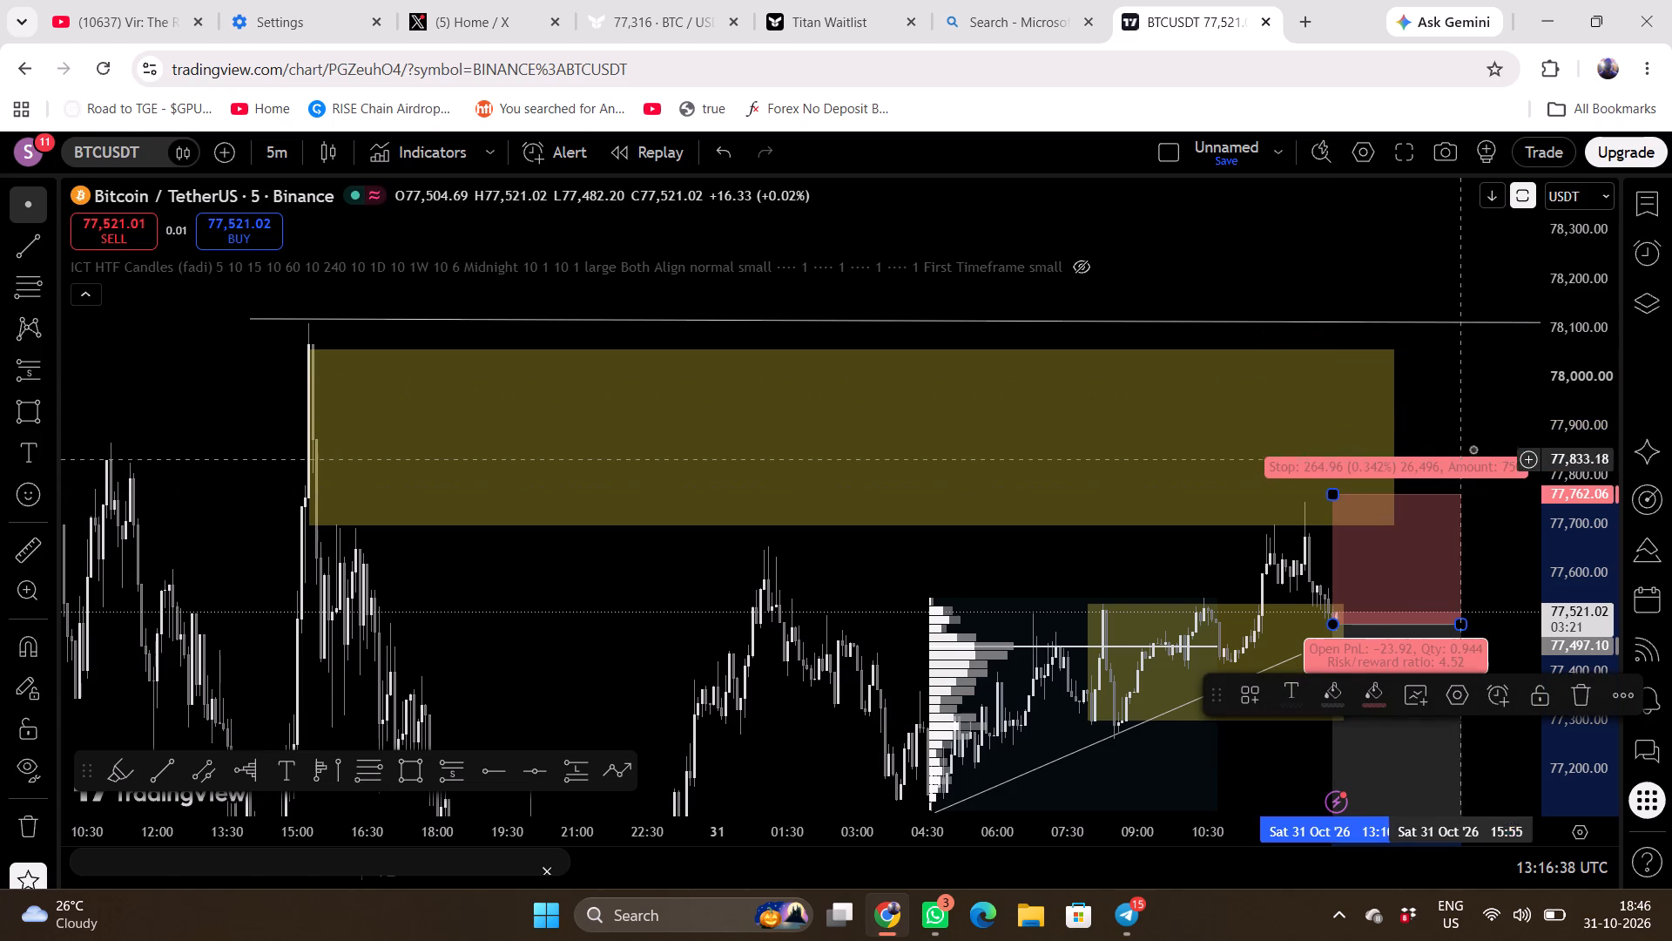
Draw a narrow rectangle zone across the volume profile's thickest level from 31 Oct 05:00 to about 17:05, spanning about 77,488 to 77,432.
{"action": "left_click_drag", "start_coordinate": [1477, 416], "coordinate": [1348, 319]}
{"action": "scroll", "coordinate": [1422, 411], "scroll_direction": "up", "scroll_amount": 1}
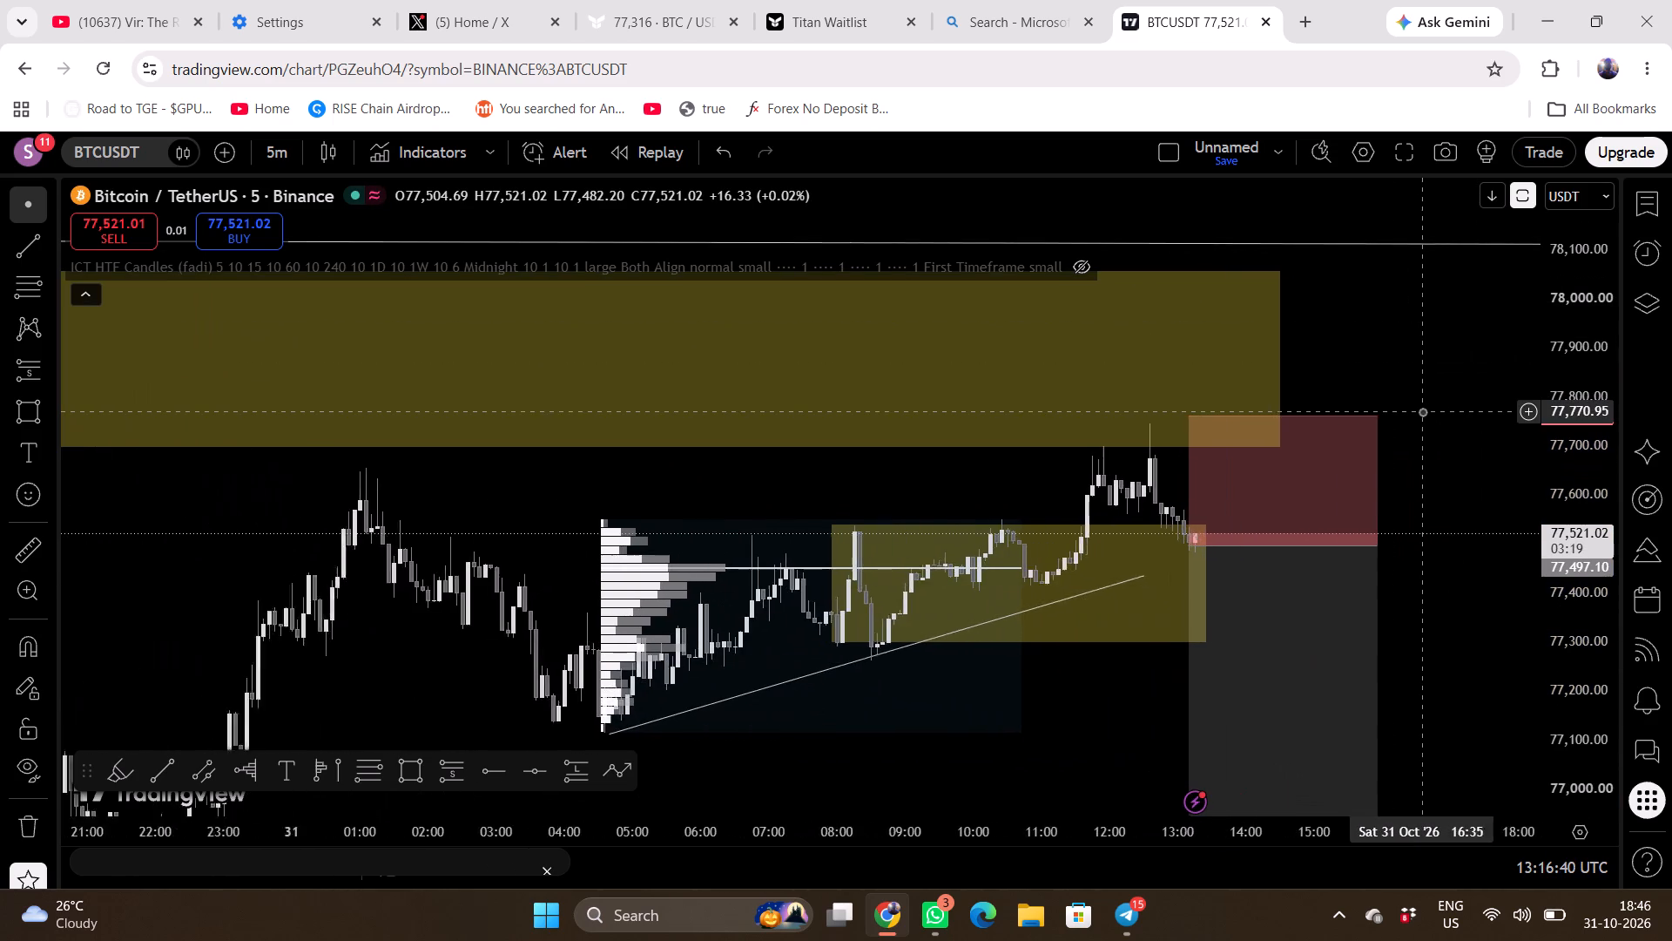
{"action": "scroll", "coordinate": [1422, 411], "scroll_direction": "up", "scroll_amount": 1}
{"action": "scroll", "coordinate": [1598, 517], "scroll_direction": "up", "scroll_amount": 5}
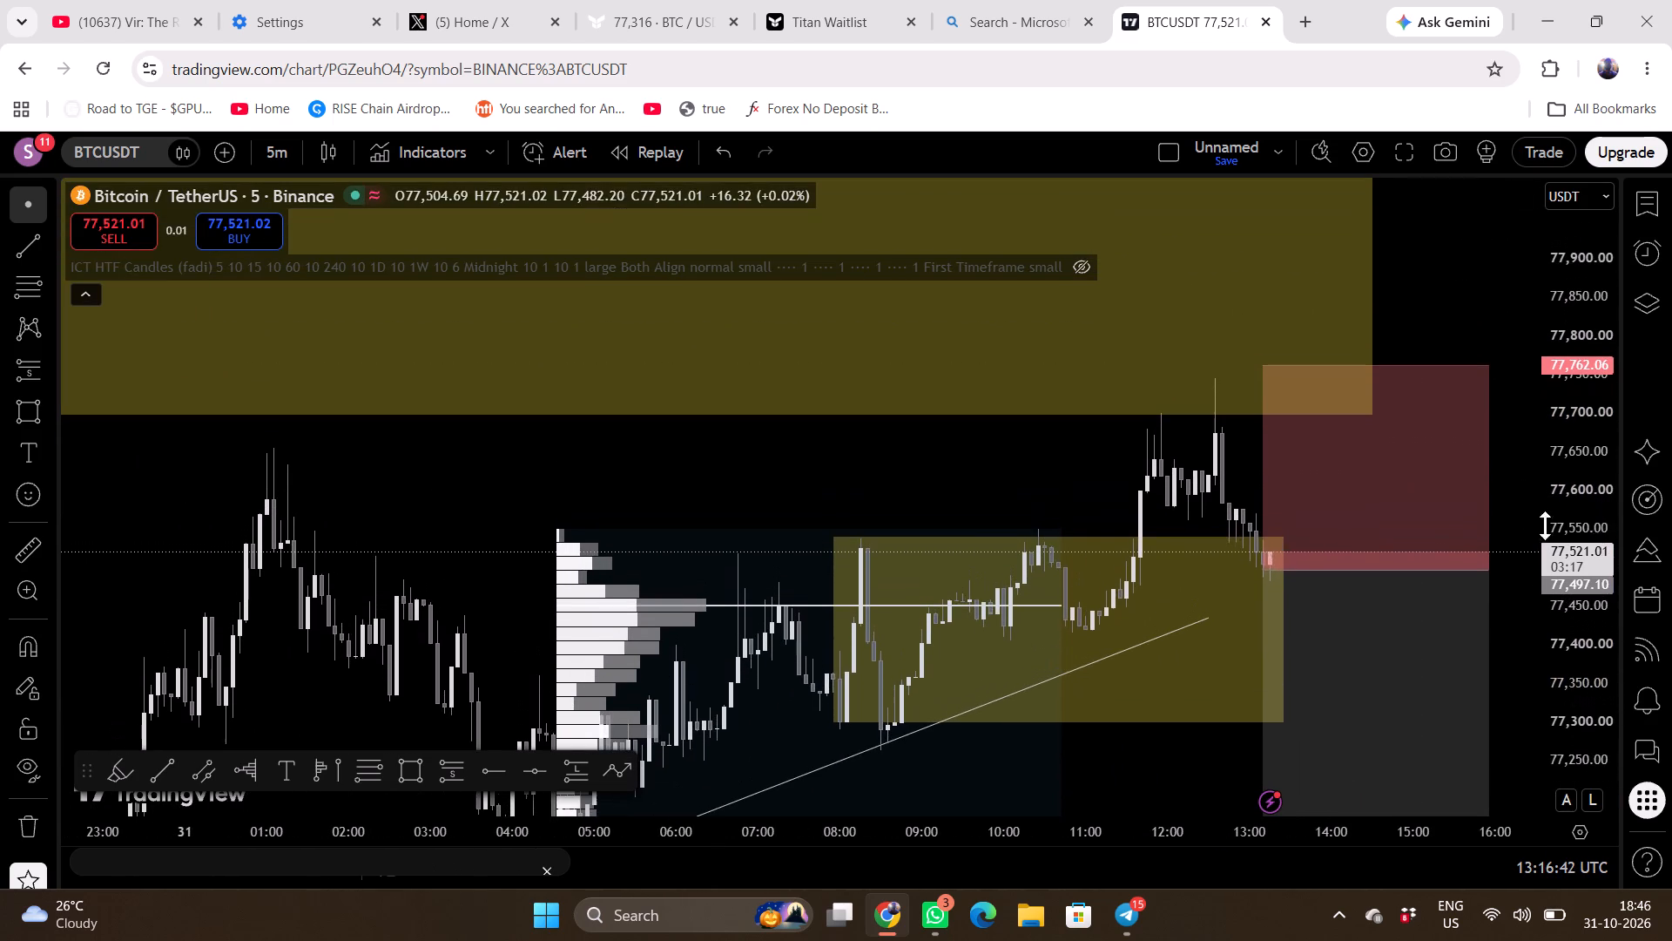
{"action": "left_click_drag", "start_coordinate": [975, 498], "coordinate": [815, 341]}
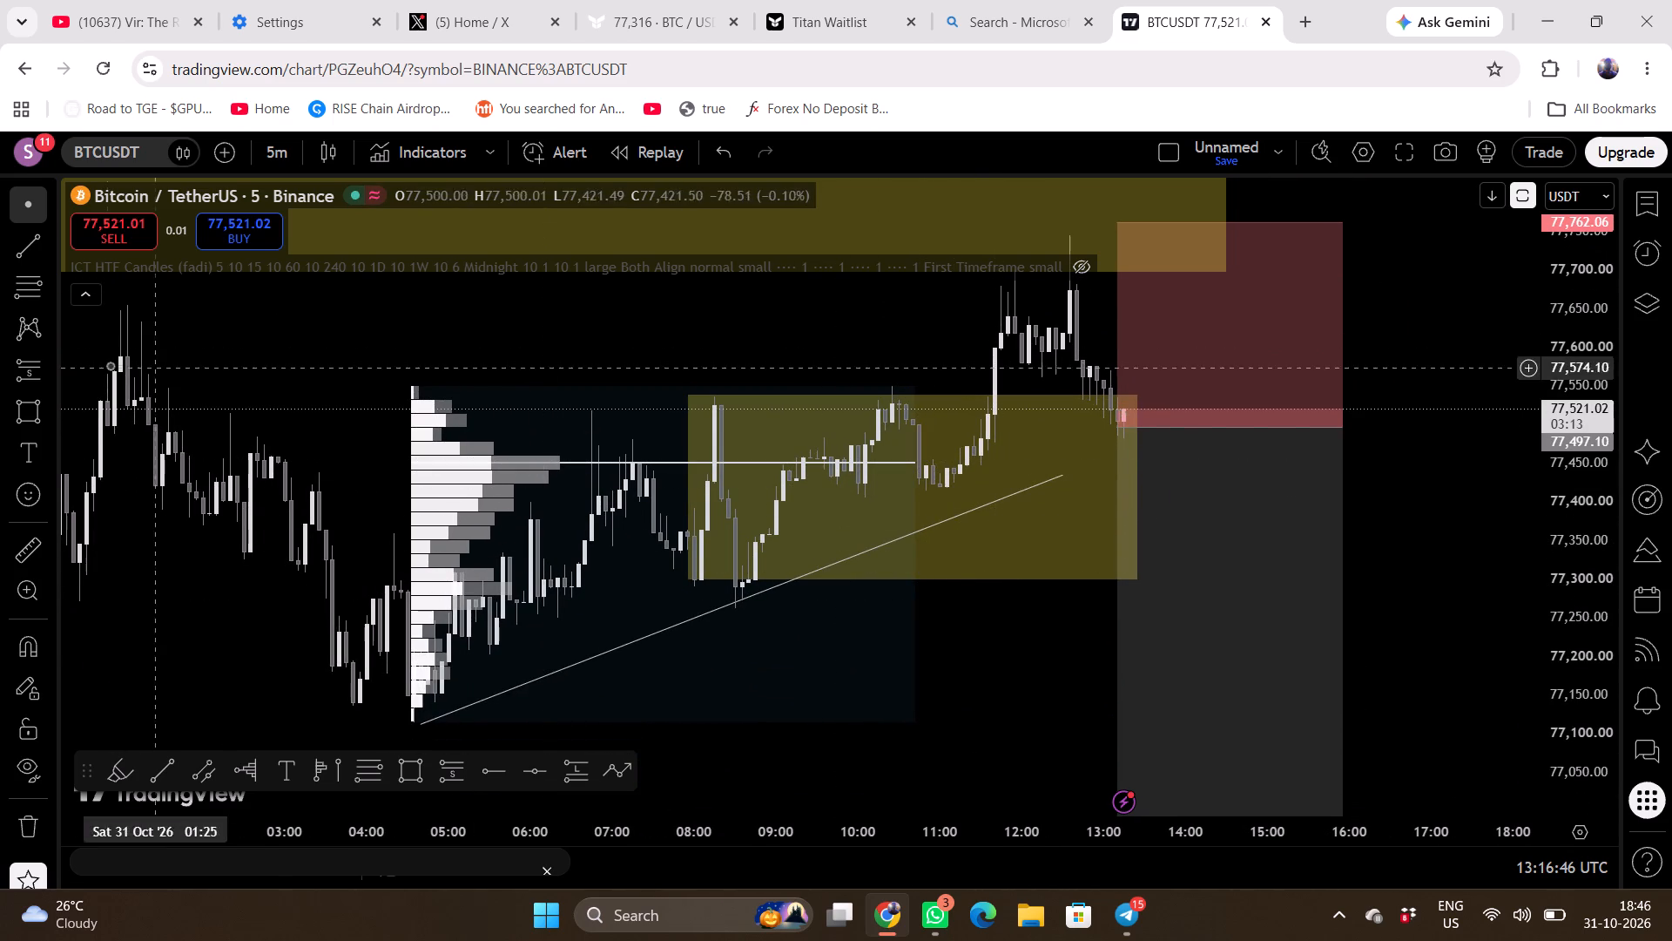
{"action": "left_click", "coordinate": [36, 413]}
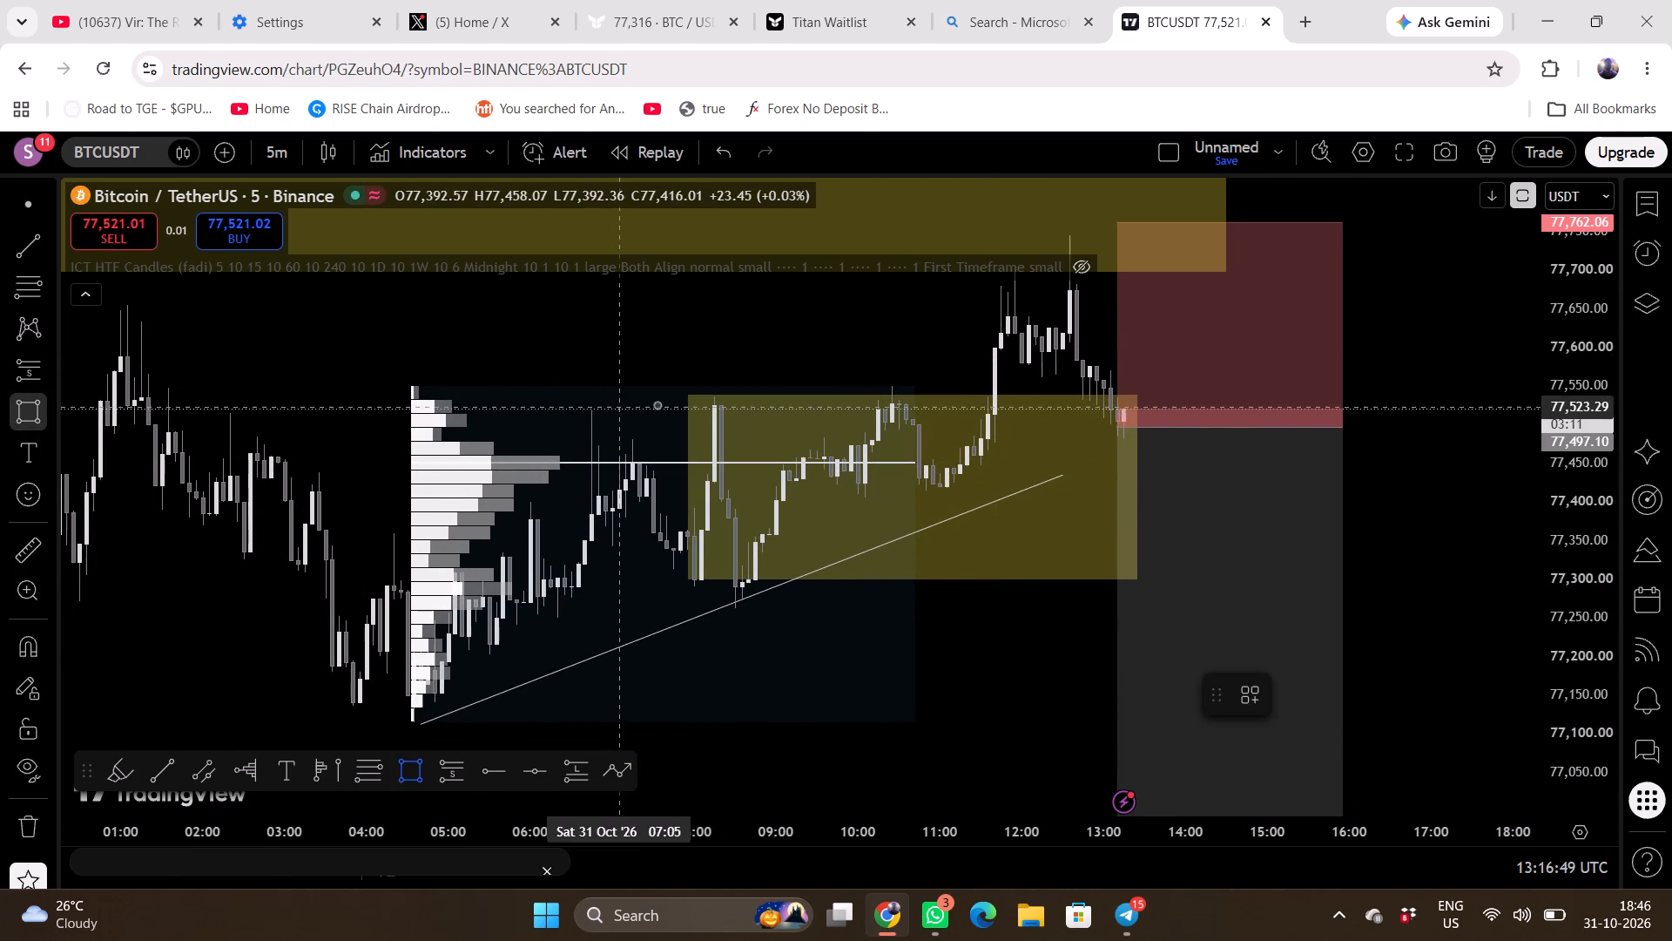
{"action": "left_click_drag", "start_coordinate": [450, 434], "coordinate": [1034, 444]}
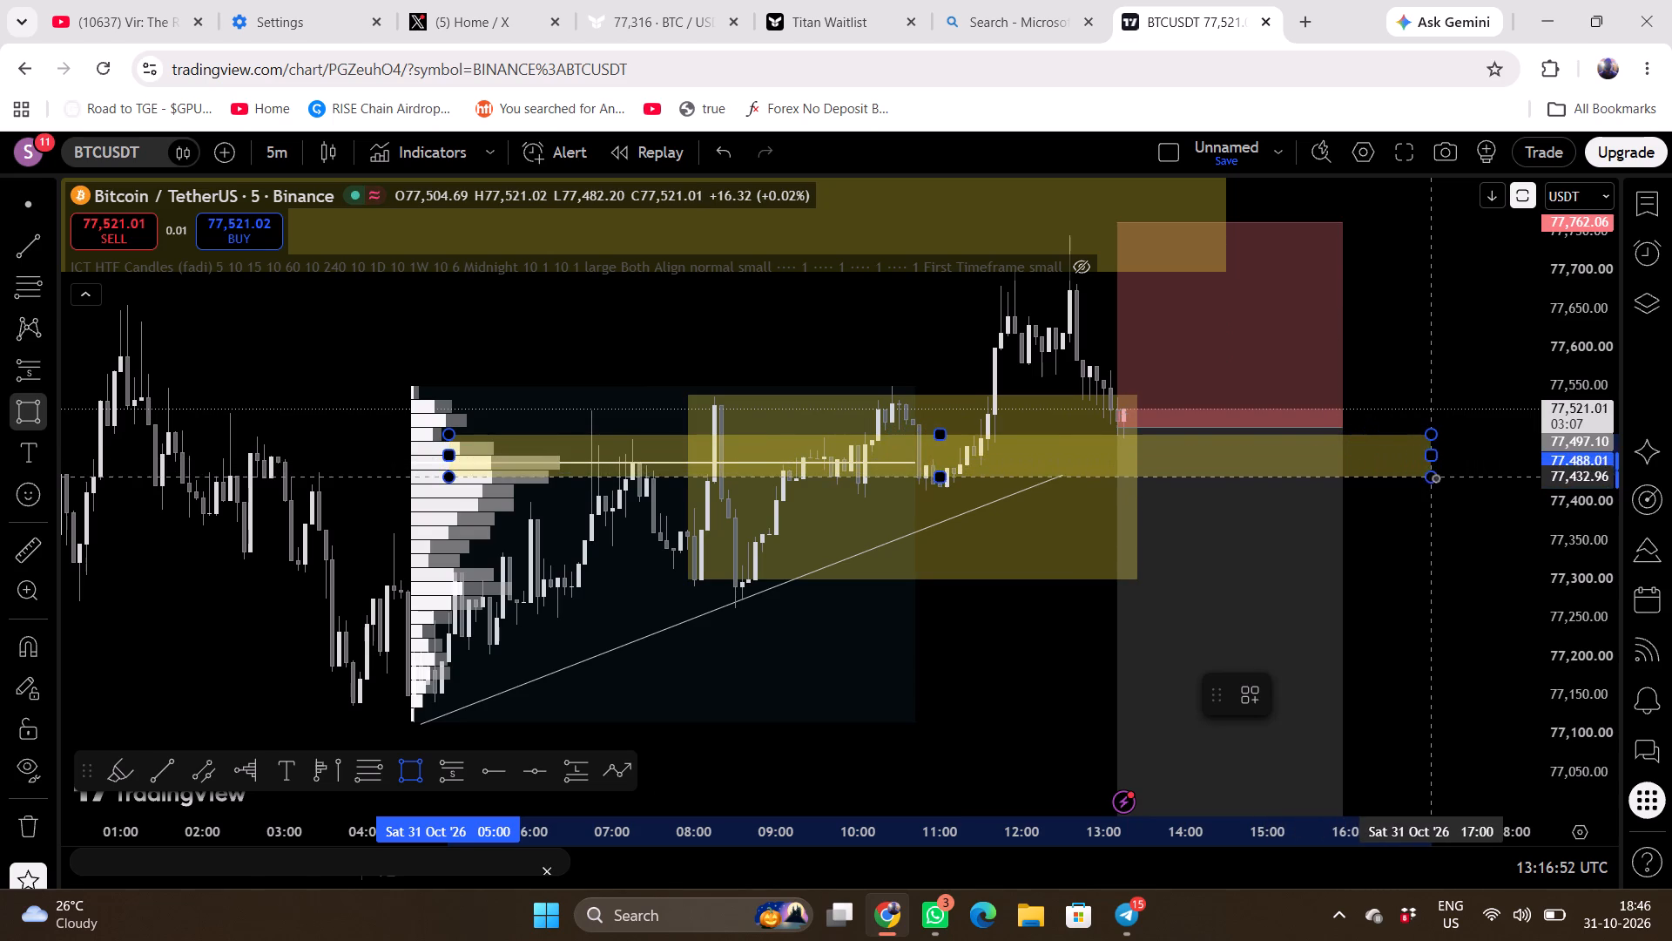
{"action": "left_click", "coordinate": [1435, 477]}
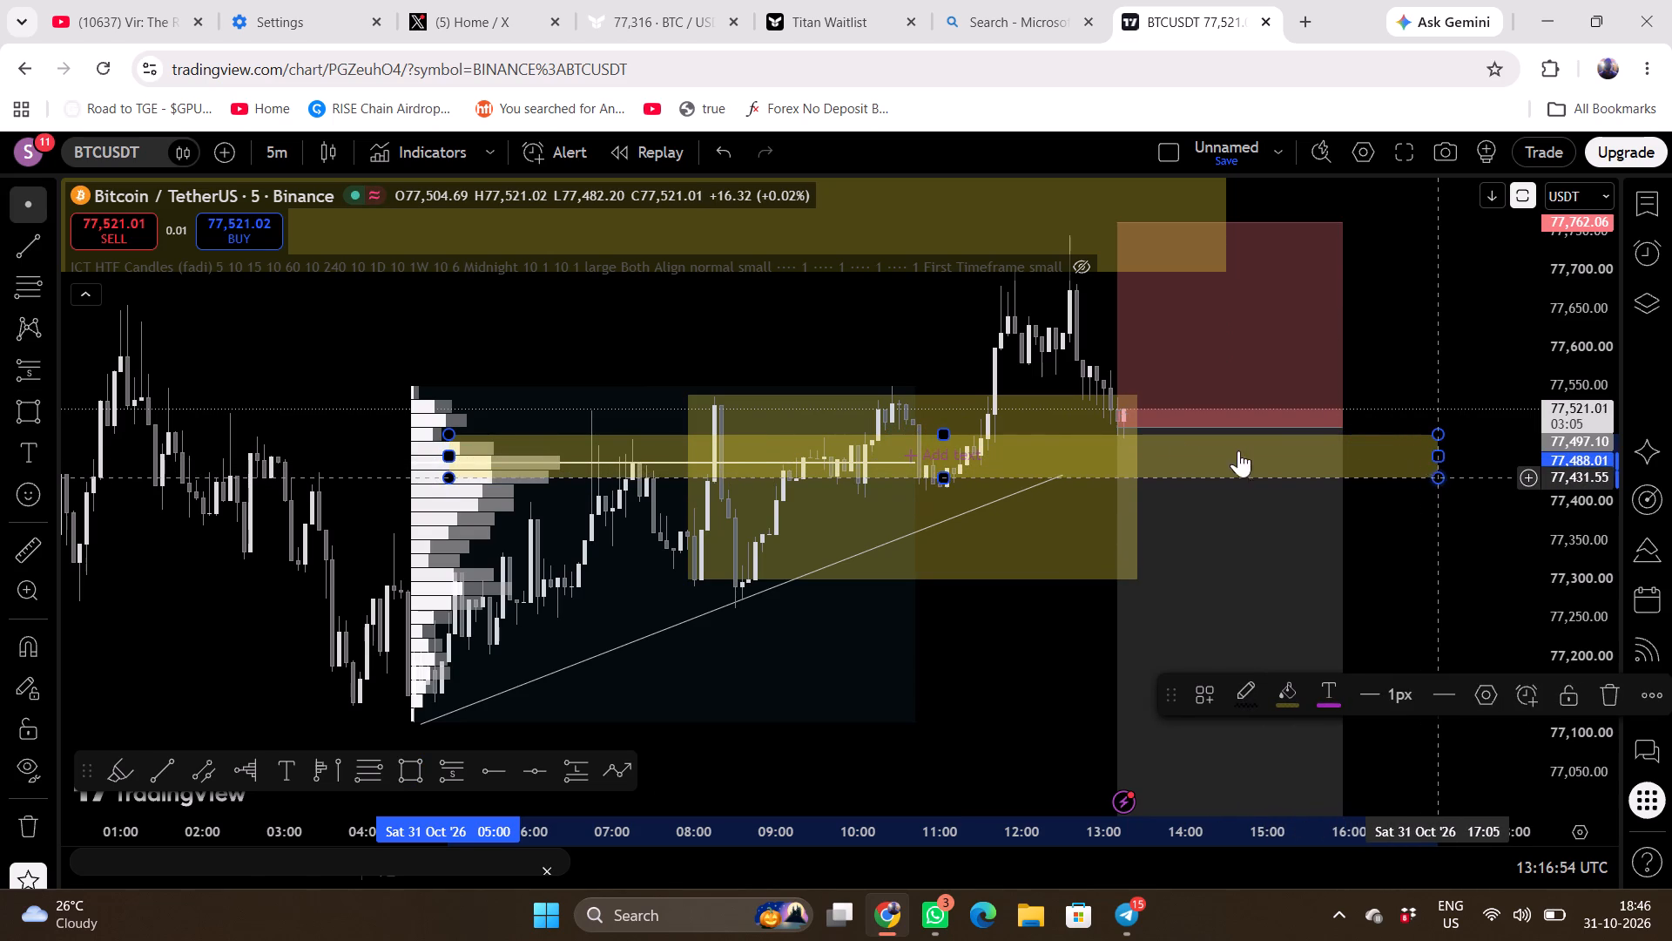
Move the short position so it starts at 31 Oct 13:20 with entry at 77,435.00 and stop at 77,699.96, on the narrow zone's lower edge.
{"action": "left_click_drag", "start_coordinate": [1251, 518], "coordinate": [1290, 542]}
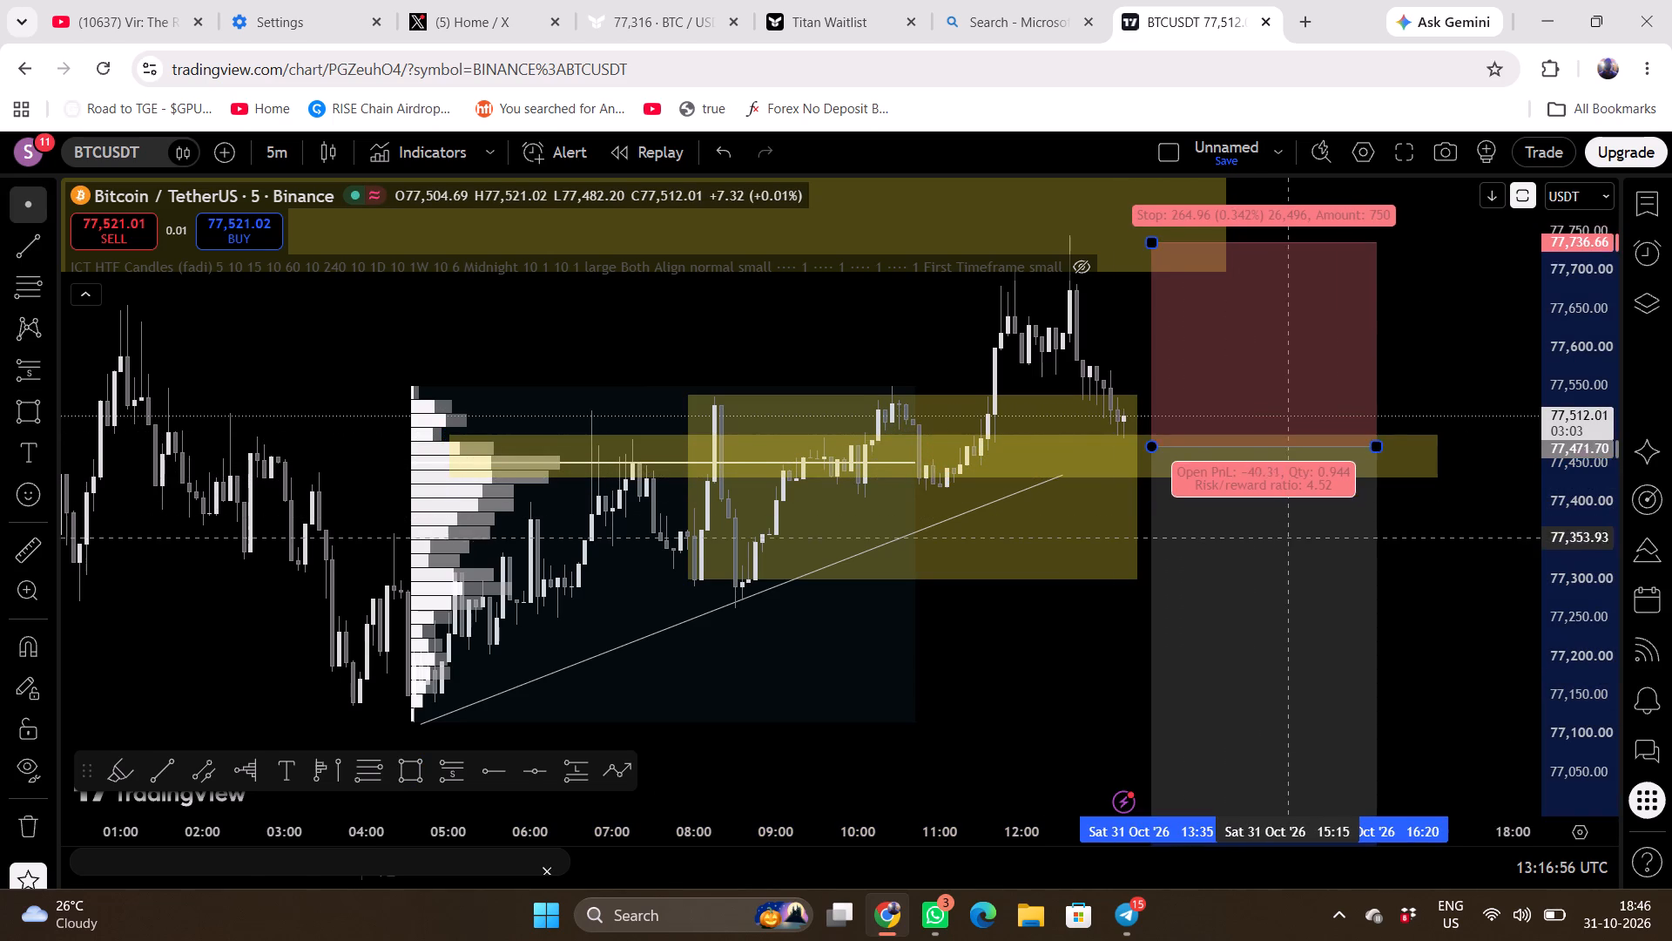
{"action": "left_click_drag", "start_coordinate": [1290, 542], "coordinate": [1270, 565]}
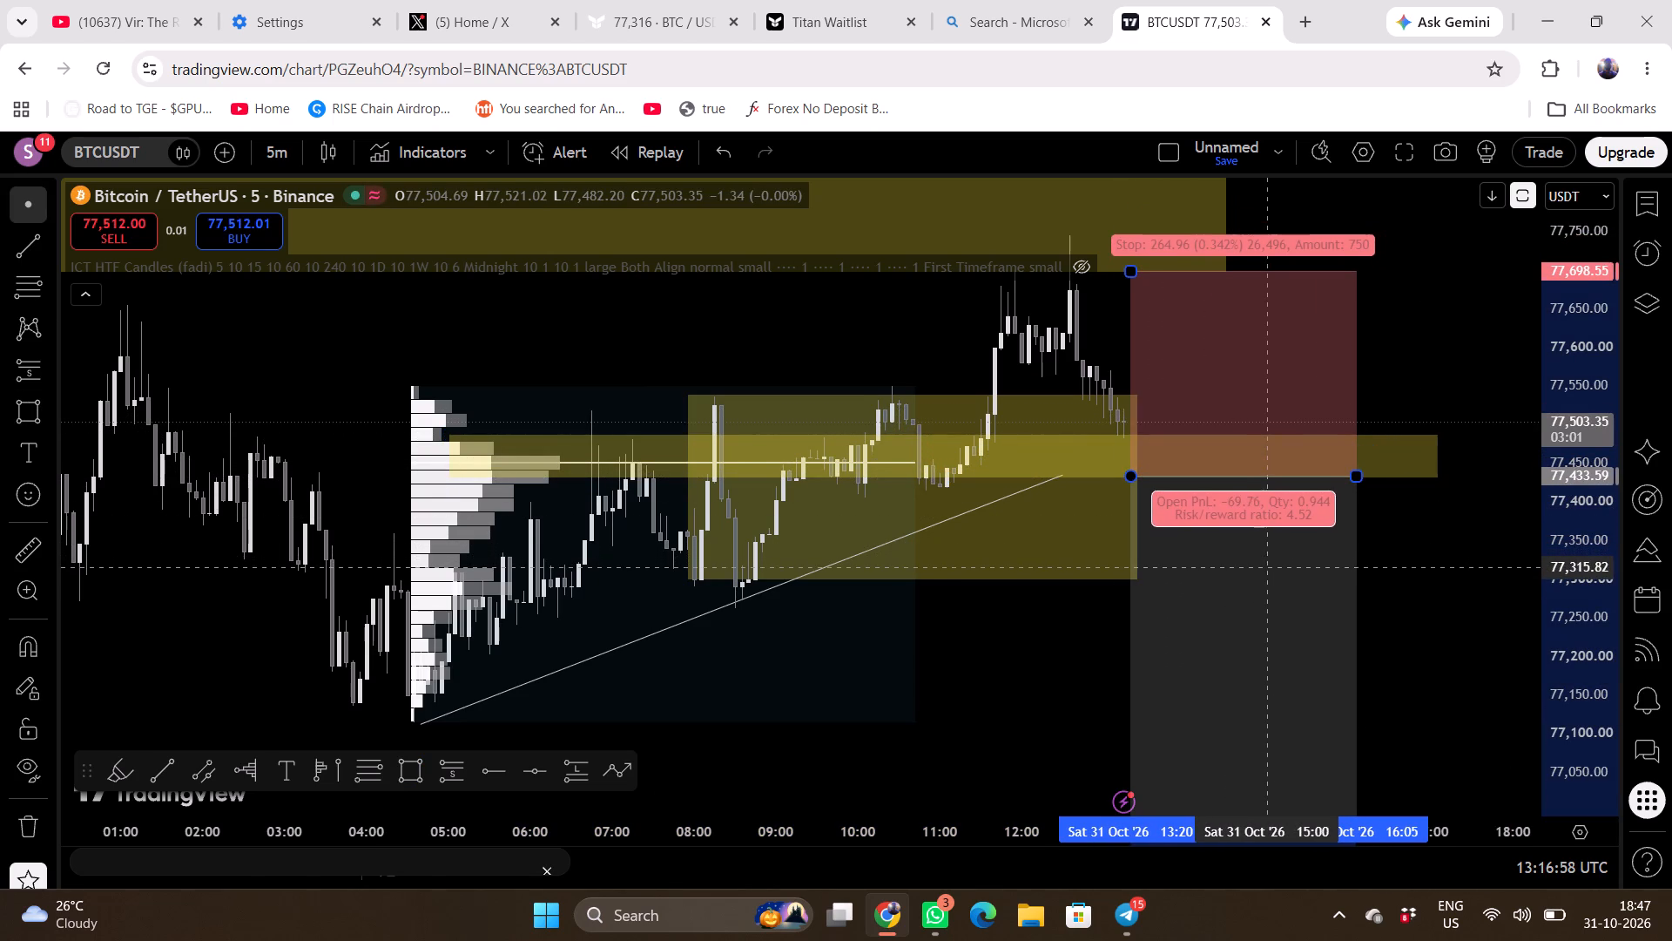
{"action": "left_click_drag", "start_coordinate": [1270, 565], "coordinate": [1266, 565]}
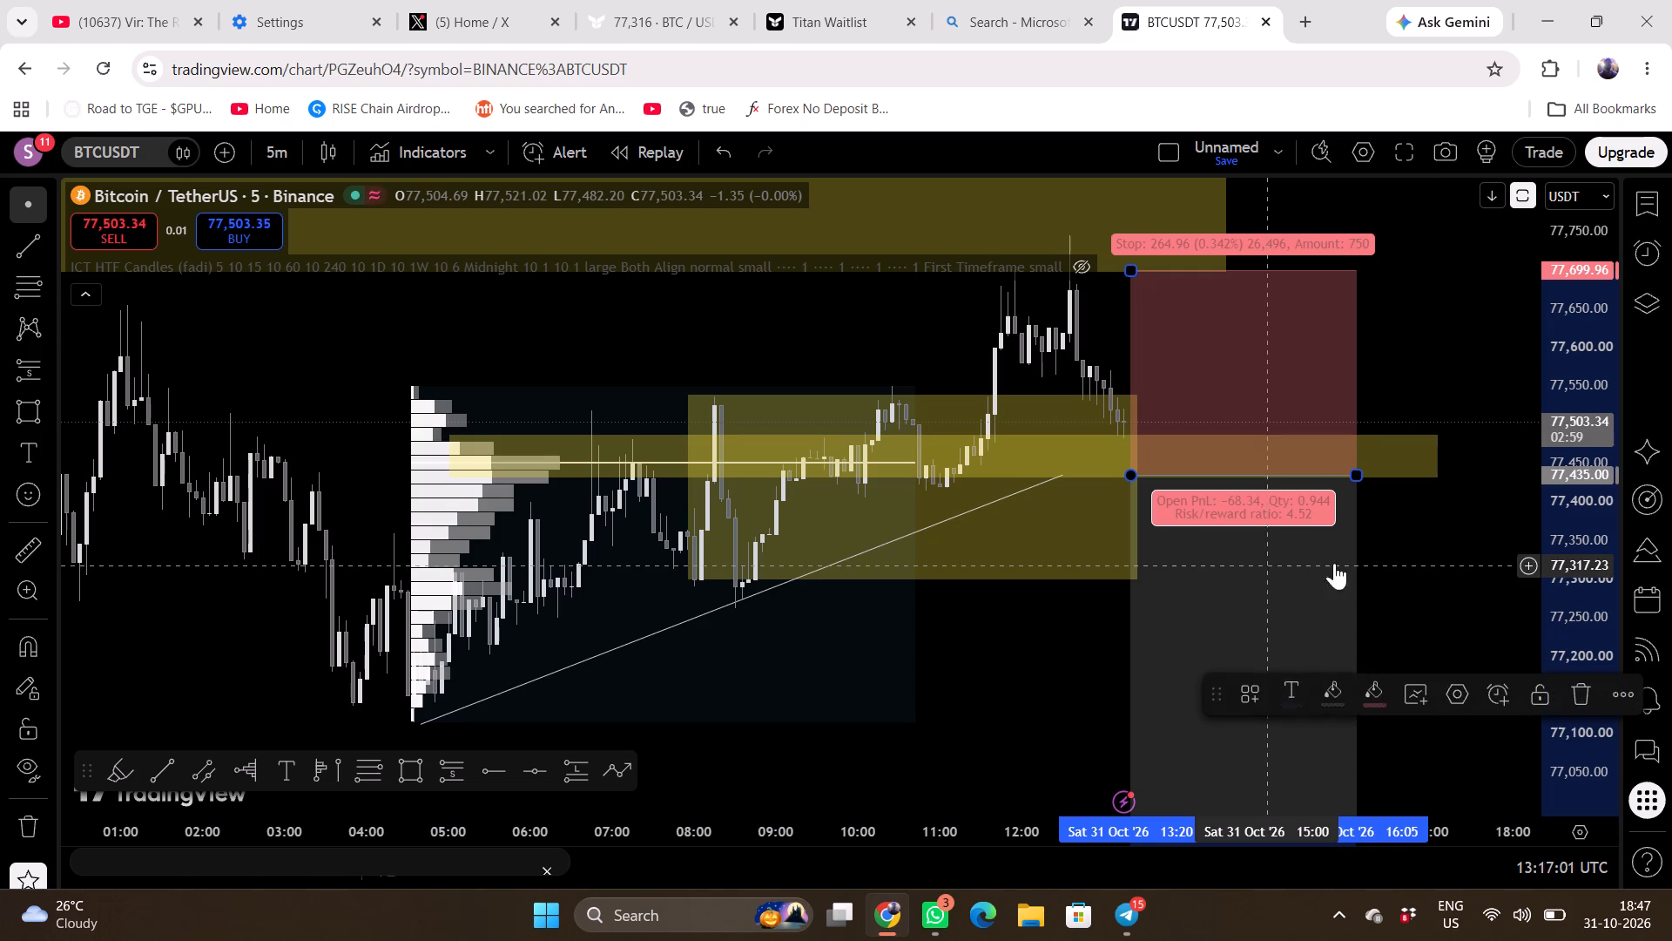
Review the repositioned short setup against the upper zone, the 30 Oct swings and the lower yellow target zone.
{"action": "left_click_drag", "start_coordinate": [1438, 577], "coordinate": [1403, 483]}
{"action": "scroll", "coordinate": [1559, 540], "scroll_direction": "down", "scroll_amount": 3}
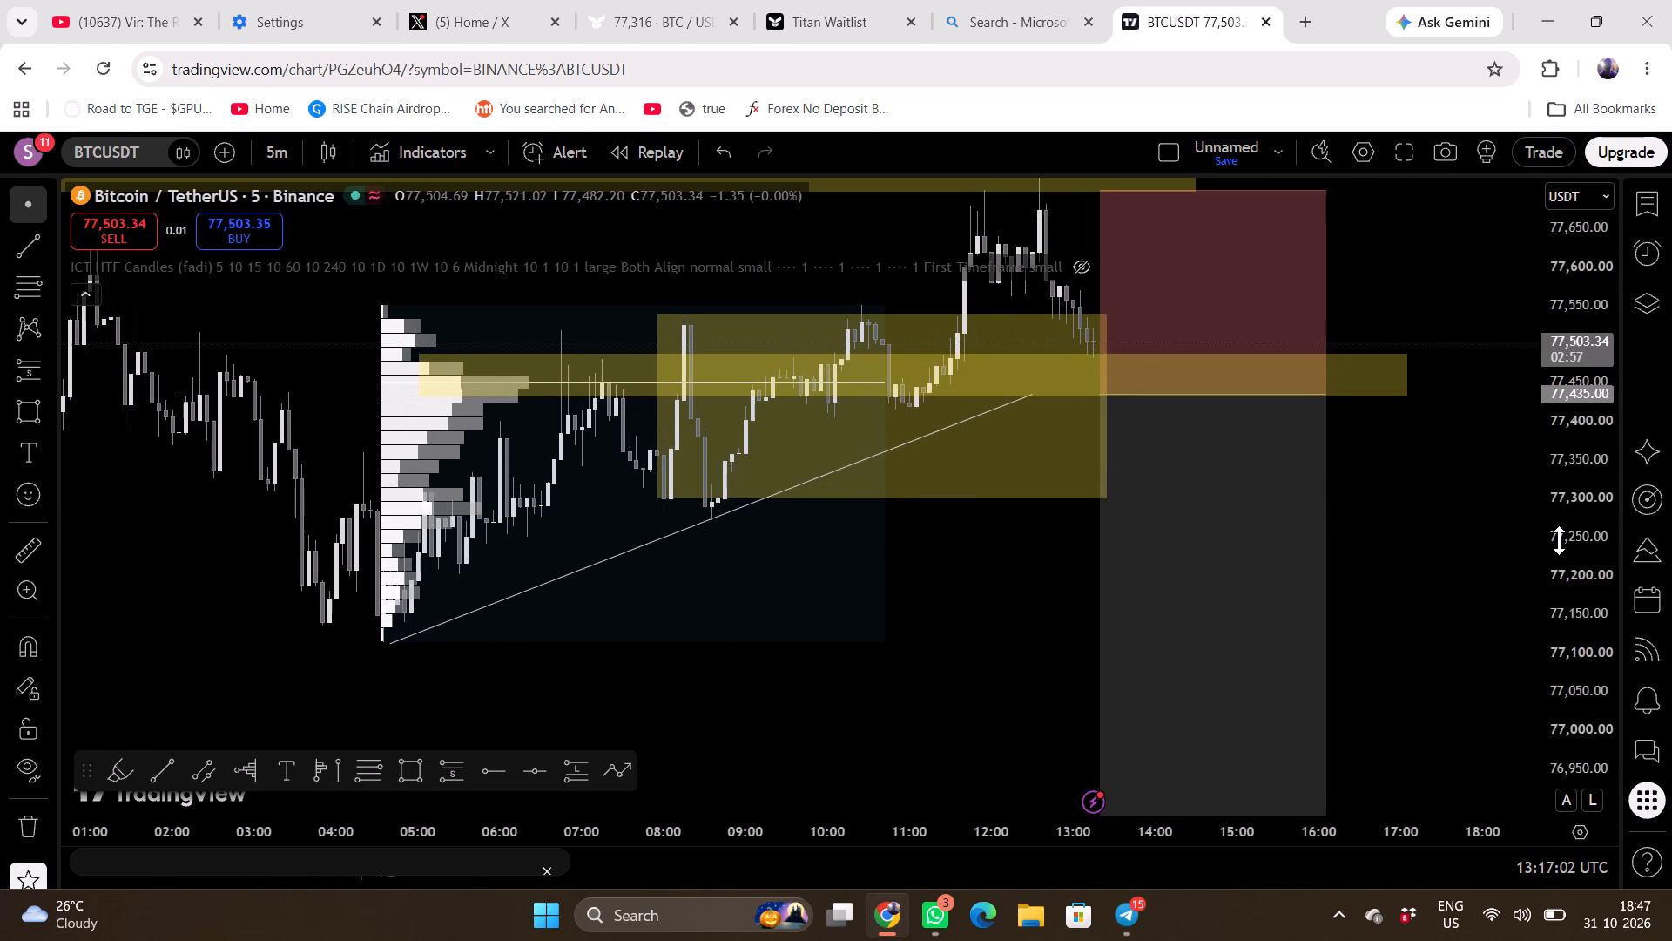
{"action": "scroll", "coordinate": [1559, 540], "scroll_direction": "down", "scroll_amount": 3}
{"action": "scroll", "coordinate": [1419, 528], "scroll_direction": "down", "scroll_amount": 2}
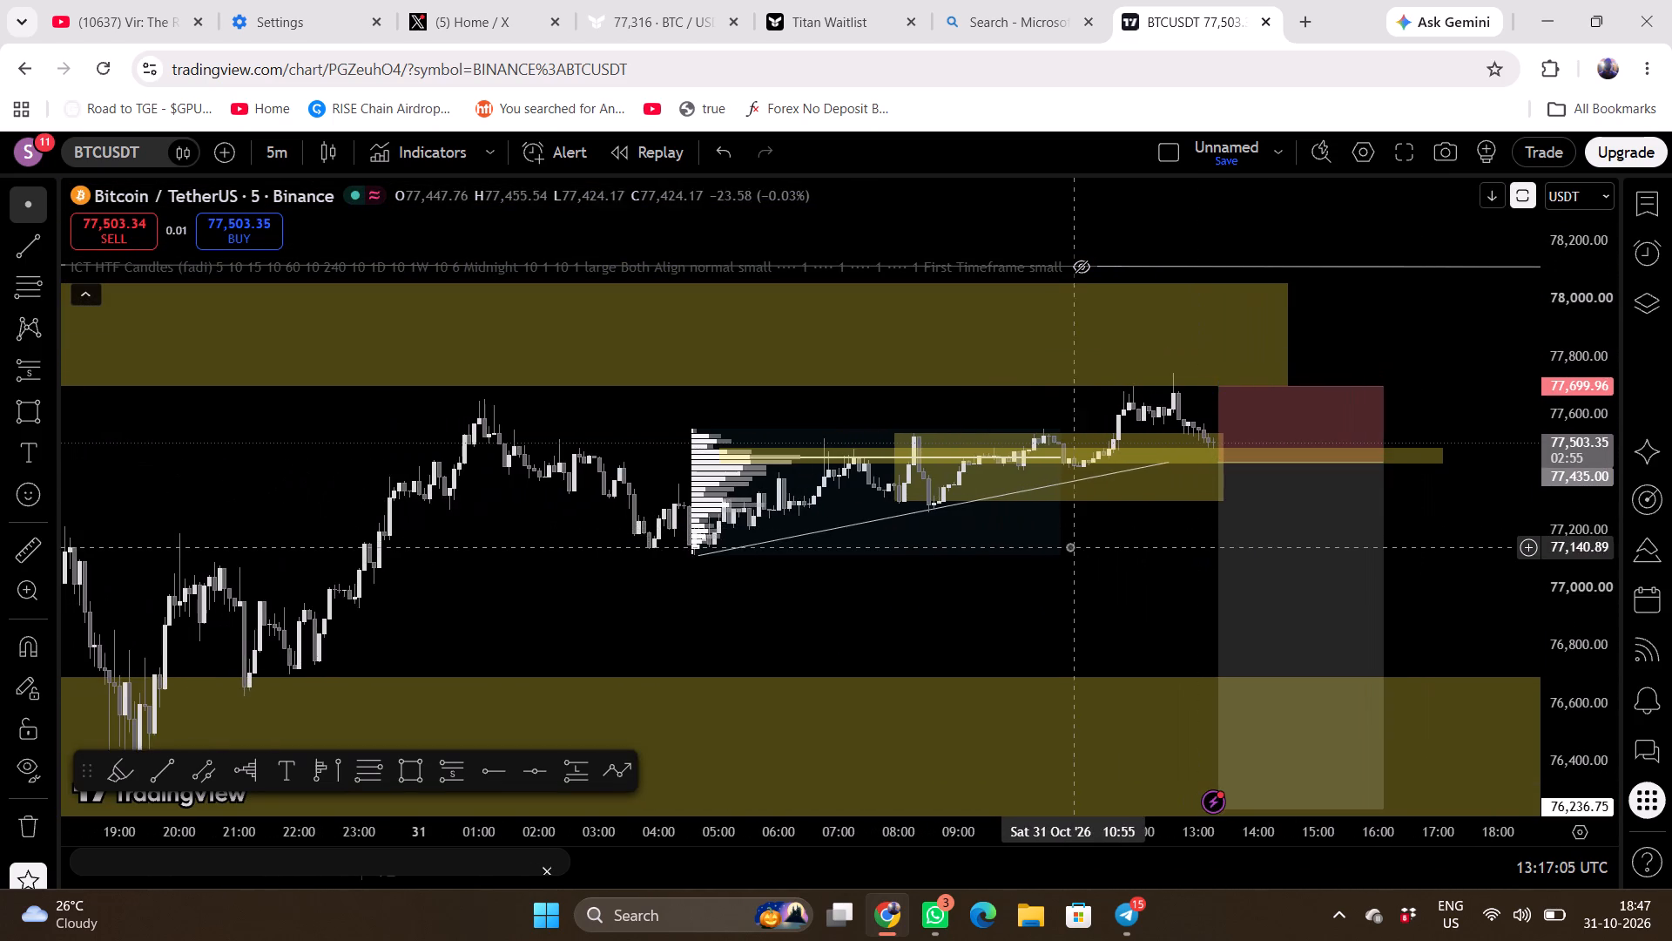
{"action": "scroll", "coordinate": [1069, 546], "scroll_direction": "down", "scroll_amount": 1}
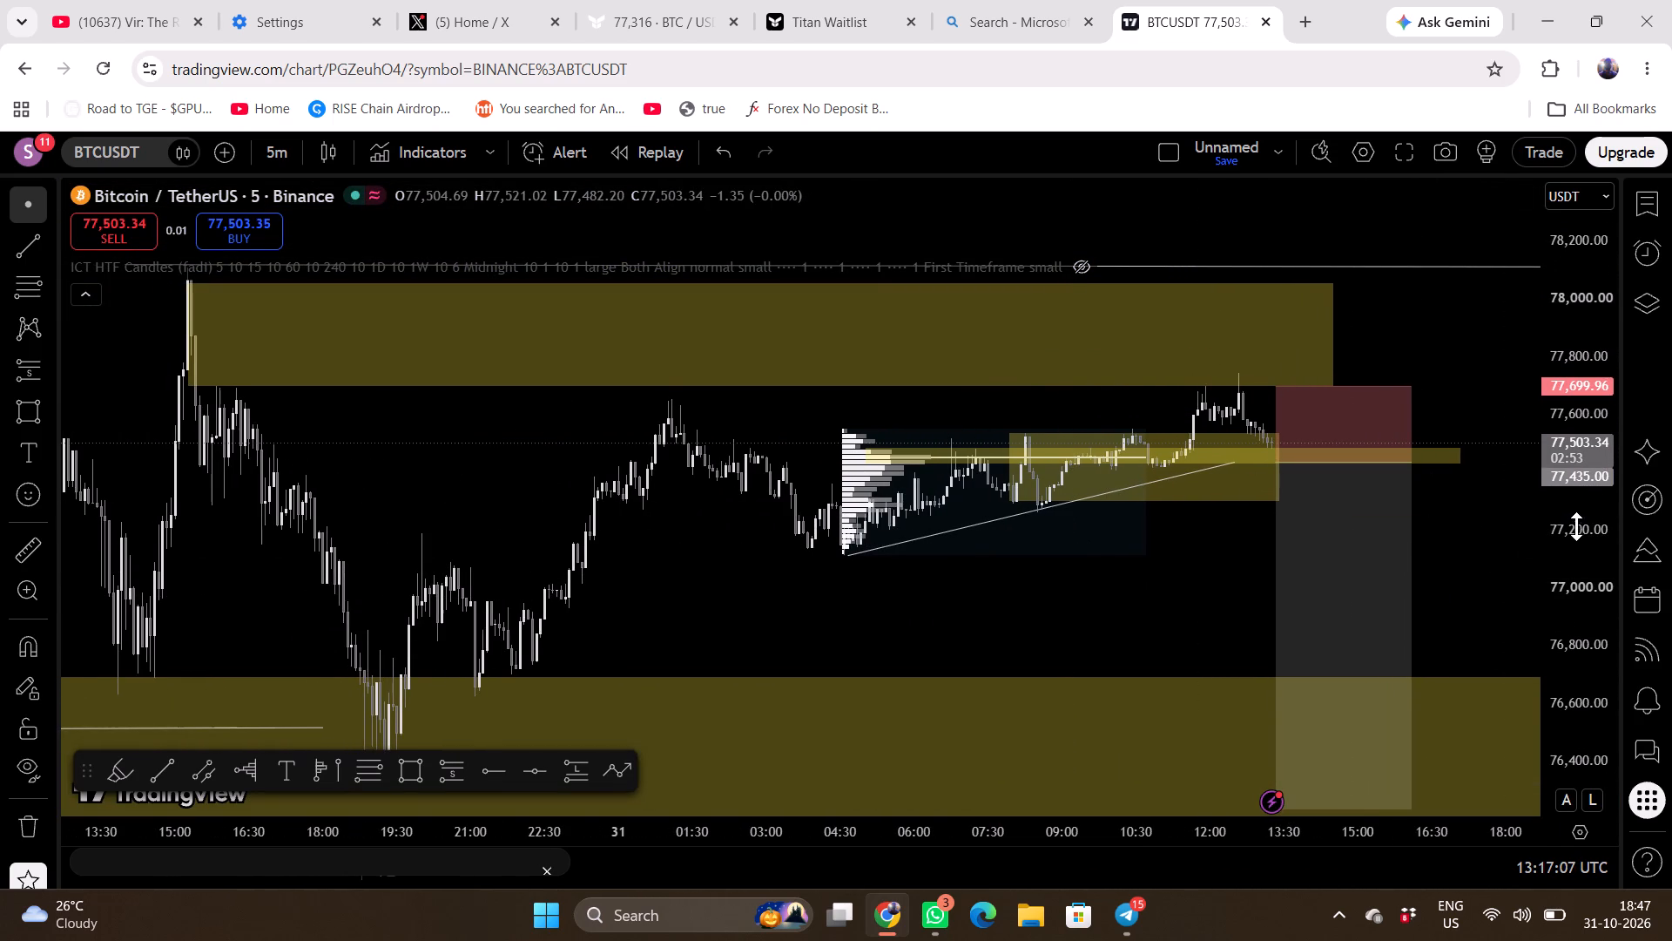
{"action": "scroll", "coordinate": [1573, 530], "scroll_direction": "up", "scroll_amount": 3}
{"action": "left_click_drag", "start_coordinate": [1191, 639], "coordinate": [1102, 545]}
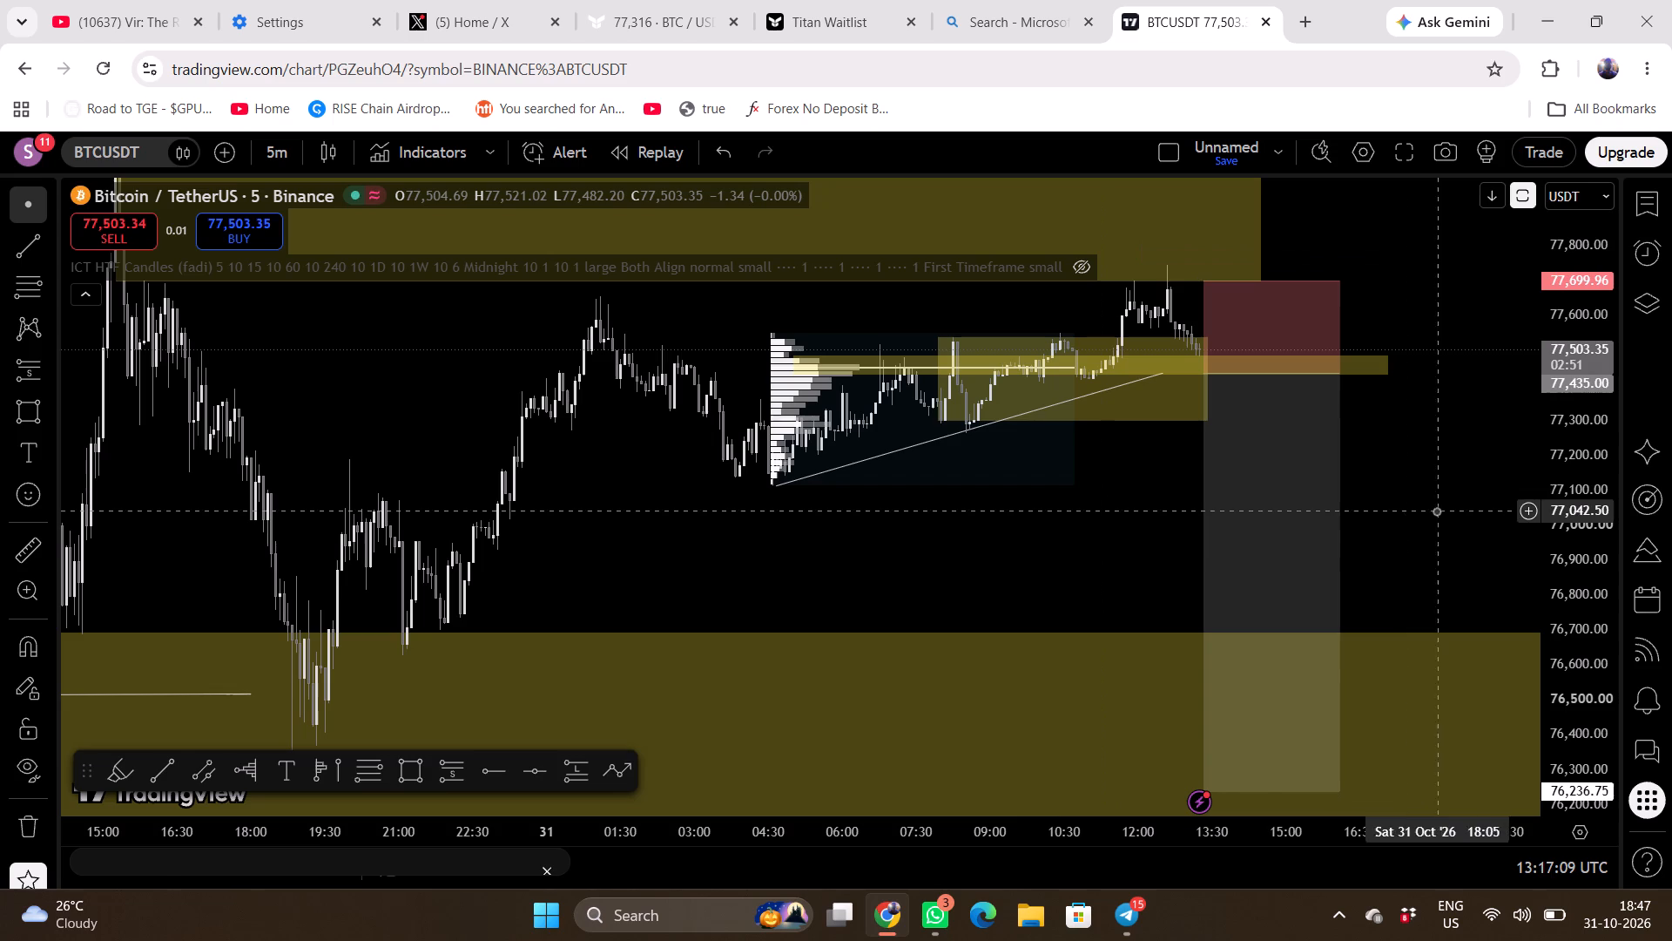
{"action": "scroll", "coordinate": [1580, 412], "scroll_direction": "up", "scroll_amount": 2}
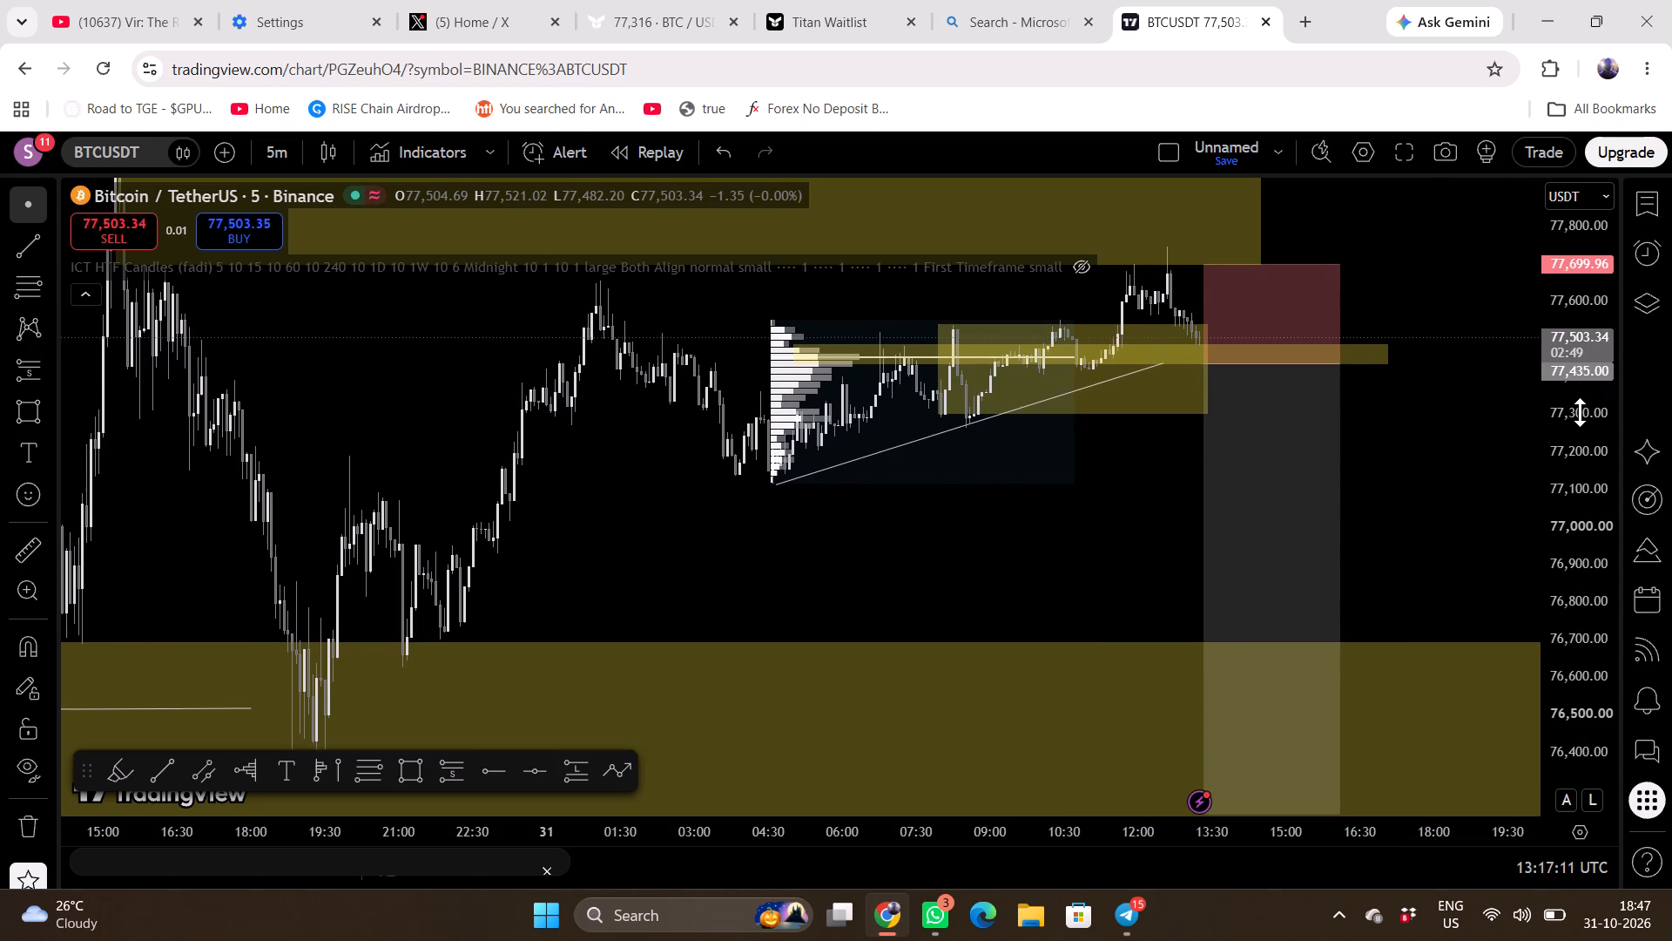
Examine the latest candles near the narrow zone, the rising trendline and the short's new entry.
{"action": "scroll", "coordinate": [1473, 450], "scroll_direction": "up", "scroll_amount": 1}
{"action": "left_click_drag", "start_coordinate": [1491, 488], "coordinate": [1450, 463]}
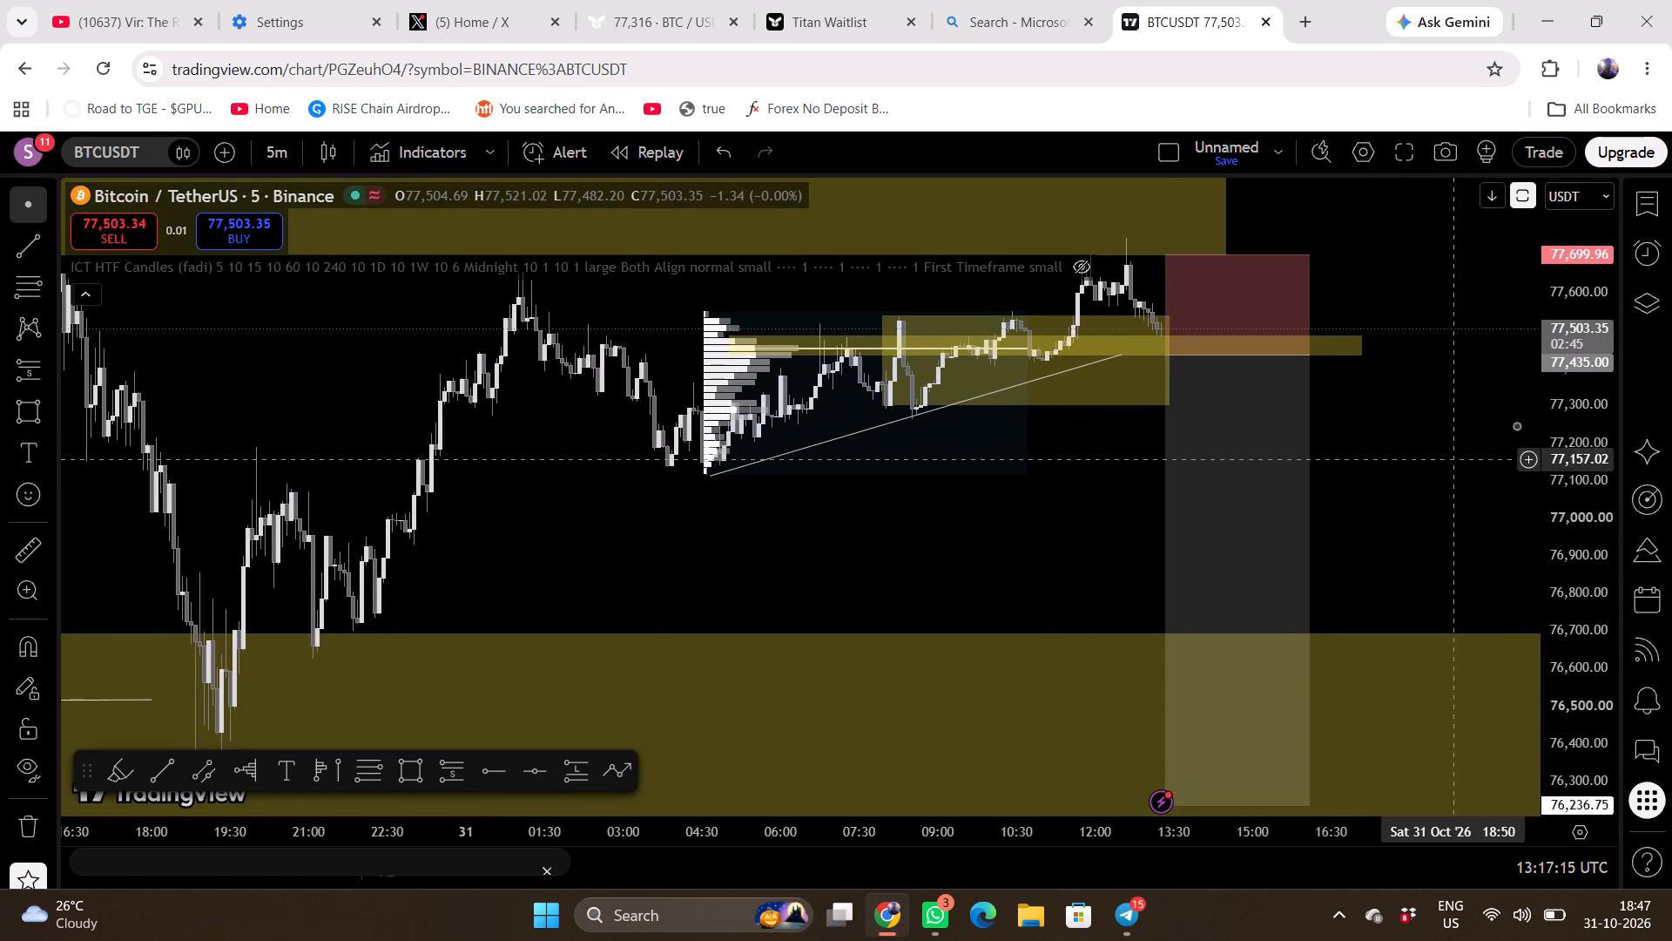
{"action": "scroll", "coordinate": [1581, 372], "scroll_direction": "up", "scroll_amount": 4}
{"action": "left_click_drag", "start_coordinate": [1453, 397], "coordinate": [1475, 482]}
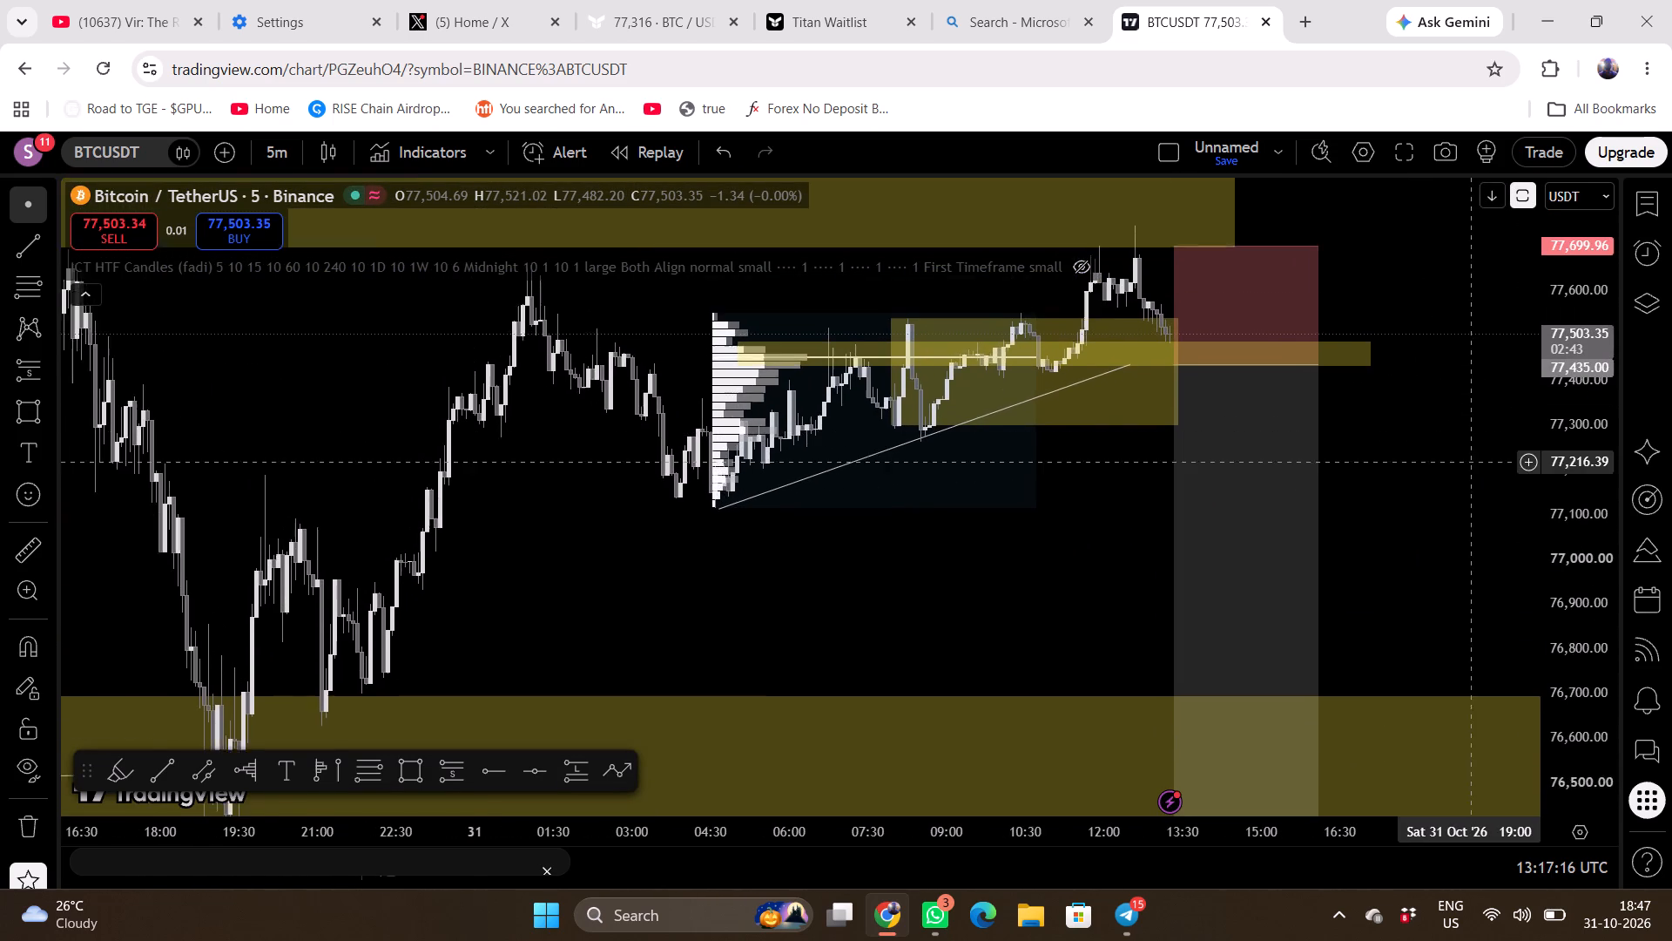
{"action": "left_click_drag", "start_coordinate": [1475, 482], "coordinate": [1484, 523]}
{"action": "scroll", "coordinate": [1484, 523], "scroll_direction": "up", "scroll_amount": 3}
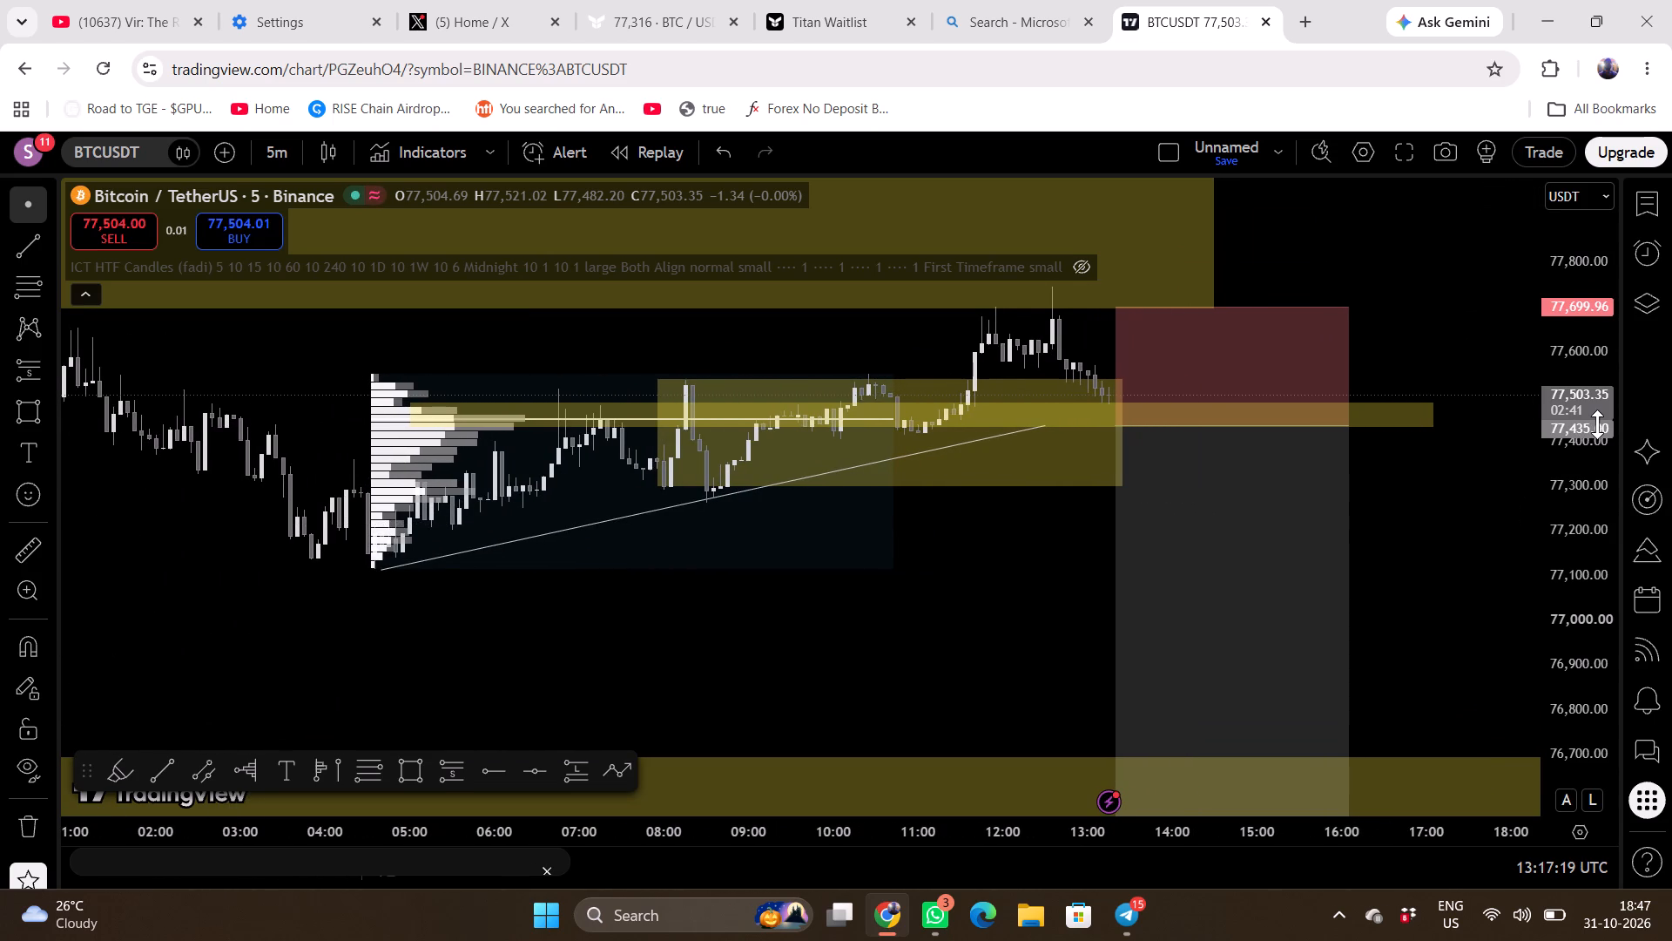
{"action": "scroll", "coordinate": [1597, 424], "scroll_direction": "up", "scroll_amount": 3}
{"action": "scroll", "coordinate": [1529, 464], "scroll_direction": "up", "scroll_amount": 1}
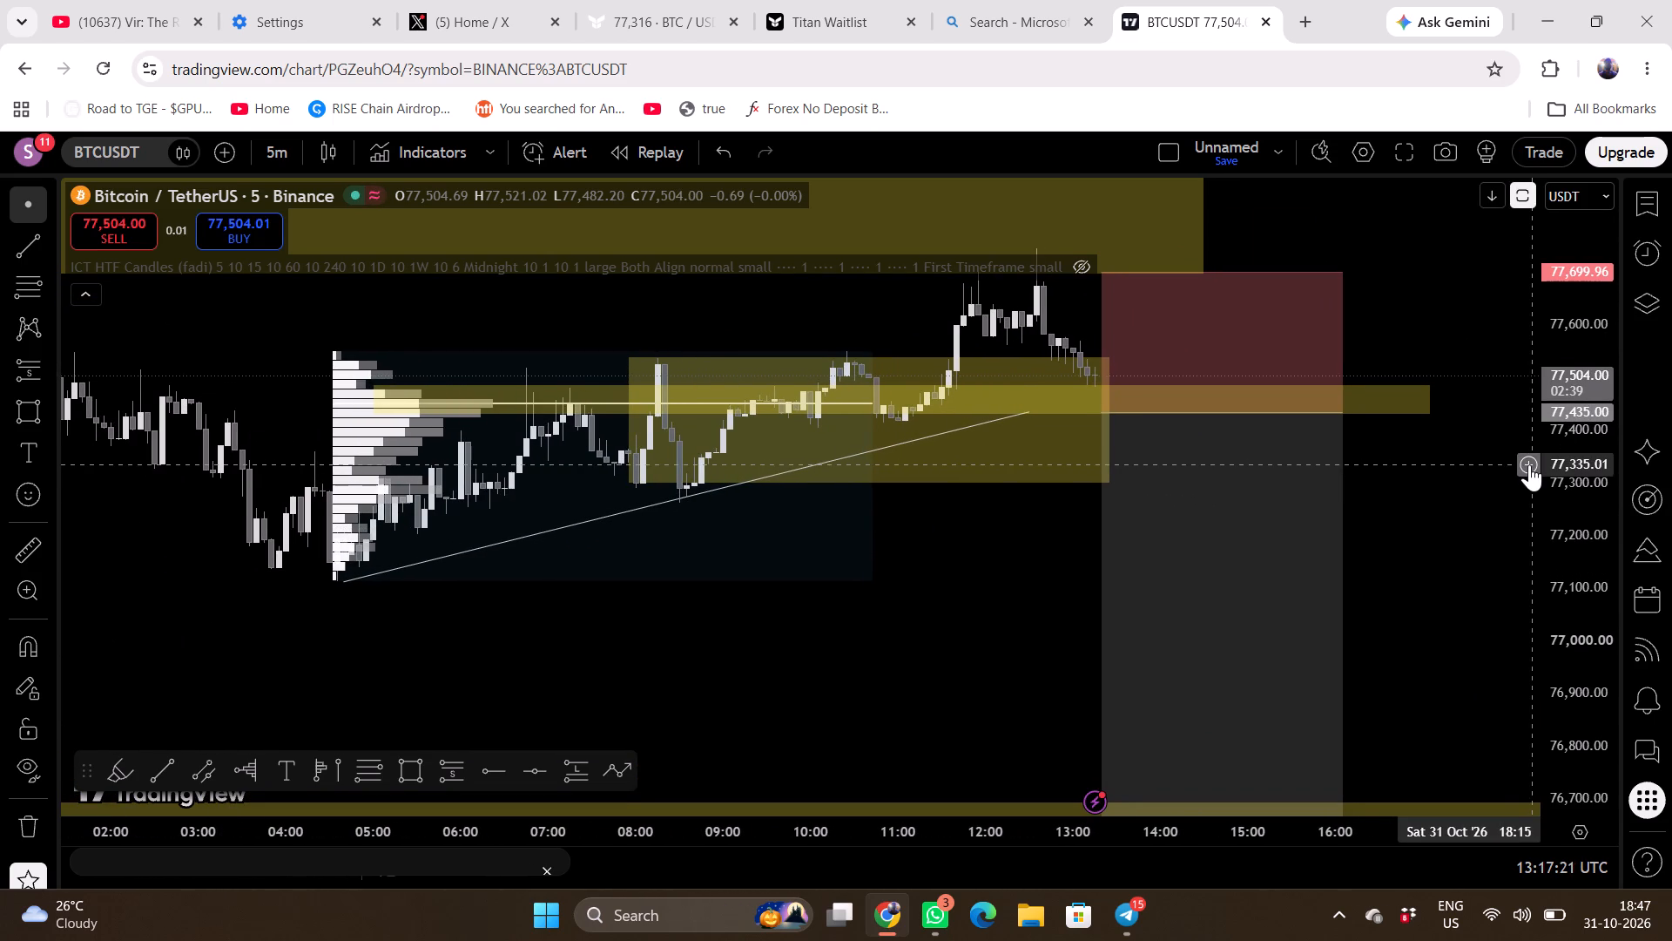
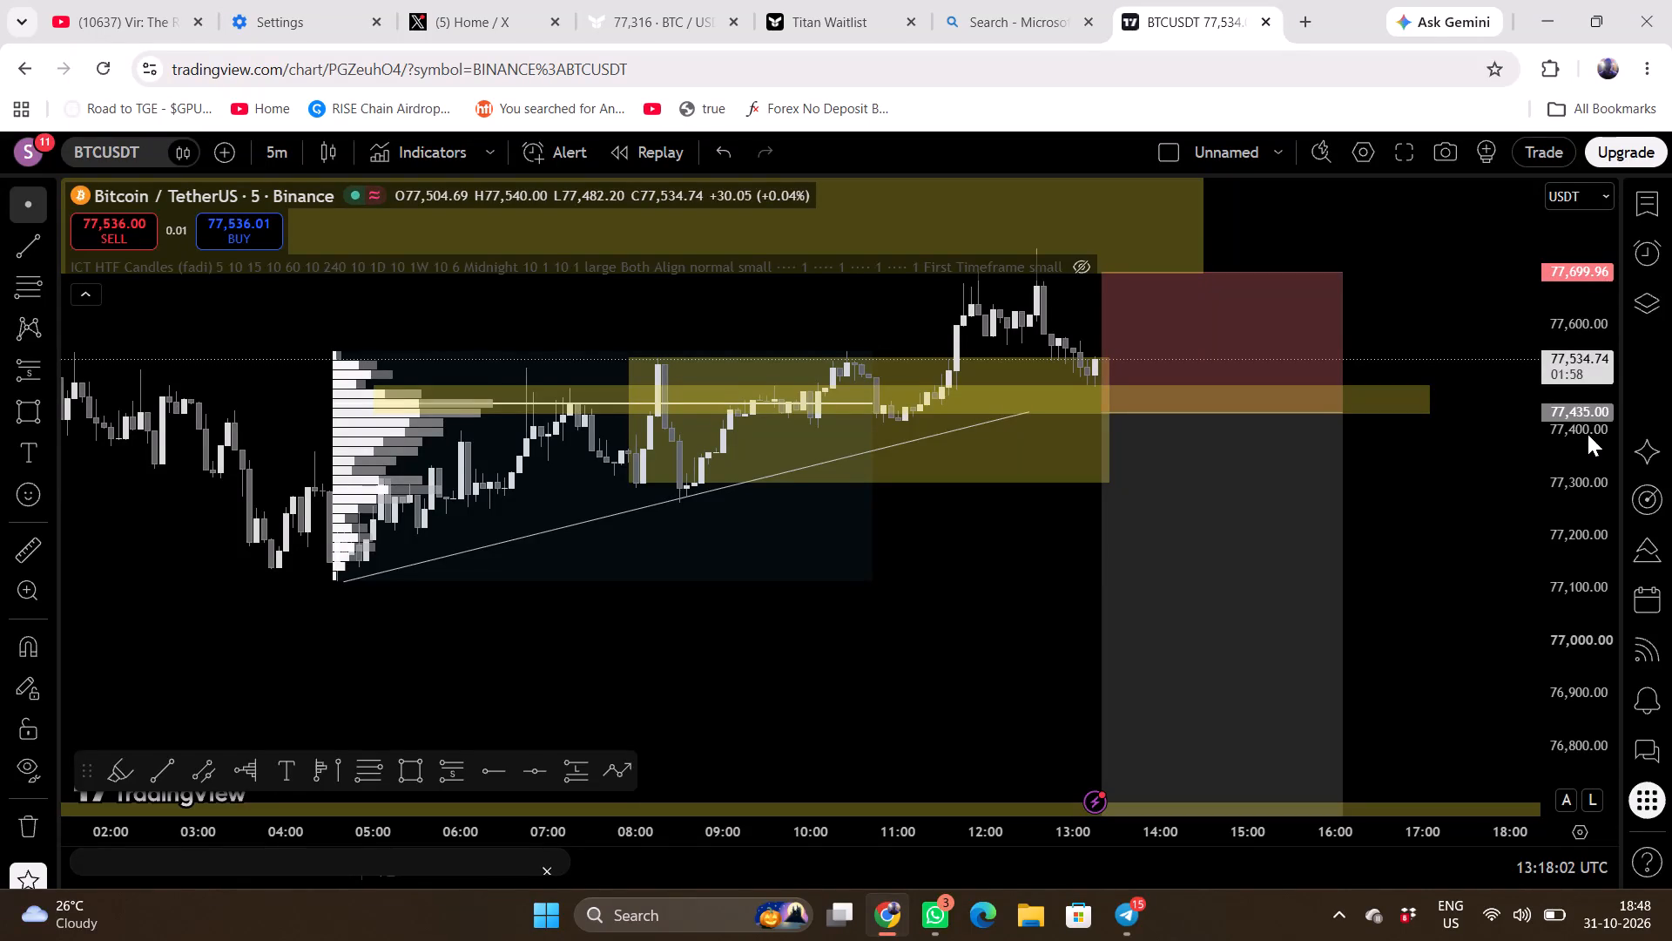
Examine the recent 5-minute candles against the short's entry and stop, the narrow zone and the upper yellow zone at a larger price scale.
{"action": "scroll", "coordinate": [1588, 434], "scroll_direction": "up", "scroll_amount": 4}
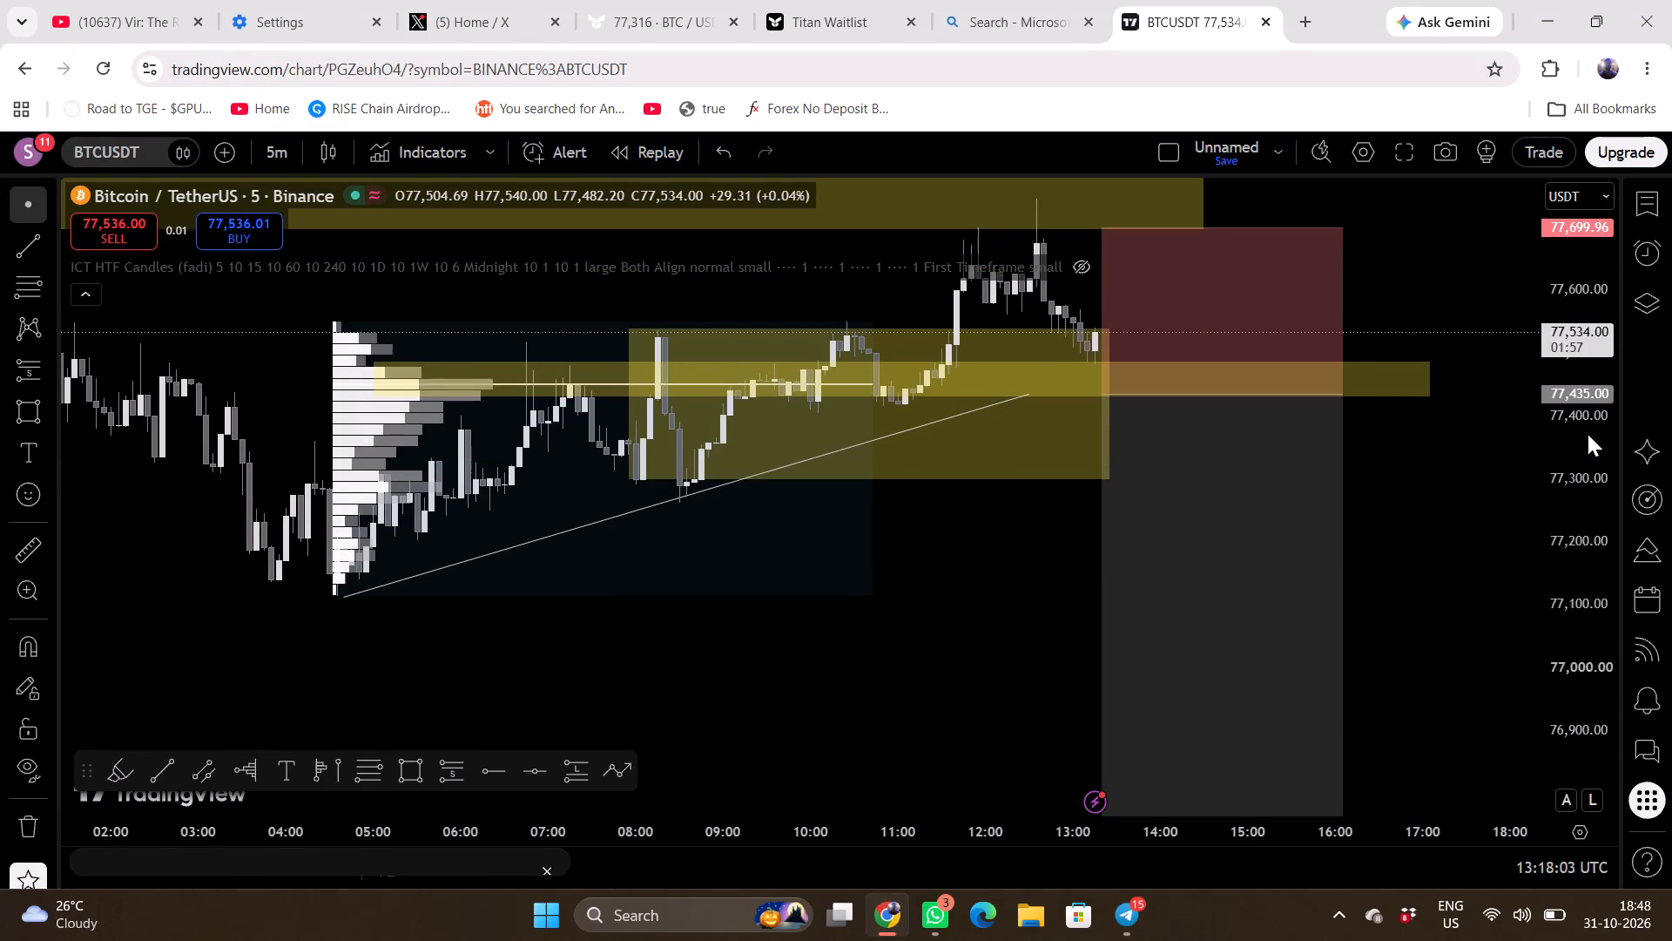
{"action": "scroll", "coordinate": [1588, 434], "scroll_direction": "left", "scroll_amount": 1}
{"action": "left_click_drag", "start_coordinate": [1426, 447], "coordinate": [1316, 652]}
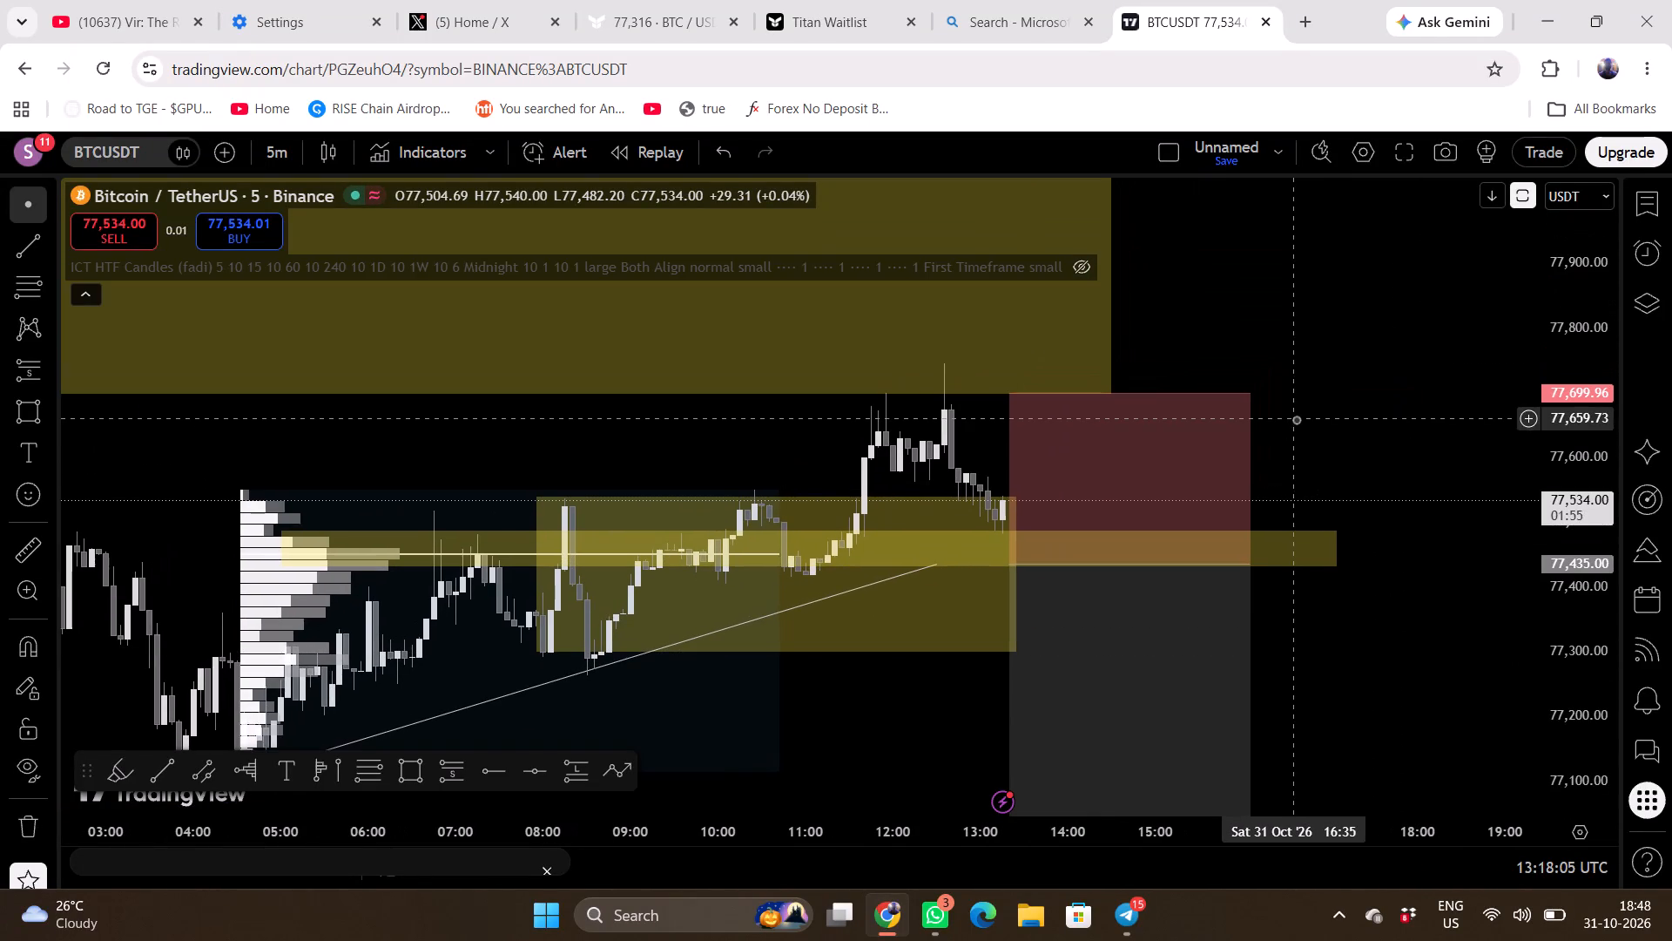
{"action": "scroll", "coordinate": [1296, 419], "scroll_direction": "up", "scroll_amount": 1}
{"action": "scroll", "coordinate": [1586, 436], "scroll_direction": "up", "scroll_amount": 6}
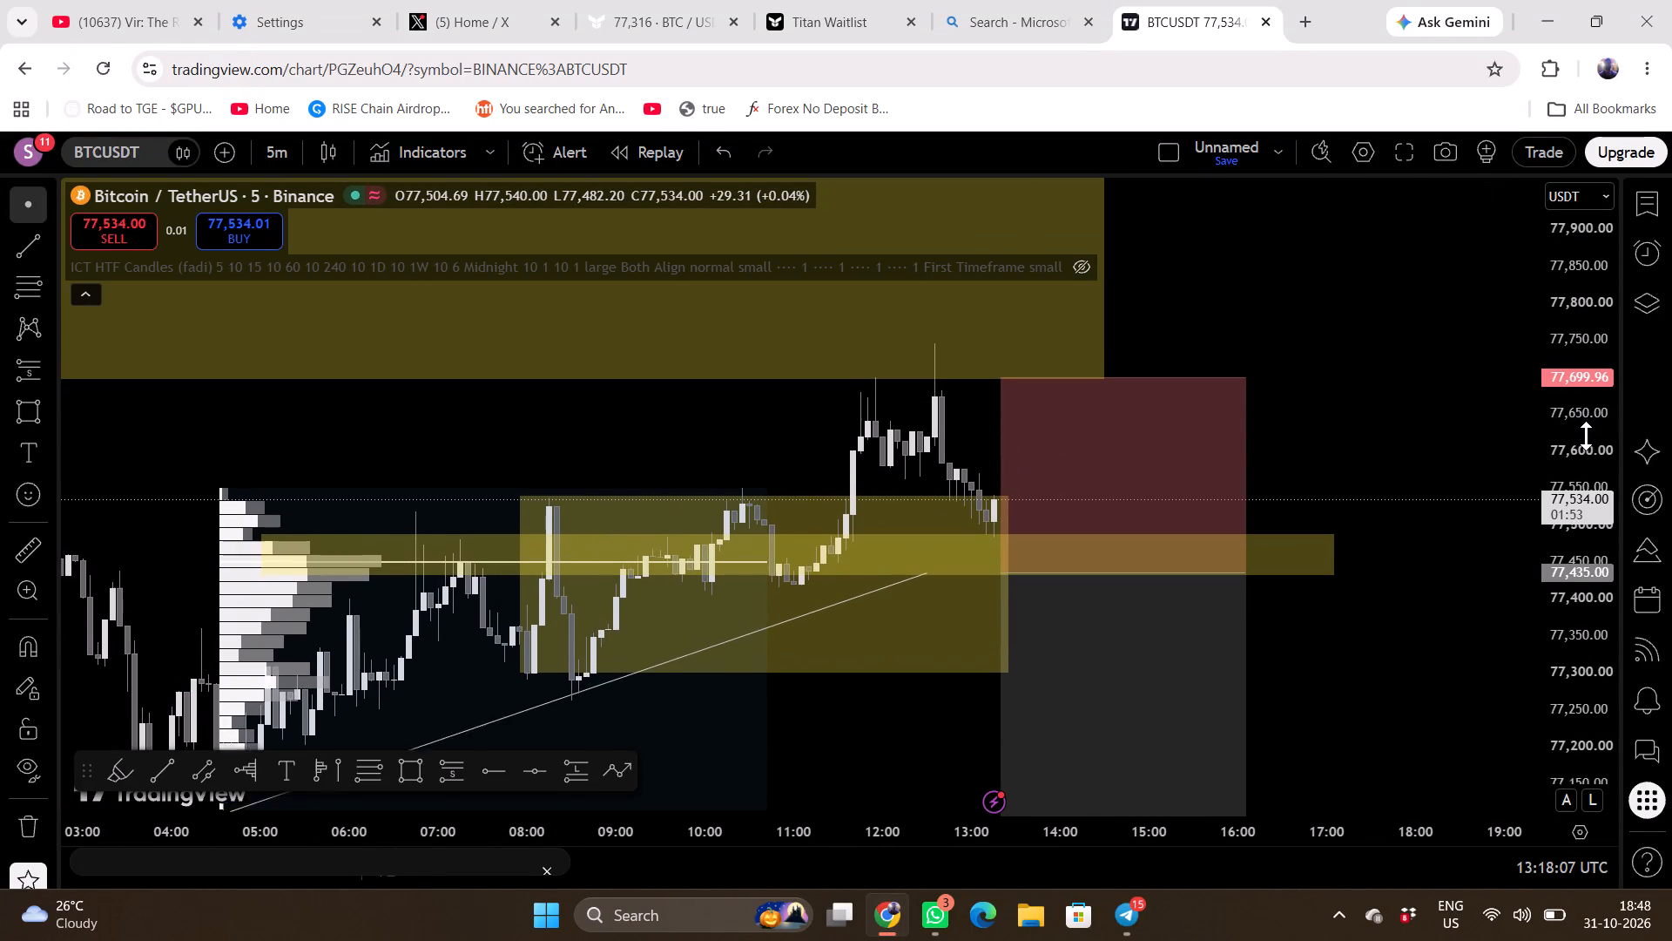
{"action": "scroll", "coordinate": [1375, 443], "scroll_direction": "up", "scroll_amount": 1}
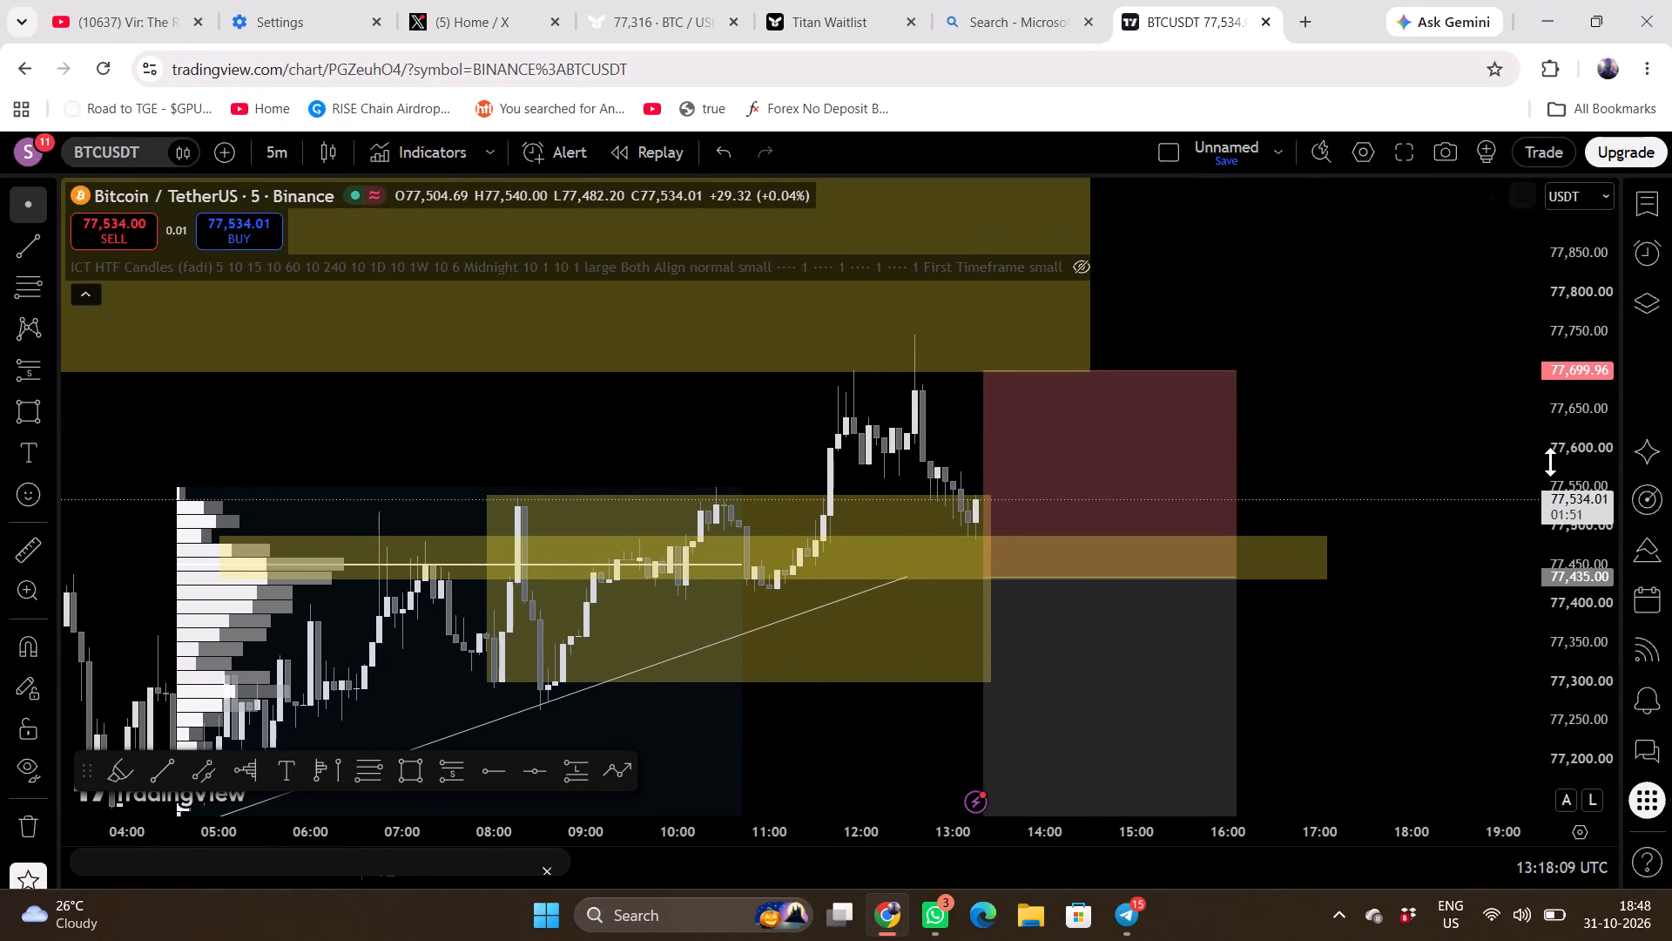
{"action": "scroll", "coordinate": [1550, 462], "scroll_direction": "up", "scroll_amount": 5}
{"action": "scroll", "coordinate": [1318, 493], "scroll_direction": "down", "scroll_amount": 1}
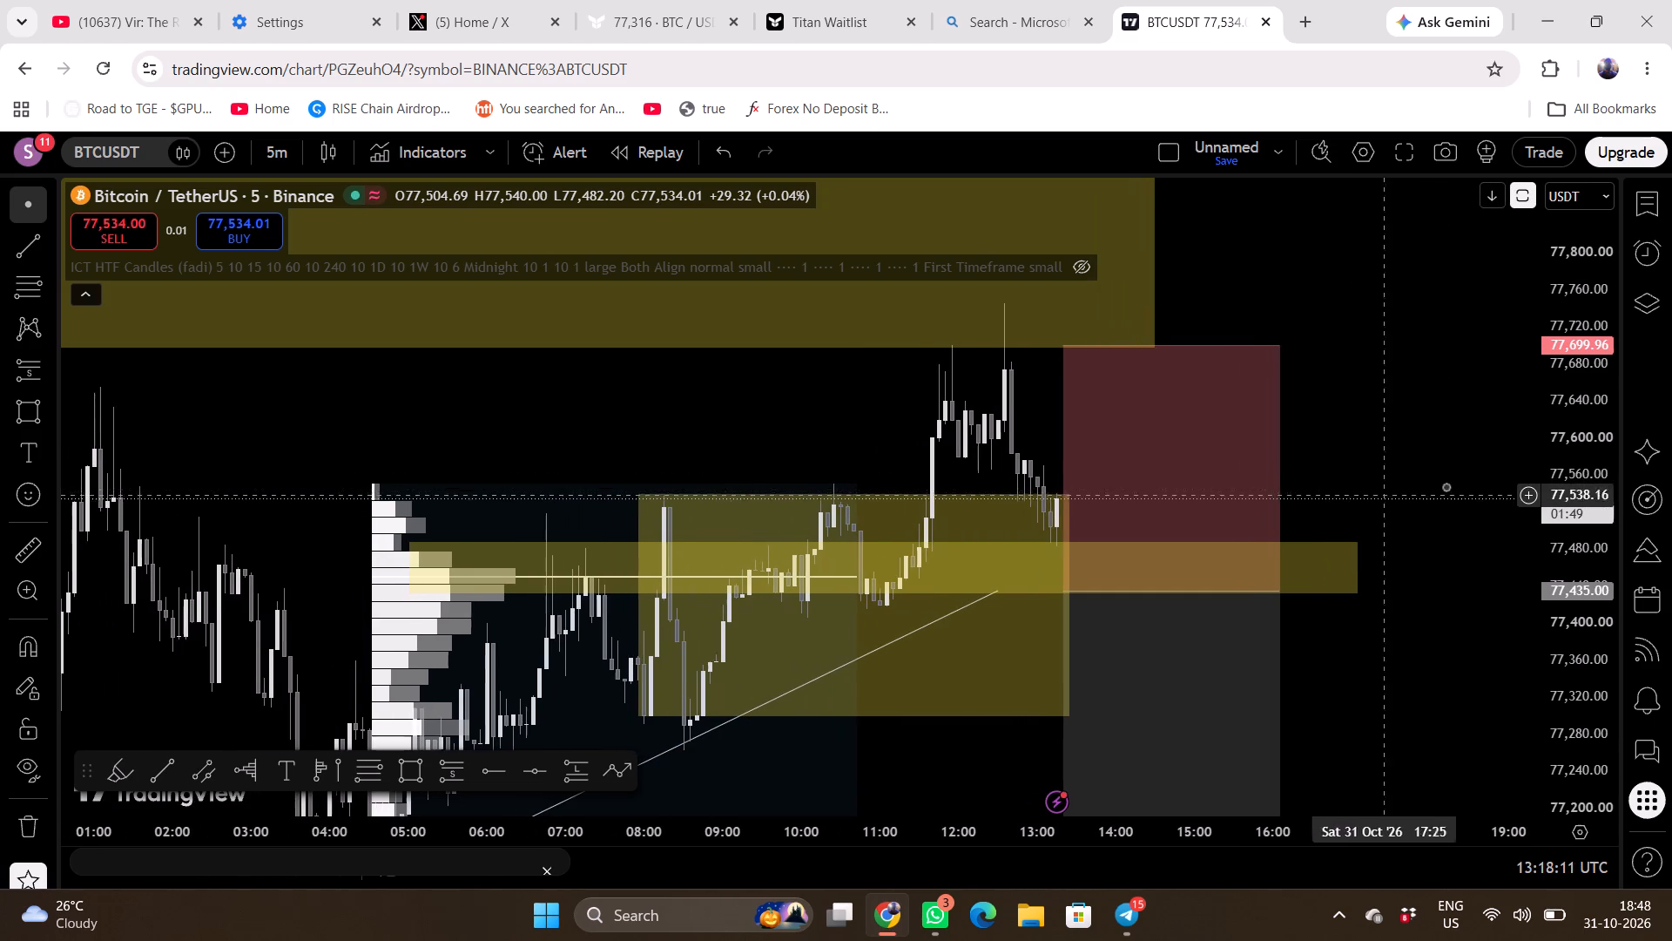
{"action": "scroll", "coordinate": [1574, 482], "scroll_direction": "up", "scroll_amount": 2}
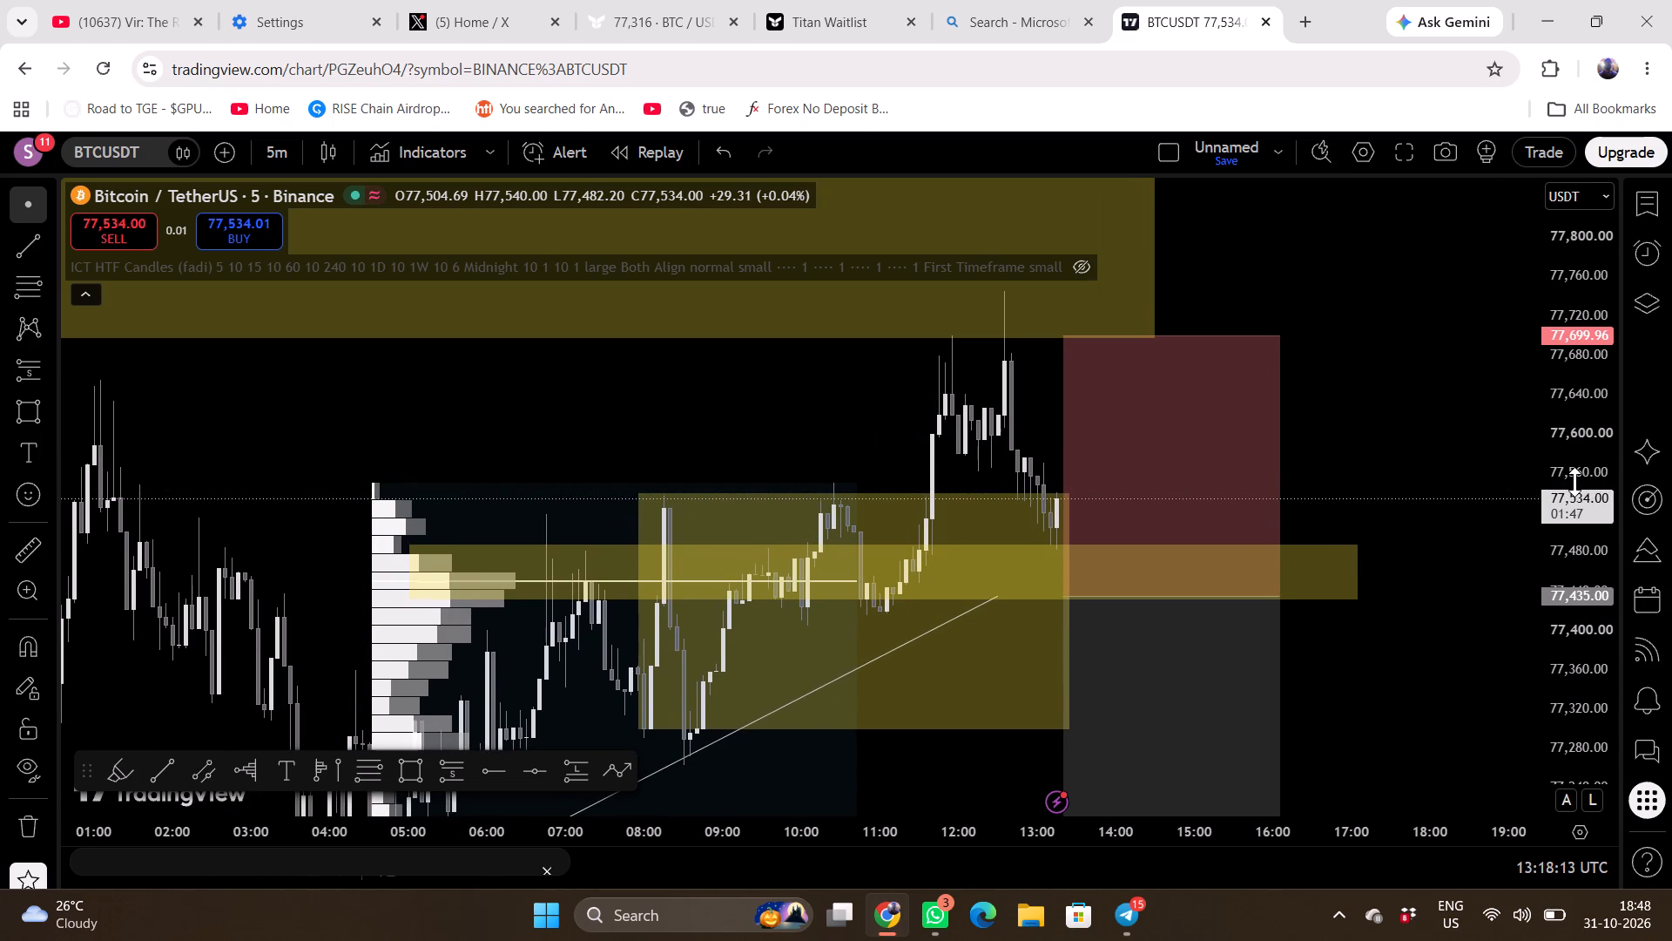
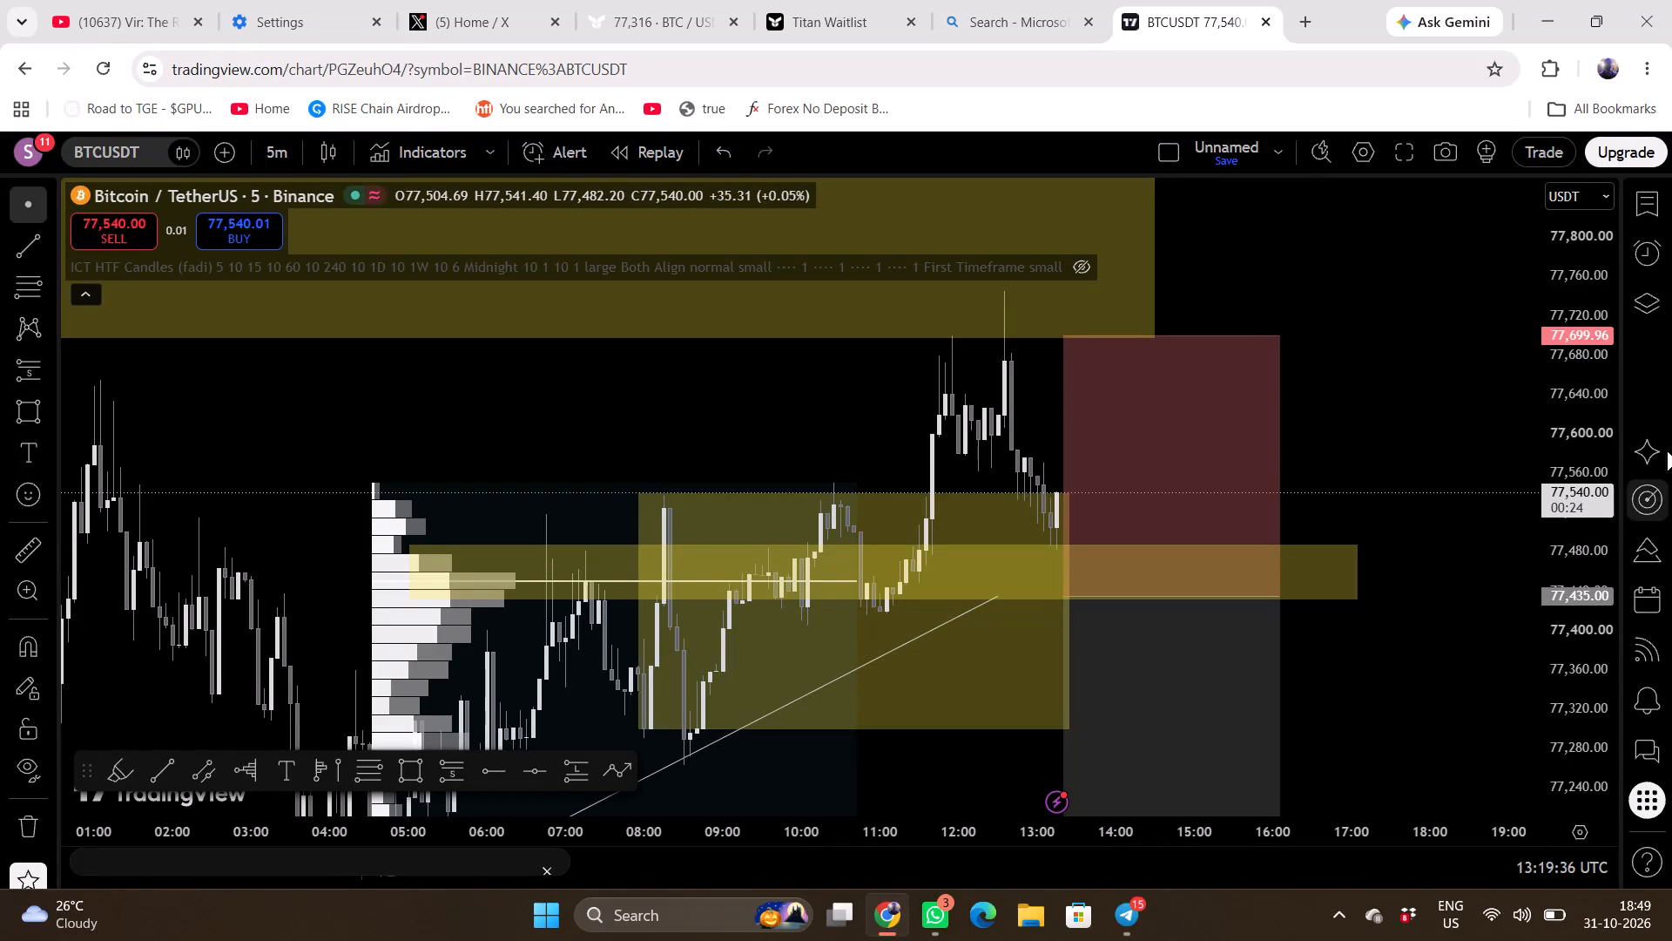
Examine the 5-minute price action below the short's entry, including the rising trendline and the full volume profile range.
{"action": "scroll", "coordinate": [1580, 569], "scroll_direction": "down", "scroll_amount": 2}
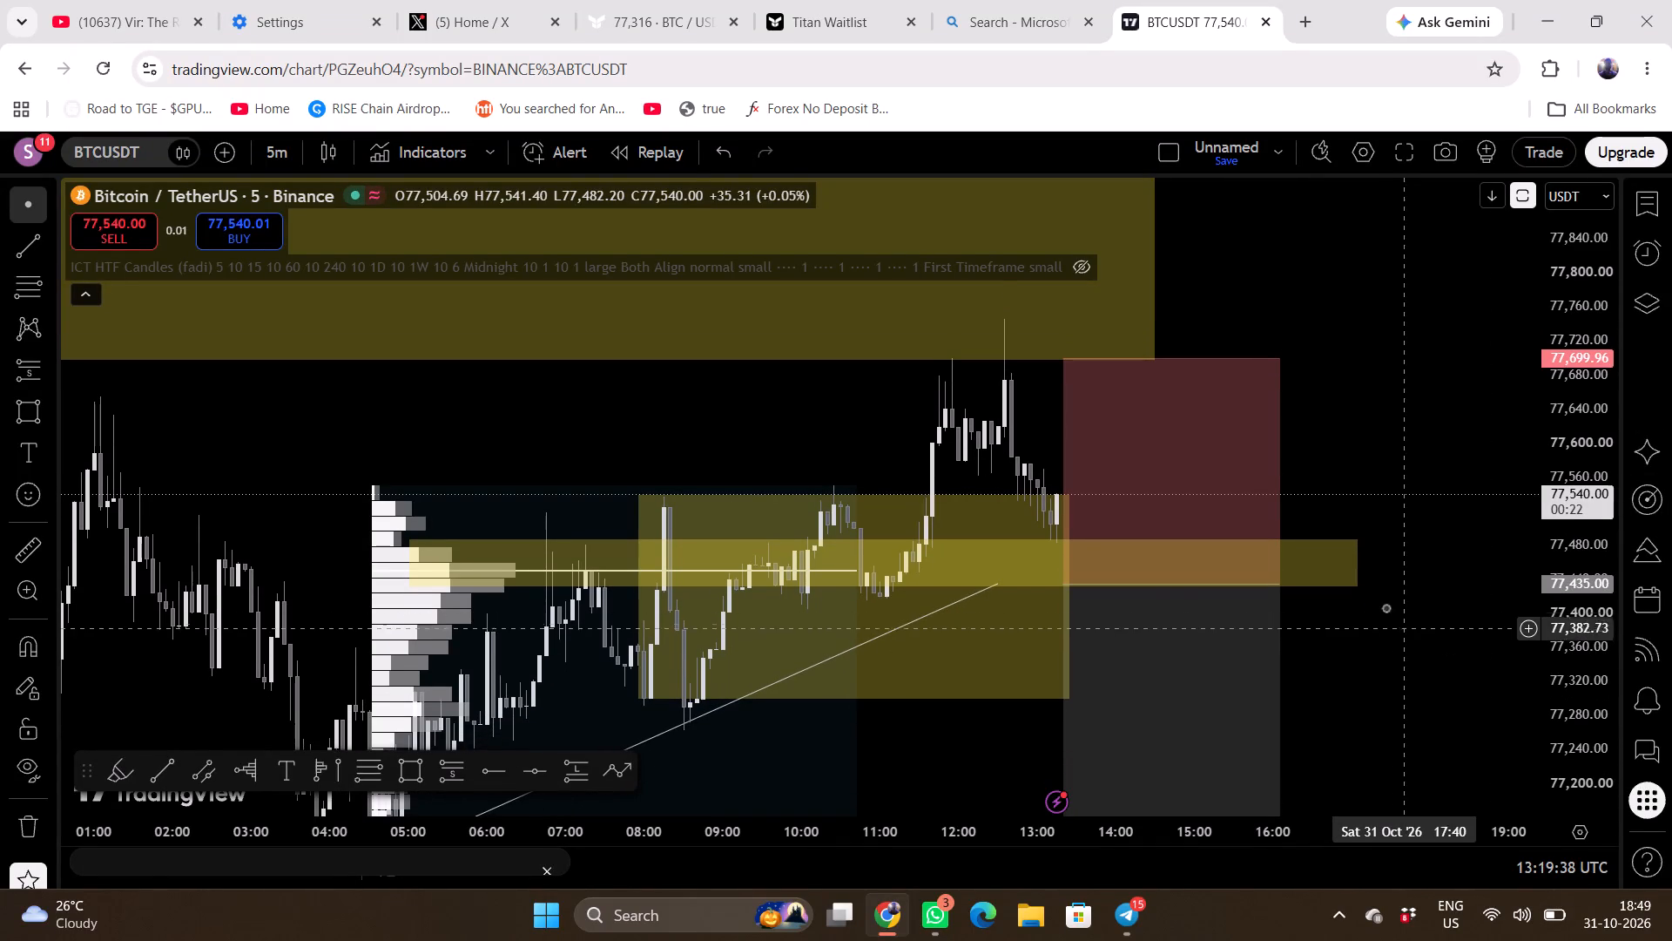
{"action": "left_click_drag", "start_coordinate": [1411, 618], "coordinate": [1388, 480]}
{"action": "scroll", "coordinate": [1570, 528], "scroll_direction": "down", "scroll_amount": 6}
{"action": "scroll", "coordinate": [1570, 528], "scroll_direction": "up", "scroll_amount": 2}
{"action": "left_click_drag", "start_coordinate": [1448, 555], "coordinate": [1369, 491]}
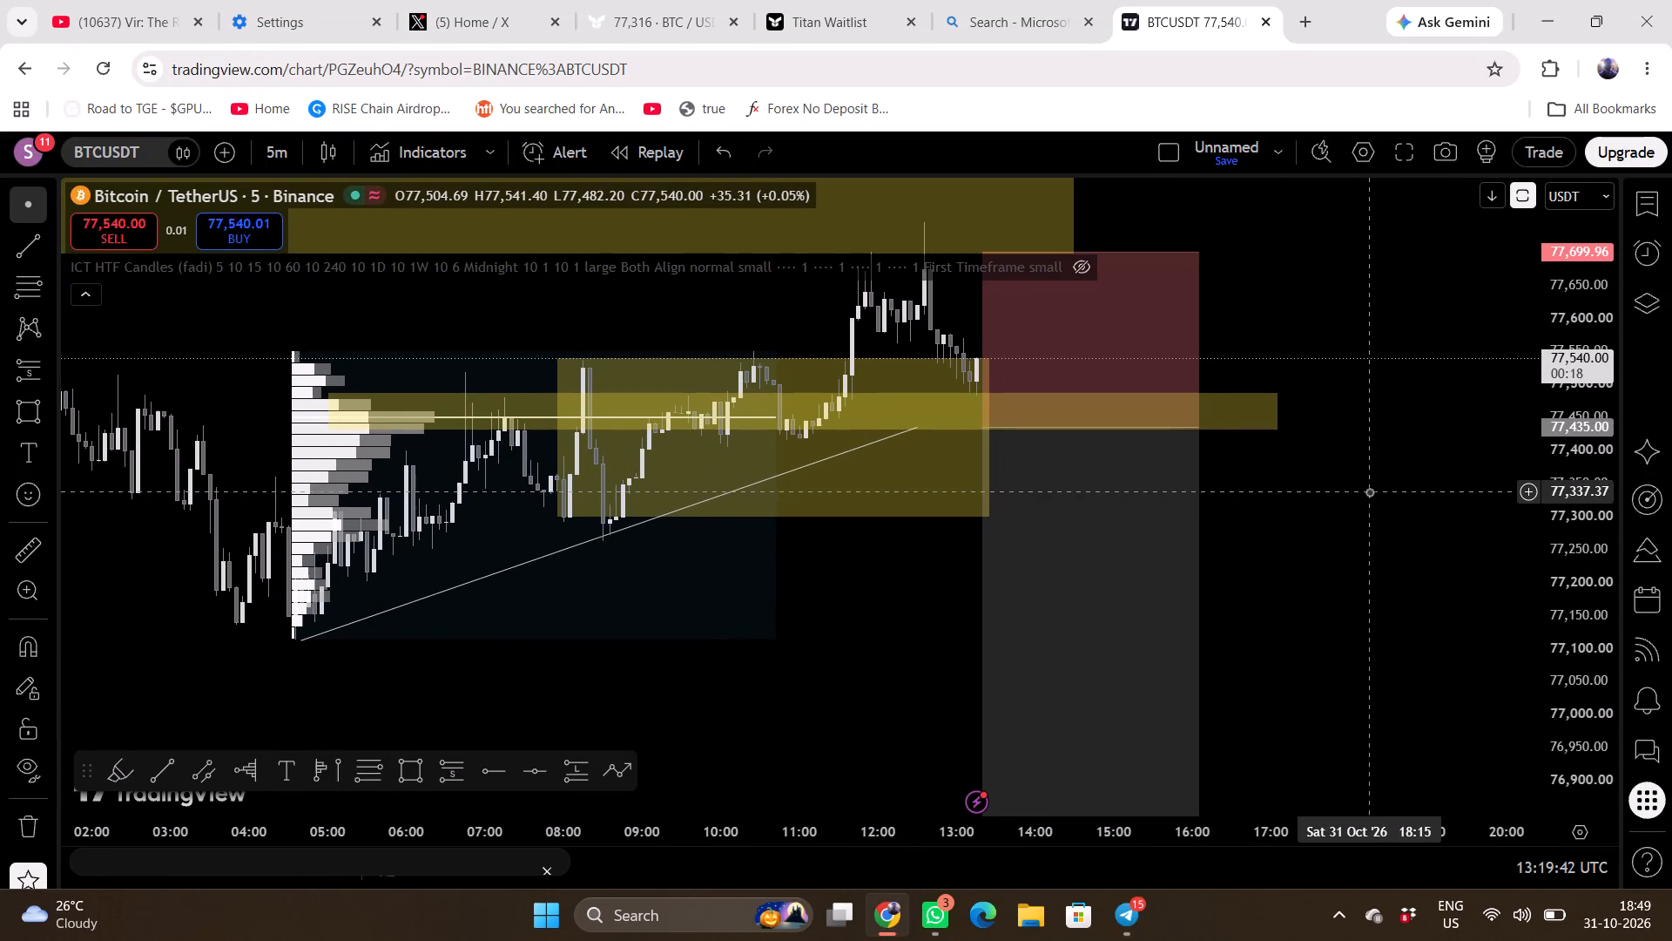
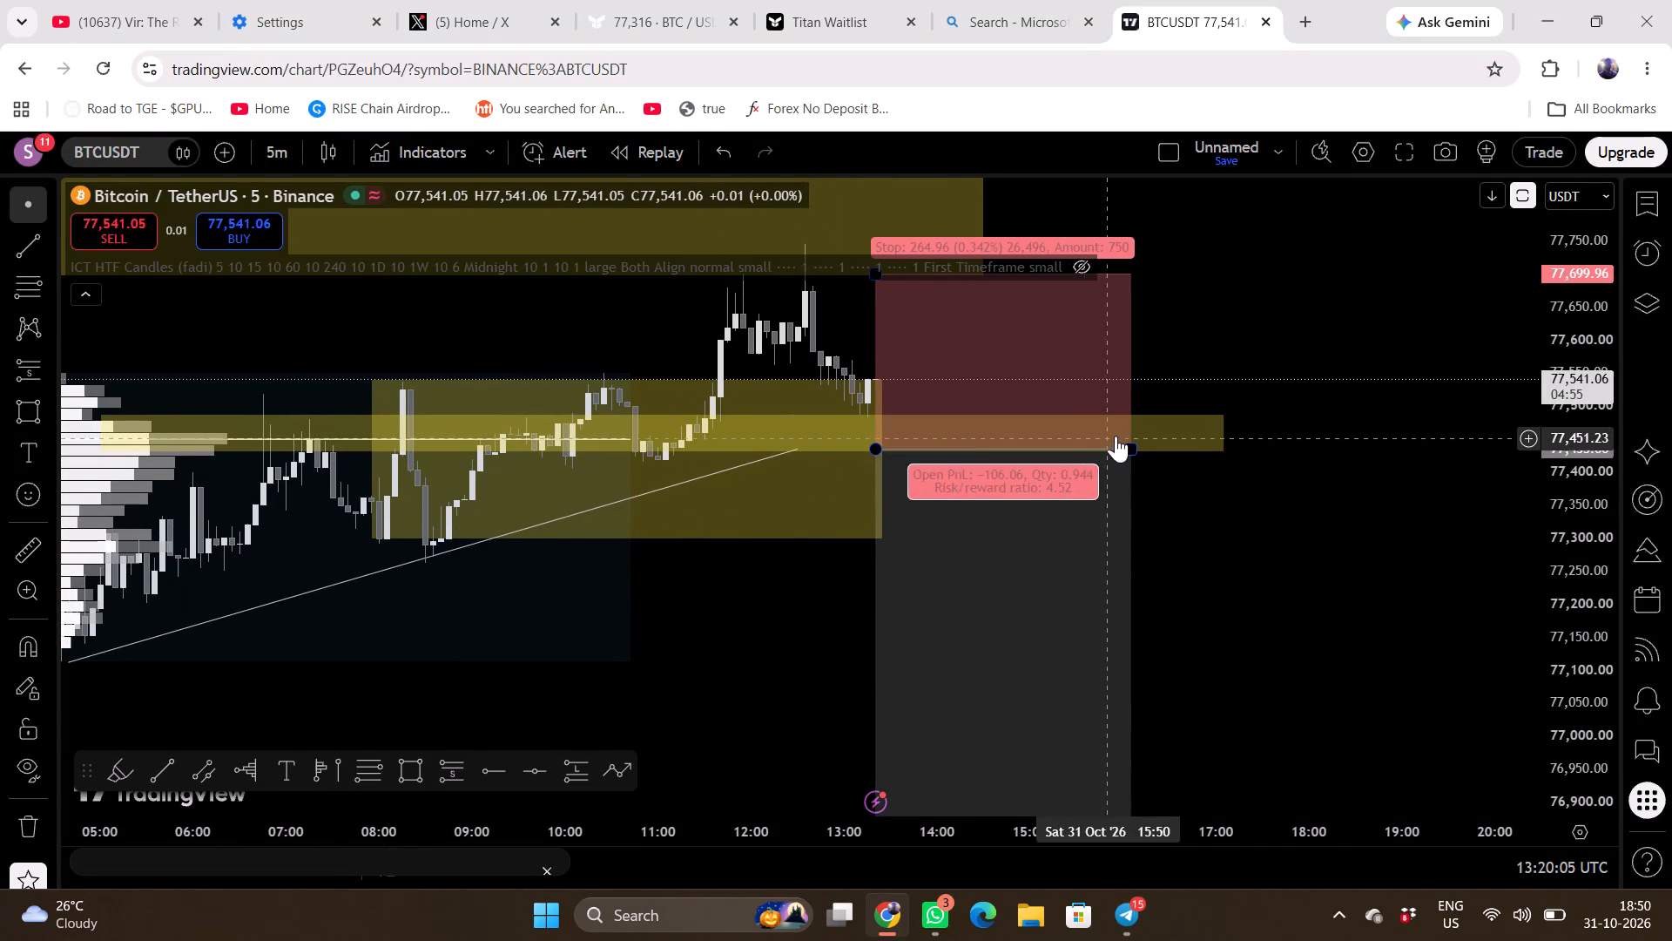
Examine the wider 5-minute BTCUSDT price action, from the large yellow zone above the short's stop back to the previous day's high.
{"action": "left_click_drag", "start_coordinate": [1275, 478], "coordinate": [1233, 507]}
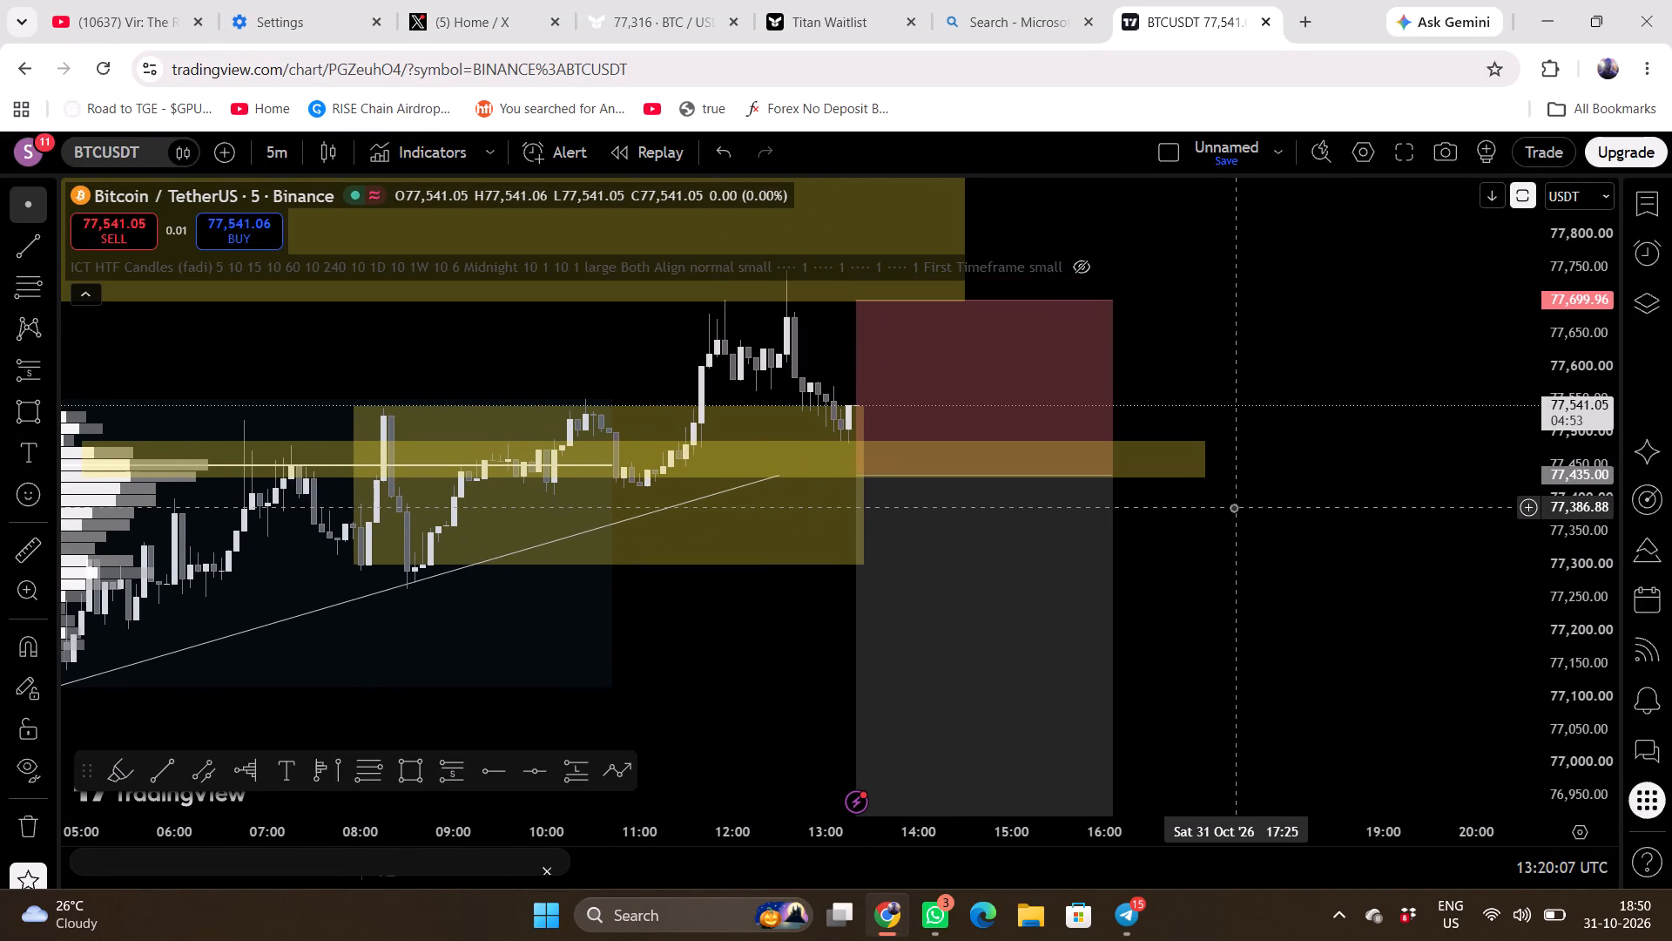
{"action": "left_click_drag", "start_coordinate": [630, 685], "coordinate": [794, 618]}
{"action": "scroll", "coordinate": [794, 618], "scroll_direction": "down", "scroll_amount": 4}
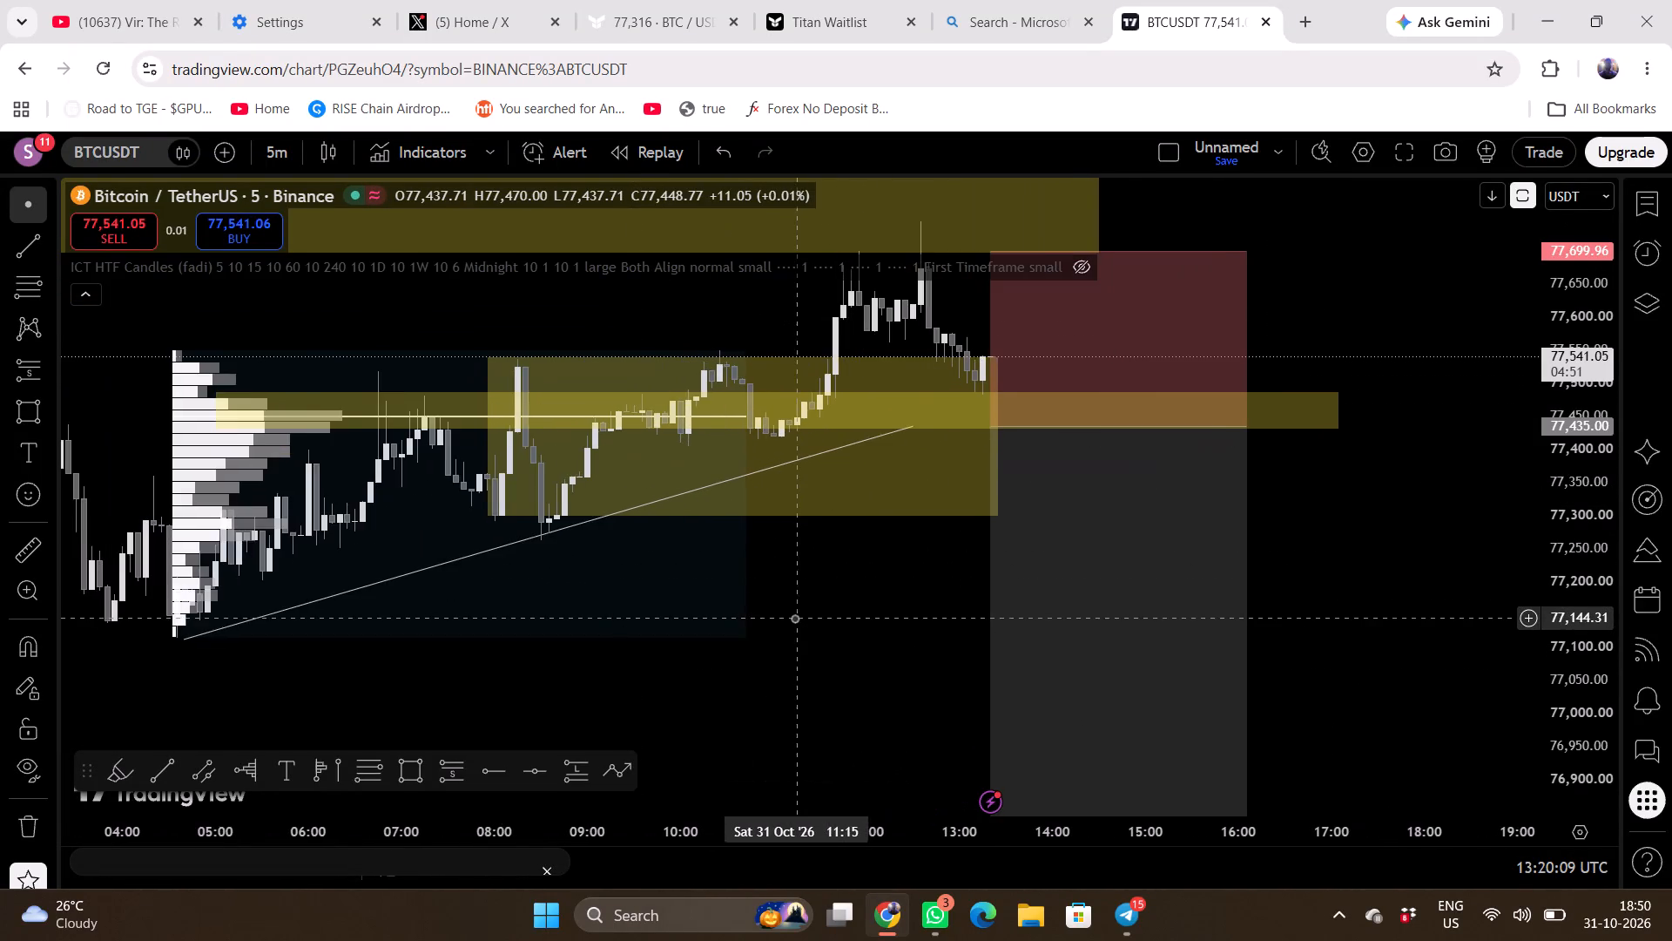
{"action": "scroll", "coordinate": [794, 618], "scroll_direction": "down", "scroll_amount": 2}
{"action": "left_click_drag", "start_coordinate": [858, 321], "coordinate": [883, 505]}
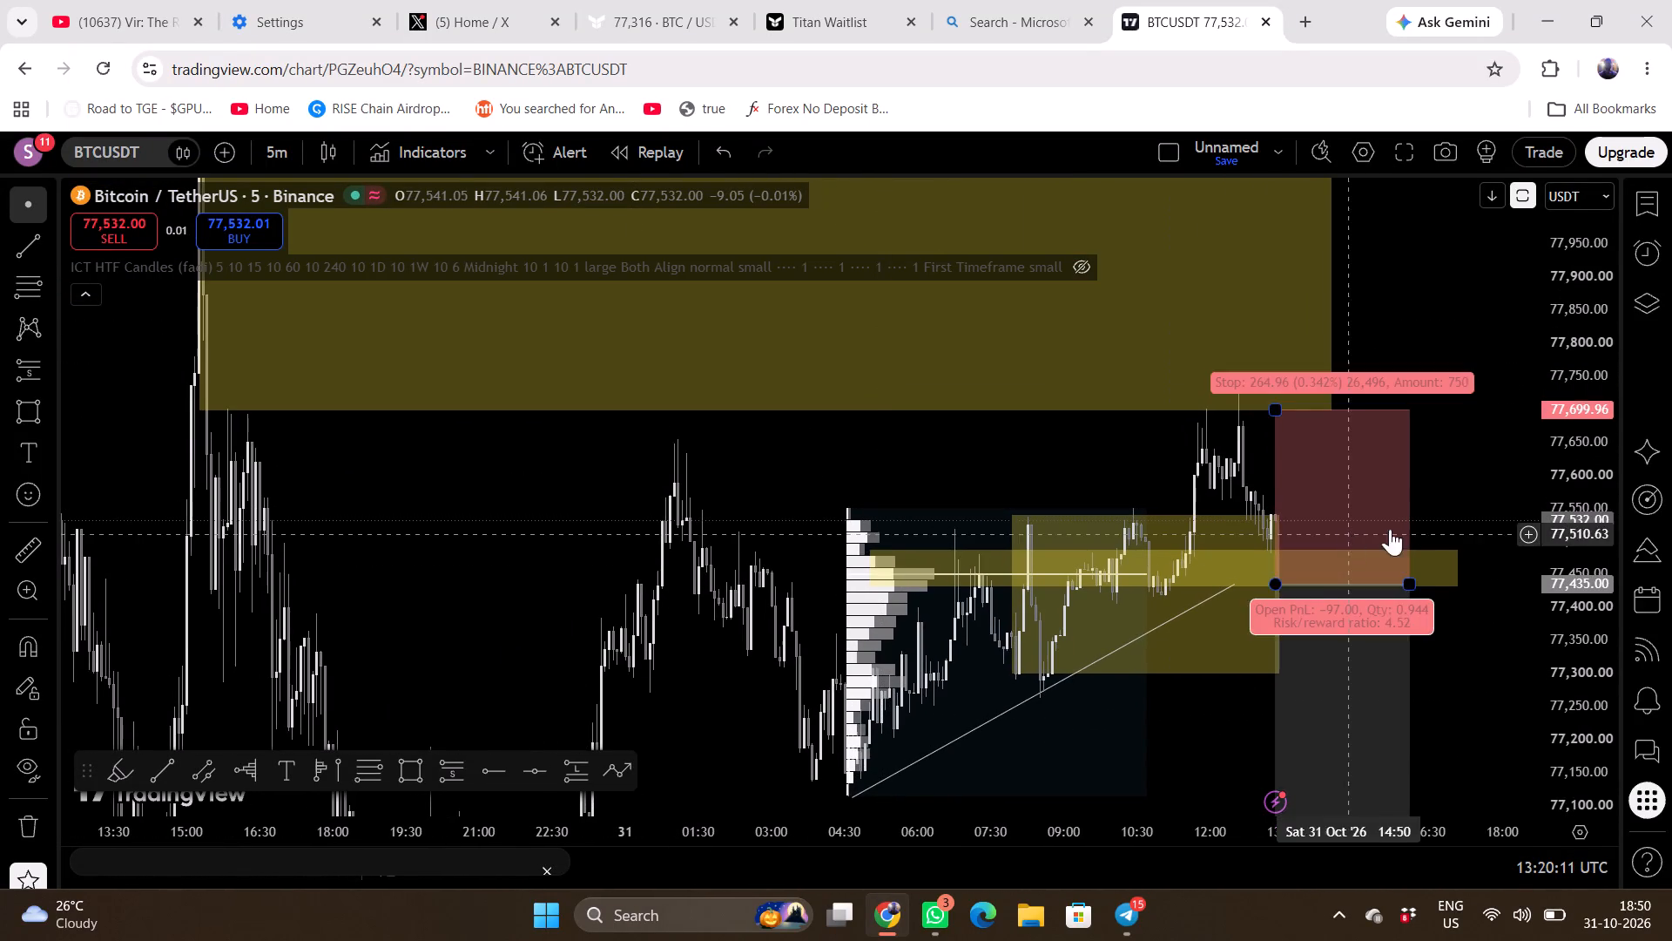
{"action": "scroll", "coordinate": [1552, 585], "scroll_direction": "down", "scroll_amount": 5}
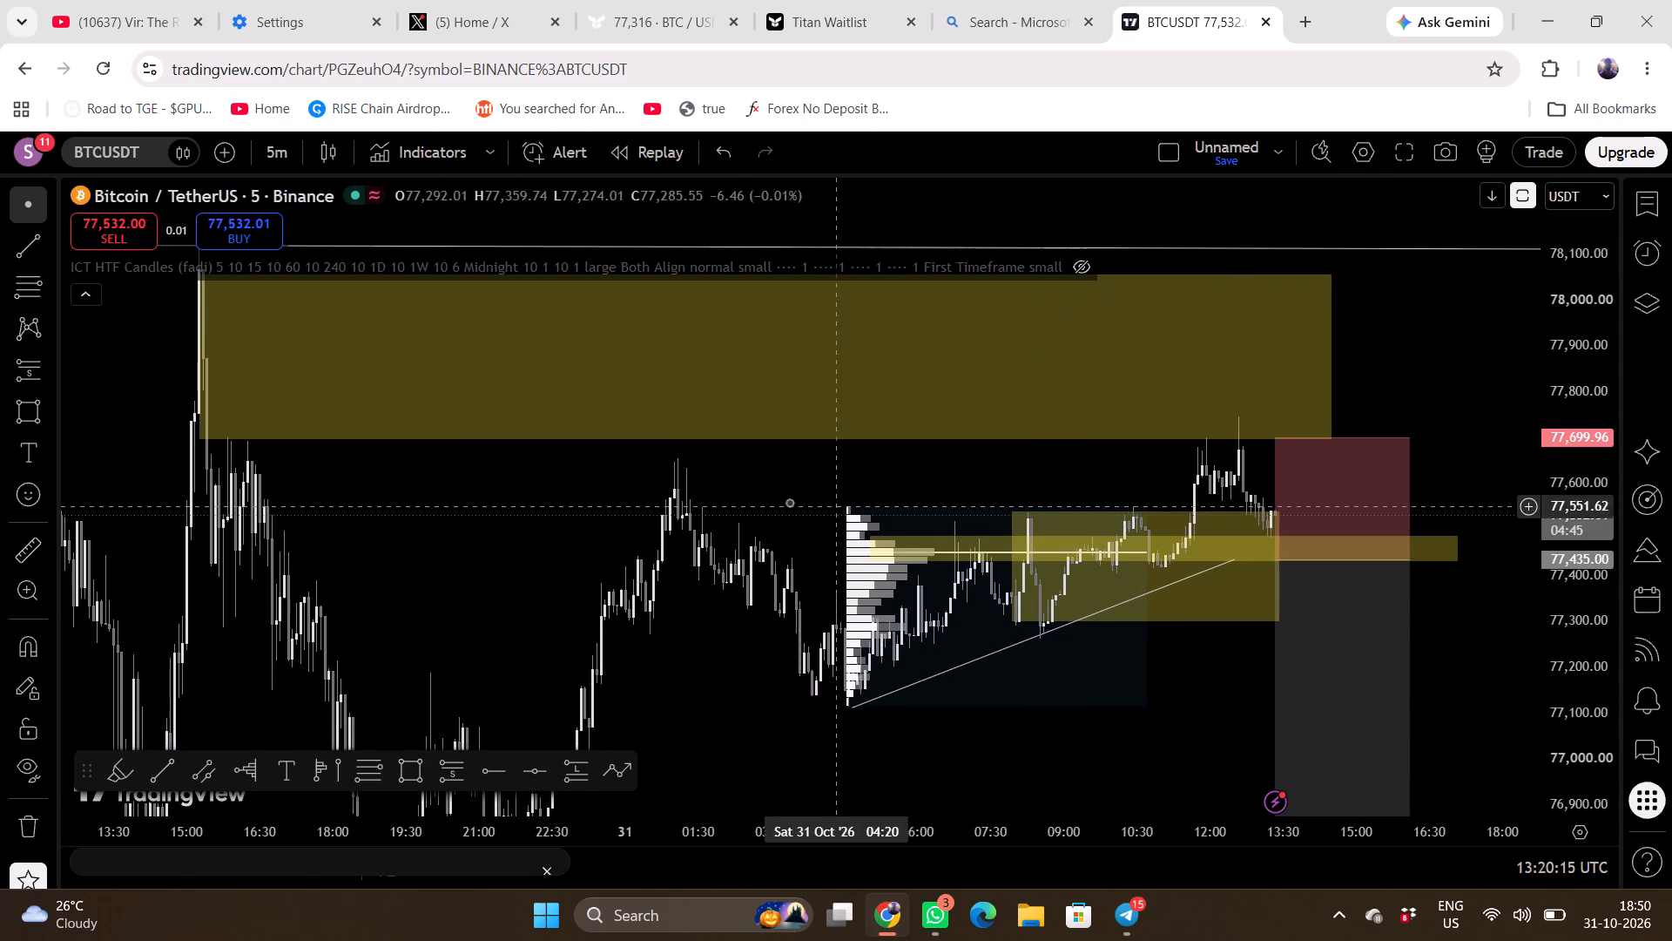
{"action": "left_click_drag", "start_coordinate": [773, 492], "coordinate": [771, 592]}
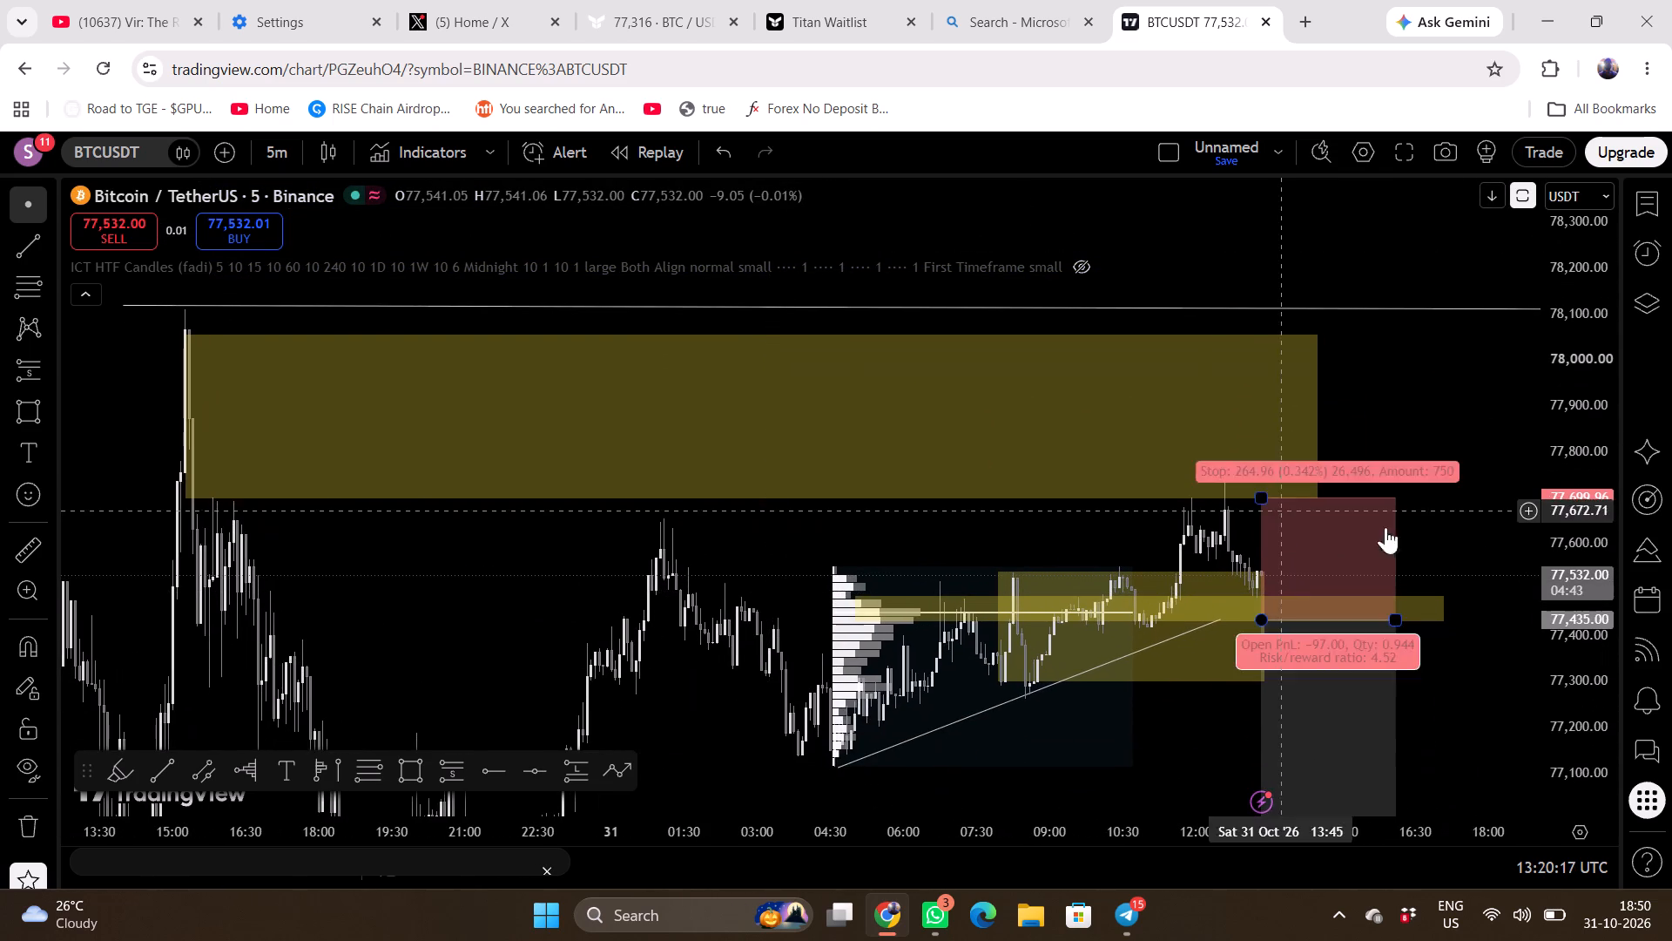
{"action": "scroll", "coordinate": [1595, 610], "scroll_direction": "down", "scroll_amount": 6}
{"action": "scroll", "coordinate": [1456, 484], "scroll_direction": "up", "scroll_amount": 2}
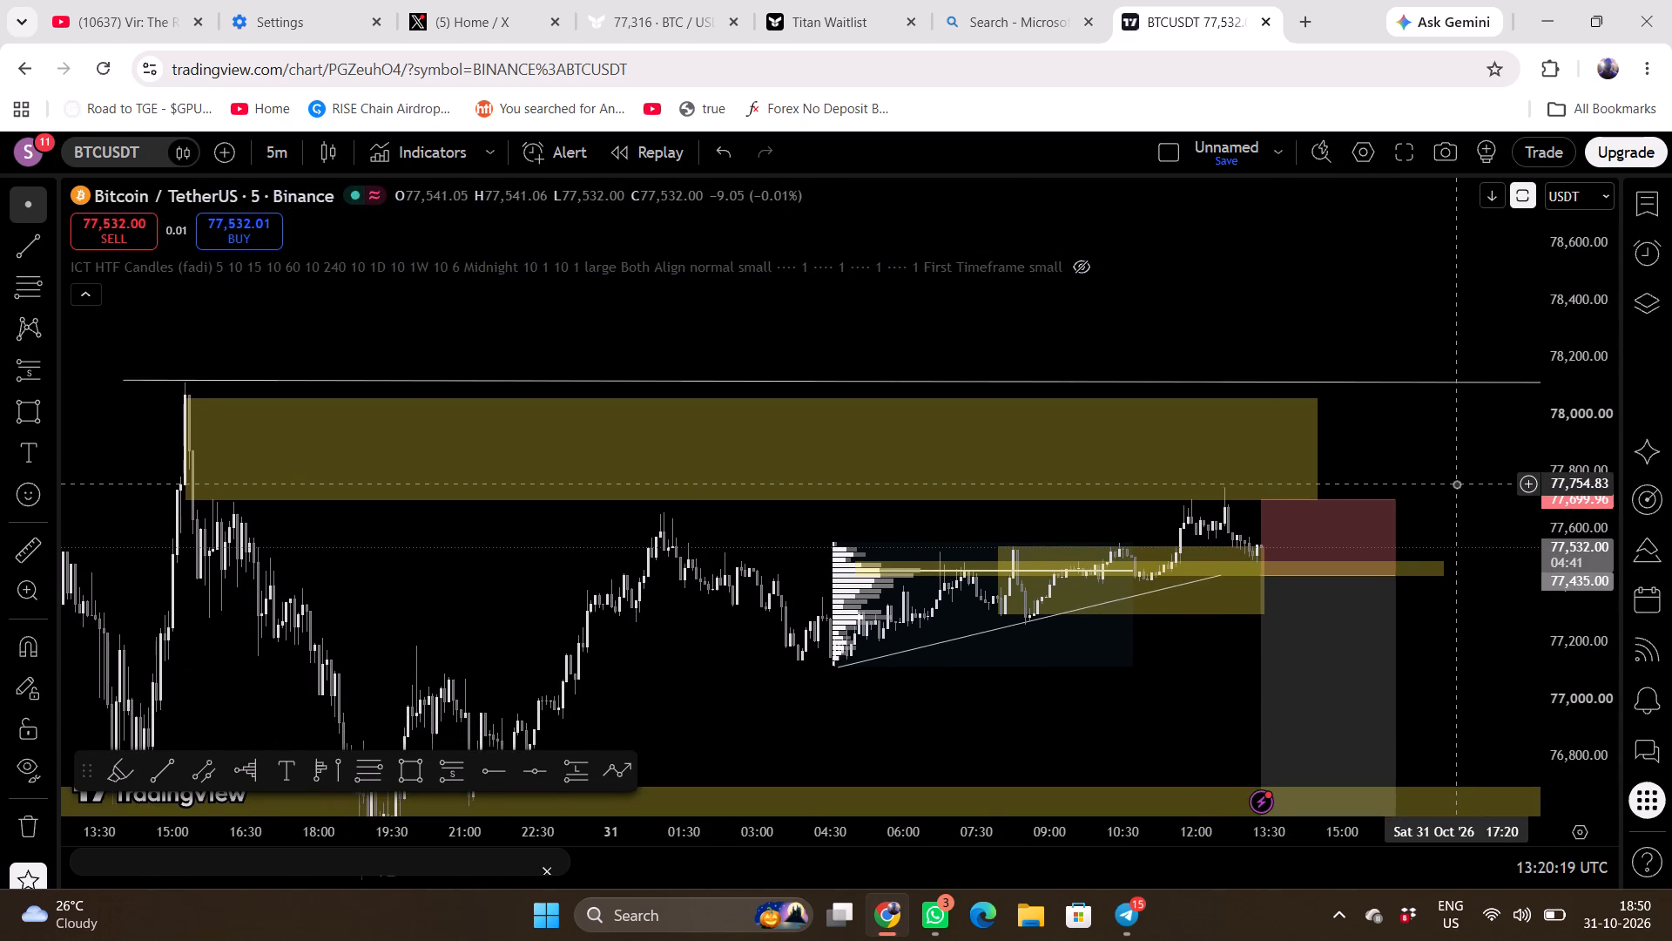
Examine the latest 5-minute candles against the short's 77,435 entry, the narrow yellow zone around it and the rising trendline.
{"action": "scroll", "coordinate": [1456, 484], "scroll_direction": "up", "scroll_amount": 2}
{"action": "scroll", "coordinate": [1594, 538], "scroll_direction": "up", "scroll_amount": 4}
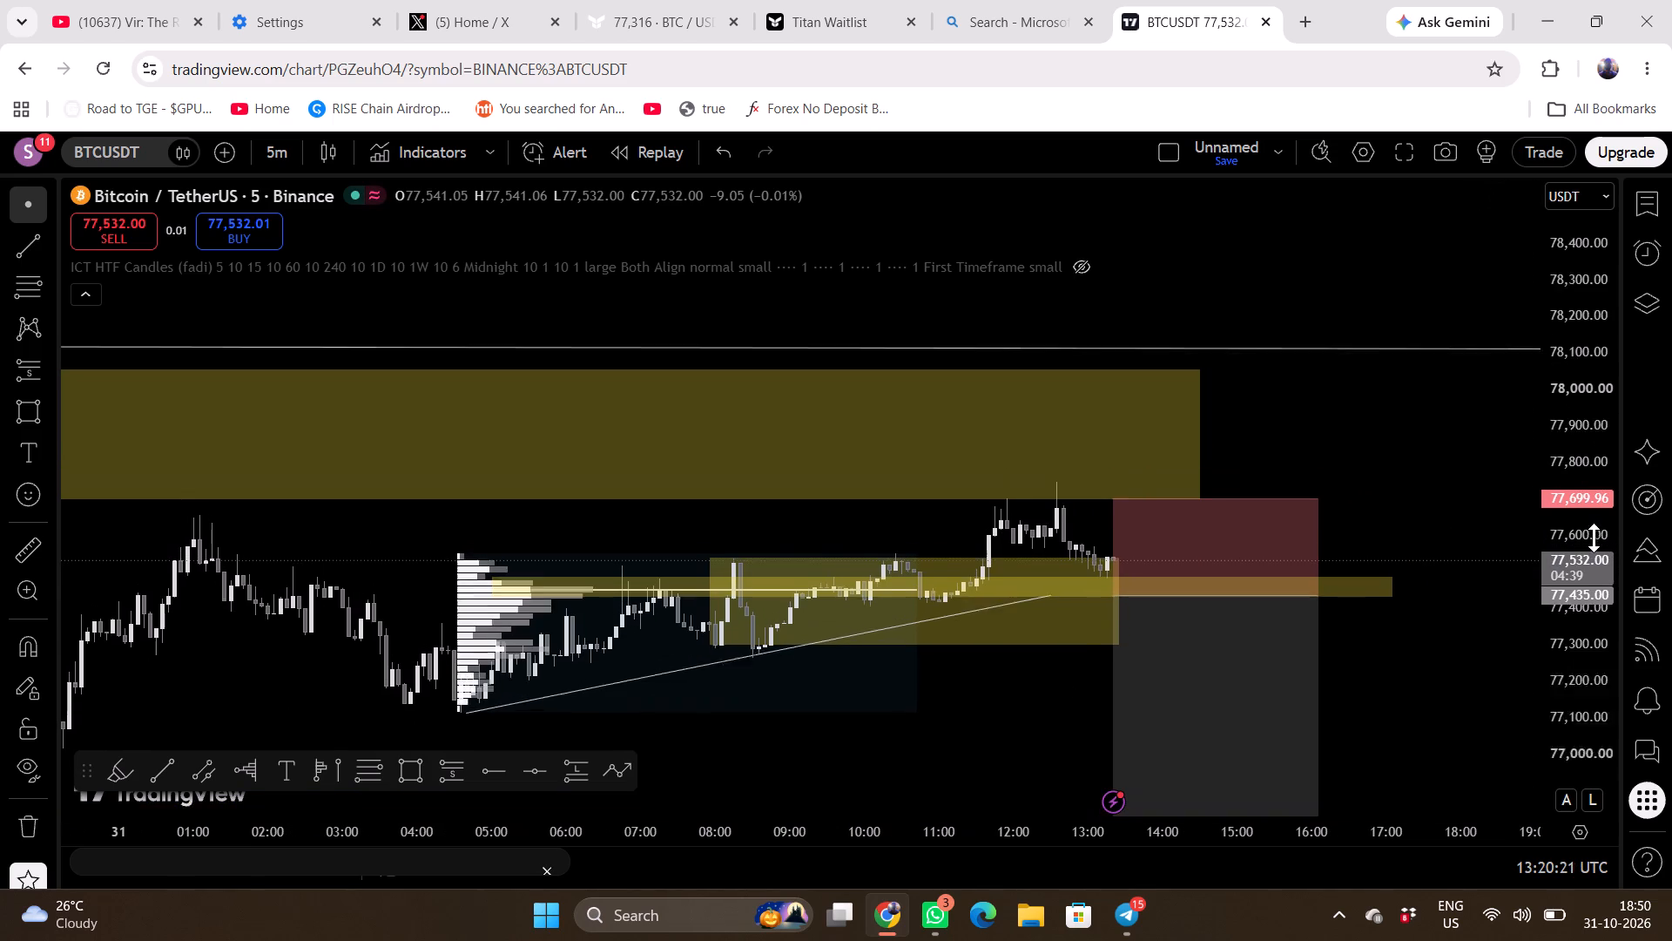
{"action": "scroll", "coordinate": [1594, 538], "scroll_direction": "up", "scroll_amount": 4}
{"action": "left_click_drag", "start_coordinate": [1392, 477], "coordinate": [1301, 294]}
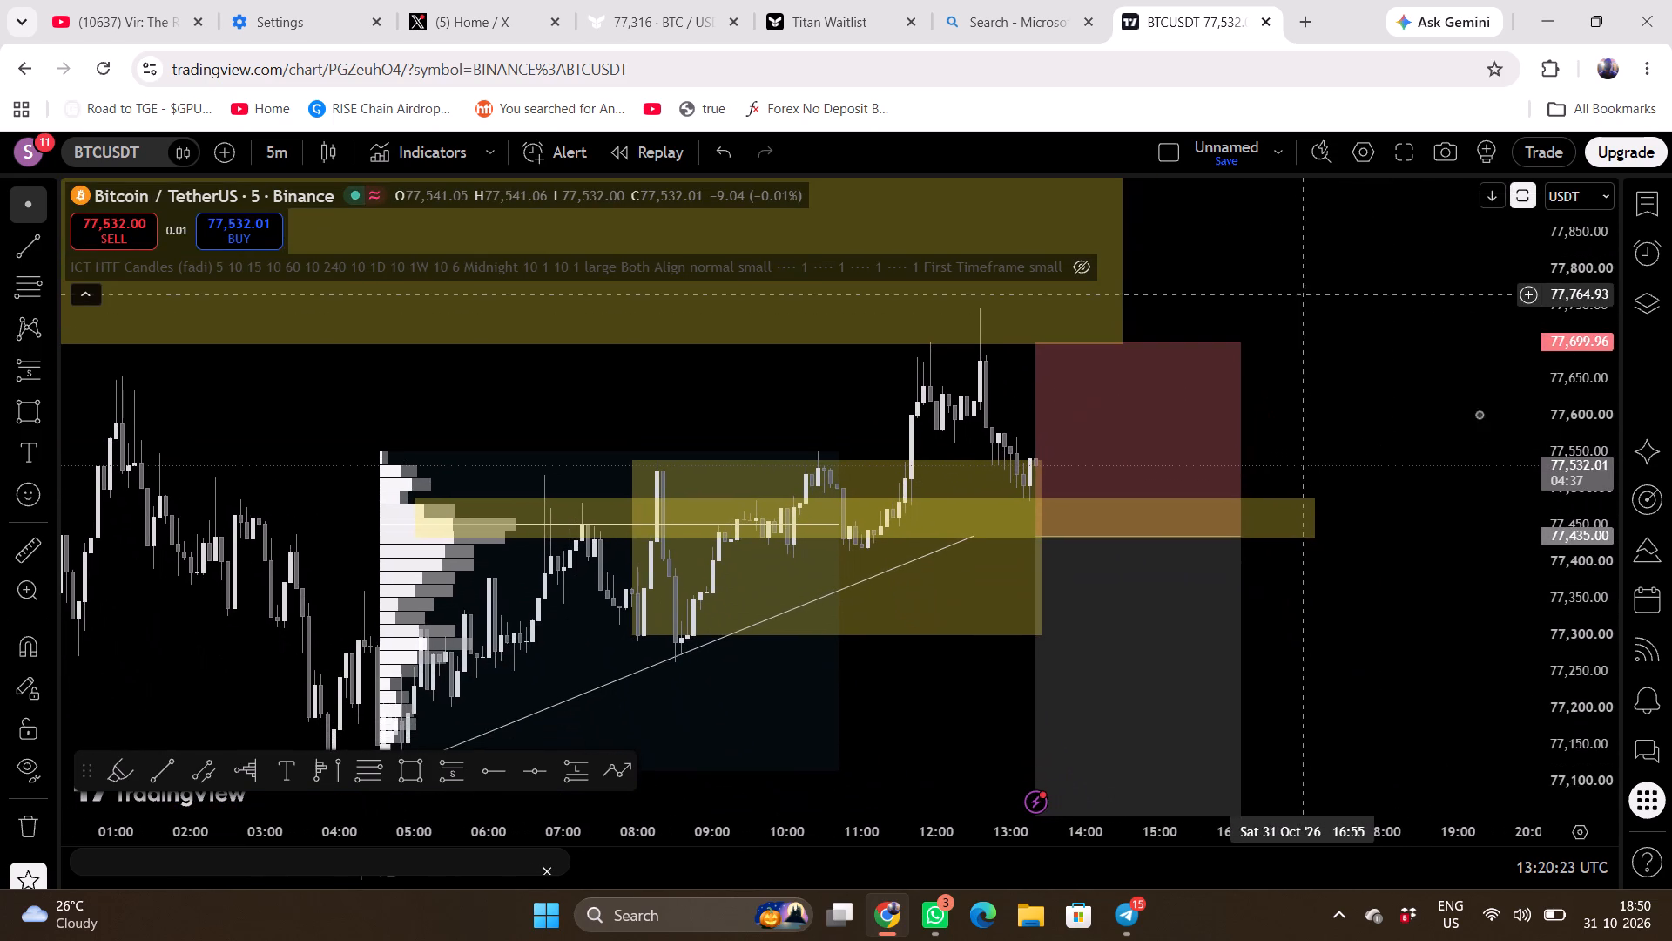
{"action": "scroll", "coordinate": [1588, 595], "scroll_direction": "down", "scroll_amount": 5}
{"action": "scroll", "coordinate": [1588, 595], "scroll_direction": "up", "scroll_amount": 2}
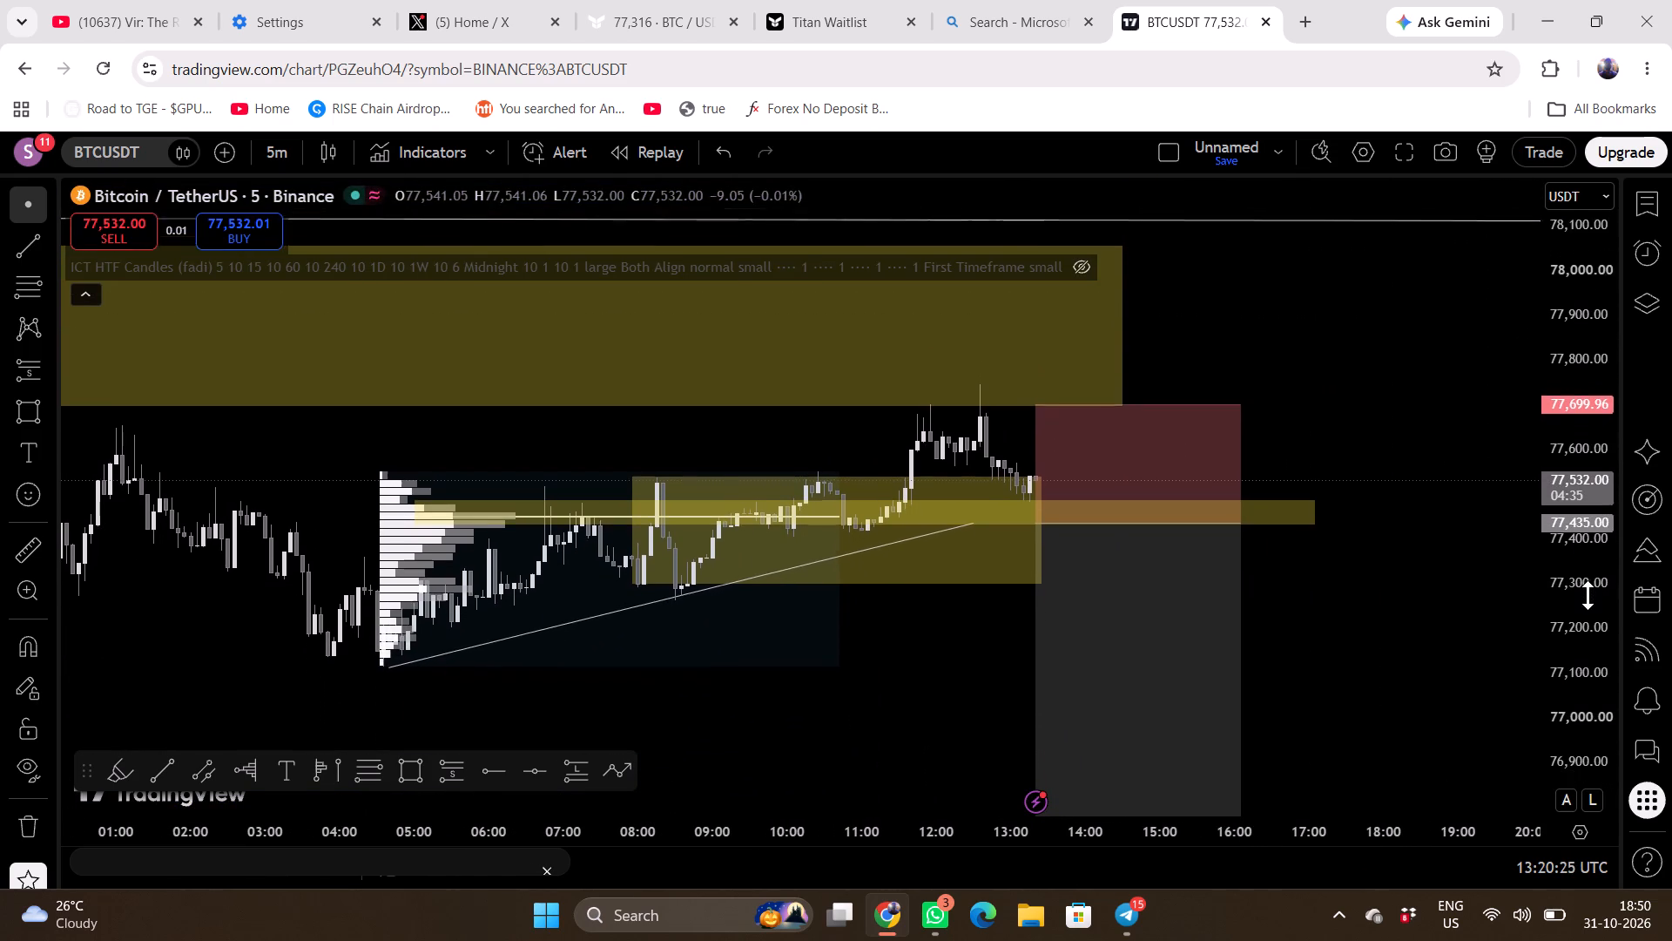
{"action": "scroll", "coordinate": [1588, 595], "scroll_direction": "up", "scroll_amount": 2}
{"action": "scroll", "coordinate": [1499, 543], "scroll_direction": "up", "scroll_amount": 3}
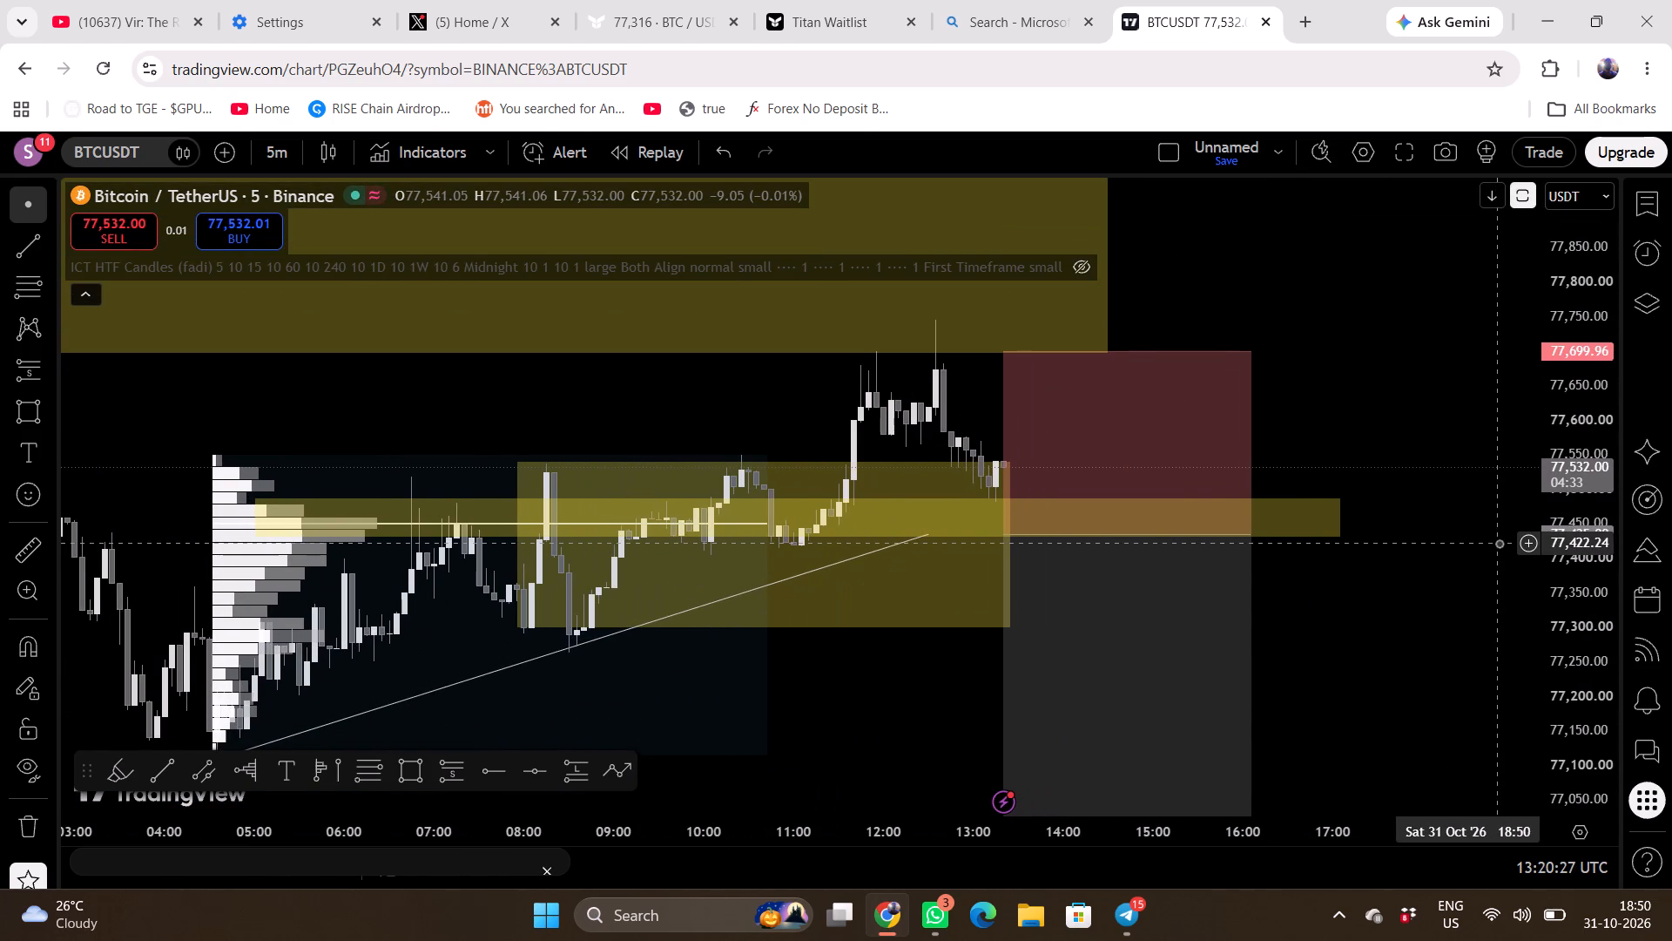
{"action": "scroll", "coordinate": [1499, 543], "scroll_direction": "up", "scroll_amount": 1}
{"action": "scroll", "coordinate": [1572, 502], "scroll_direction": "up", "scroll_amount": 4}
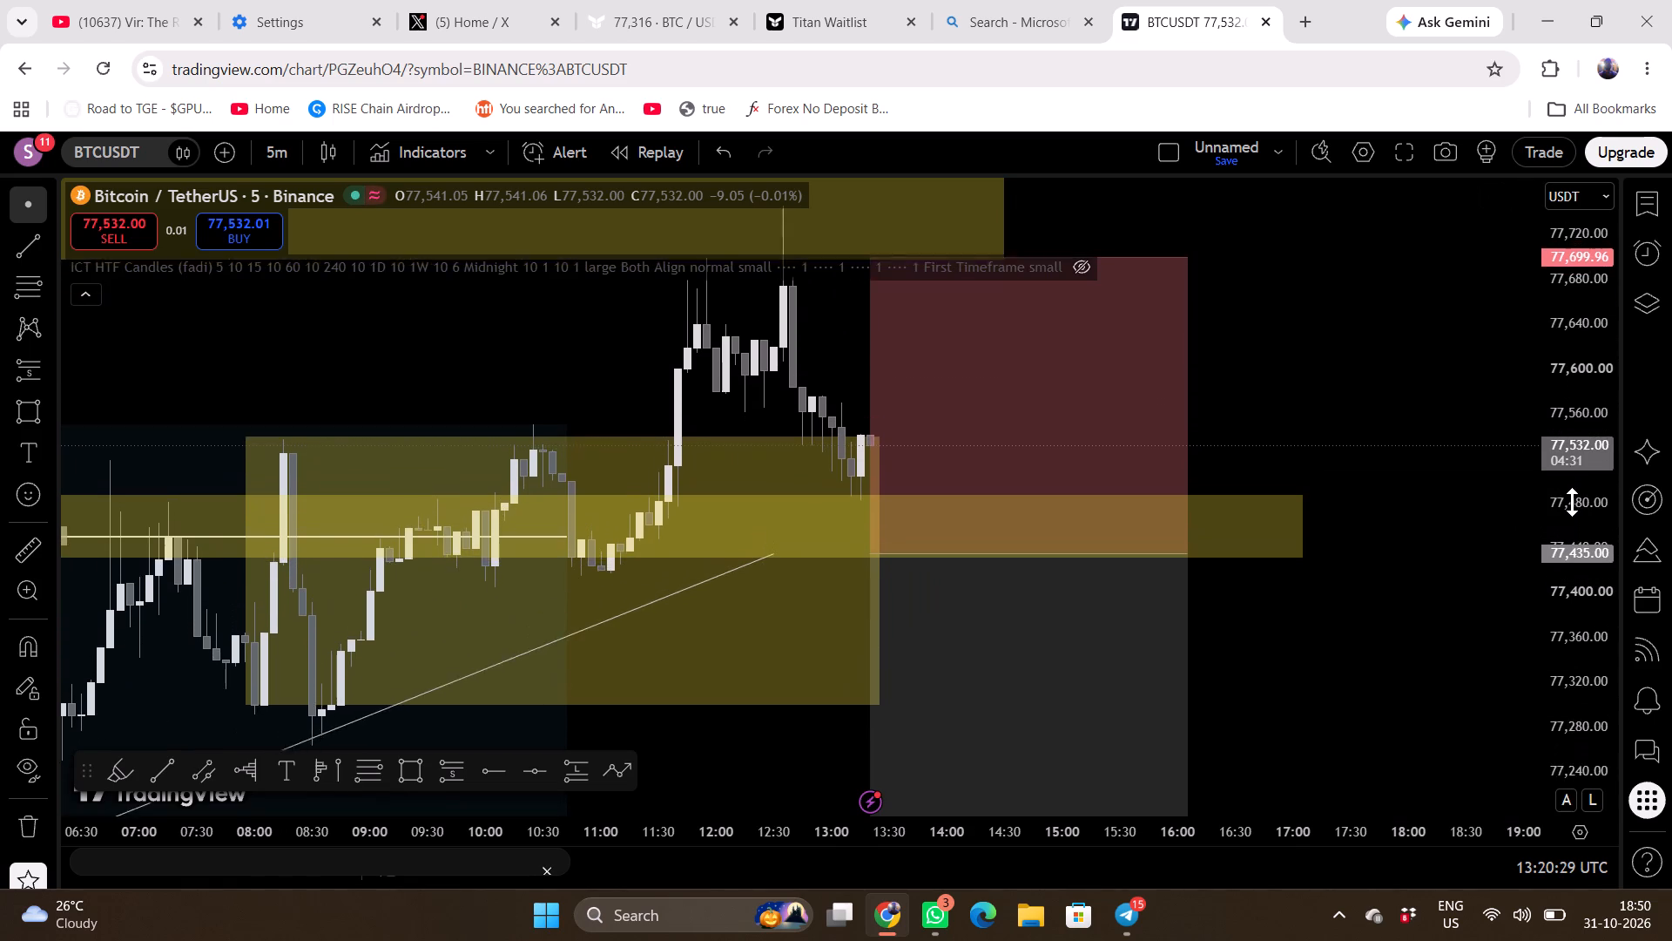
{"action": "left_click_drag", "start_coordinate": [1421, 647], "coordinate": [1416, 547]}
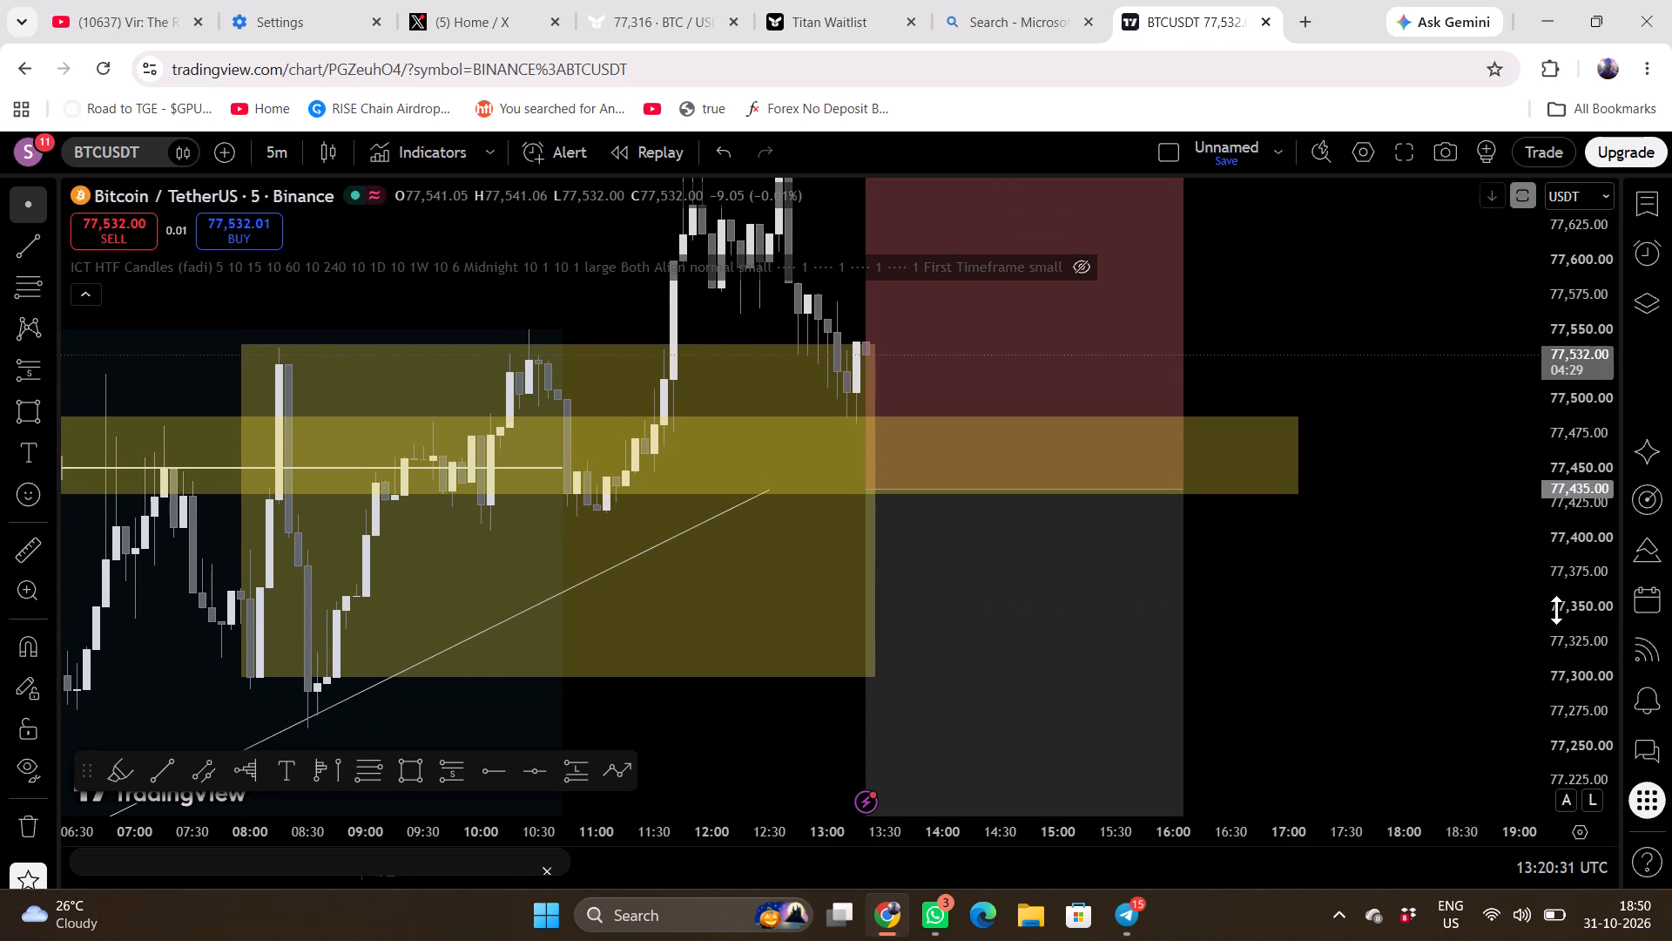
{"action": "scroll", "coordinate": [1588, 608], "scroll_direction": "down", "scroll_amount": 4}
{"action": "scroll", "coordinate": [1483, 657], "scroll_direction": "down", "scroll_amount": 1}
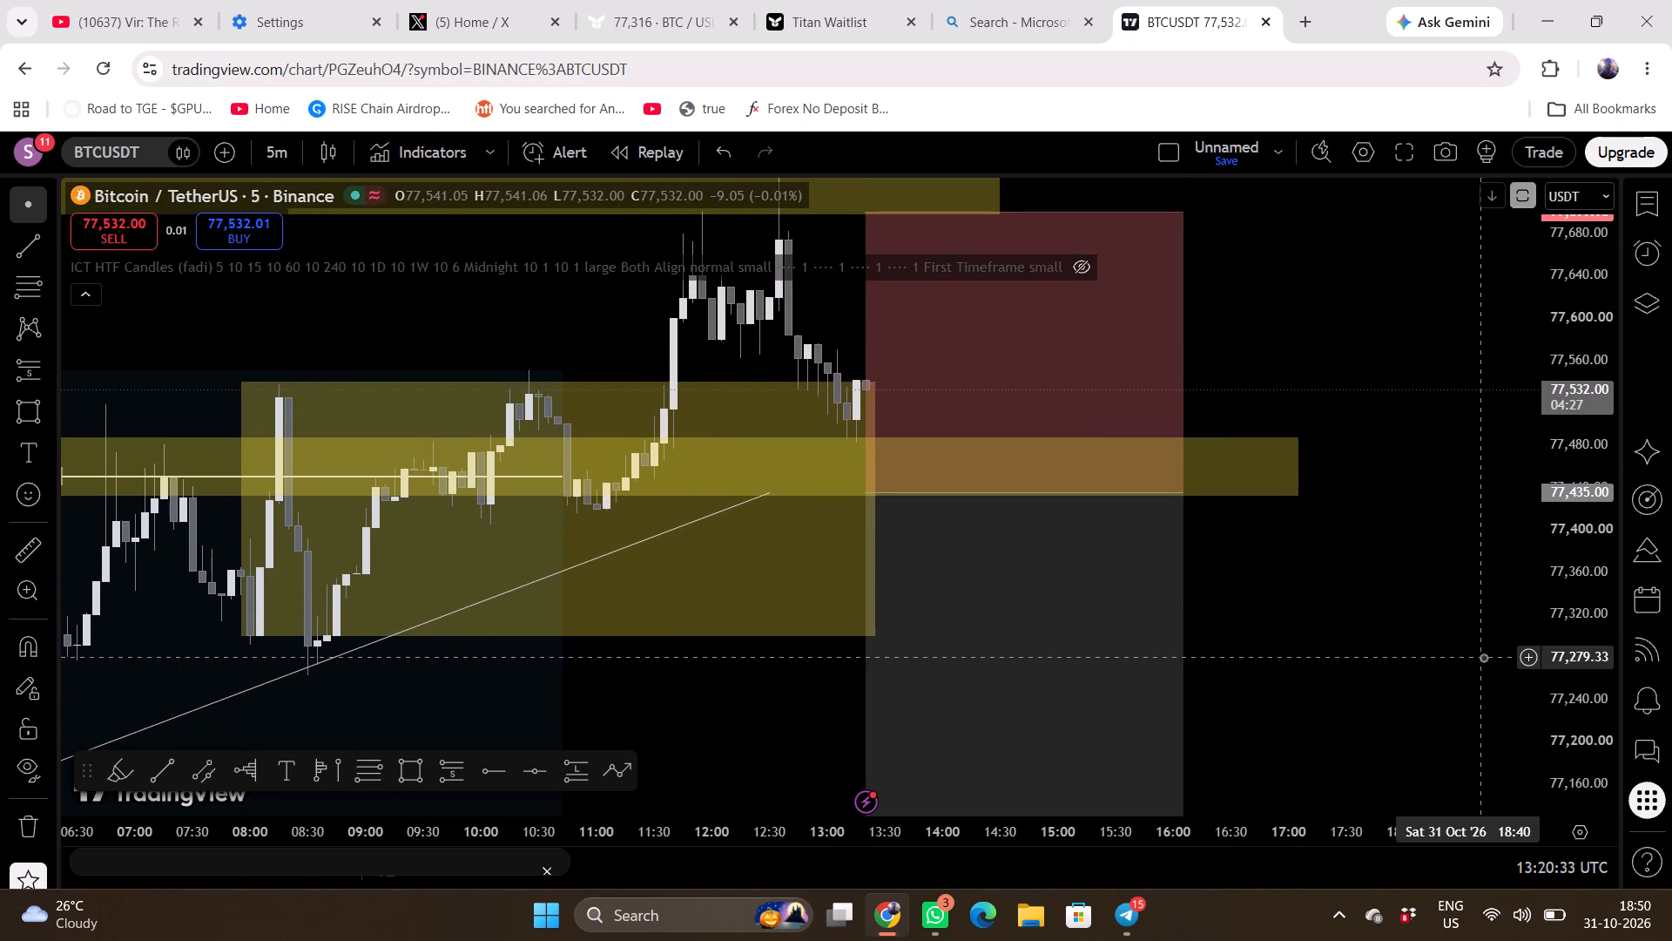
{"action": "scroll", "coordinate": [1483, 657], "scroll_direction": "down", "scroll_amount": 1}
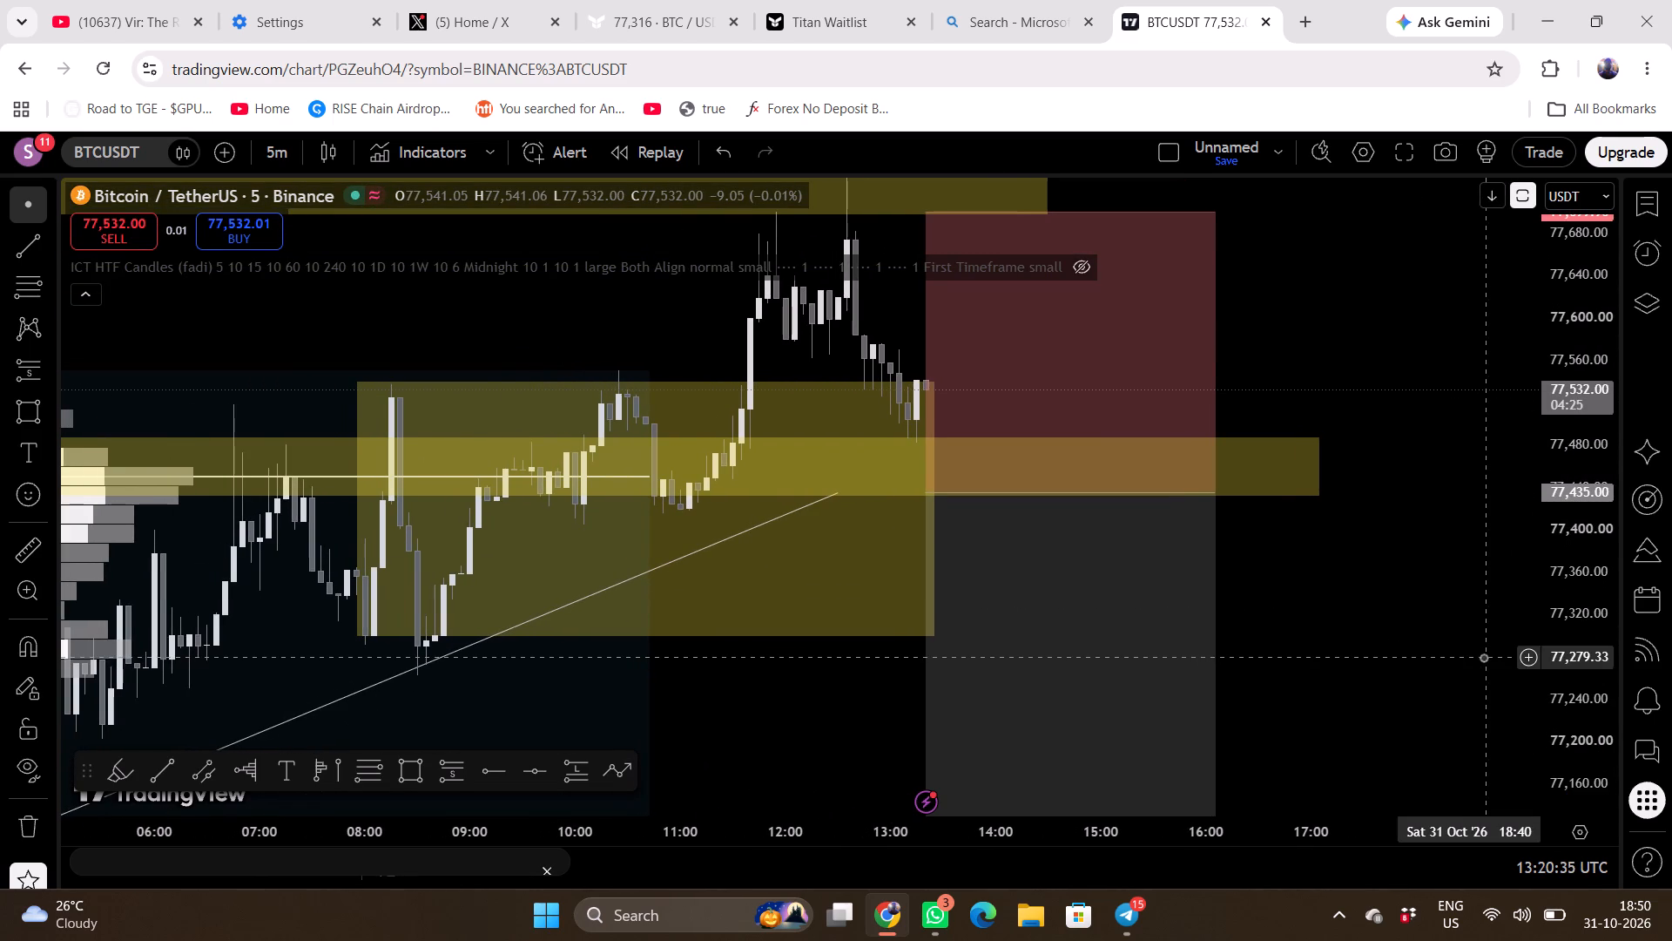
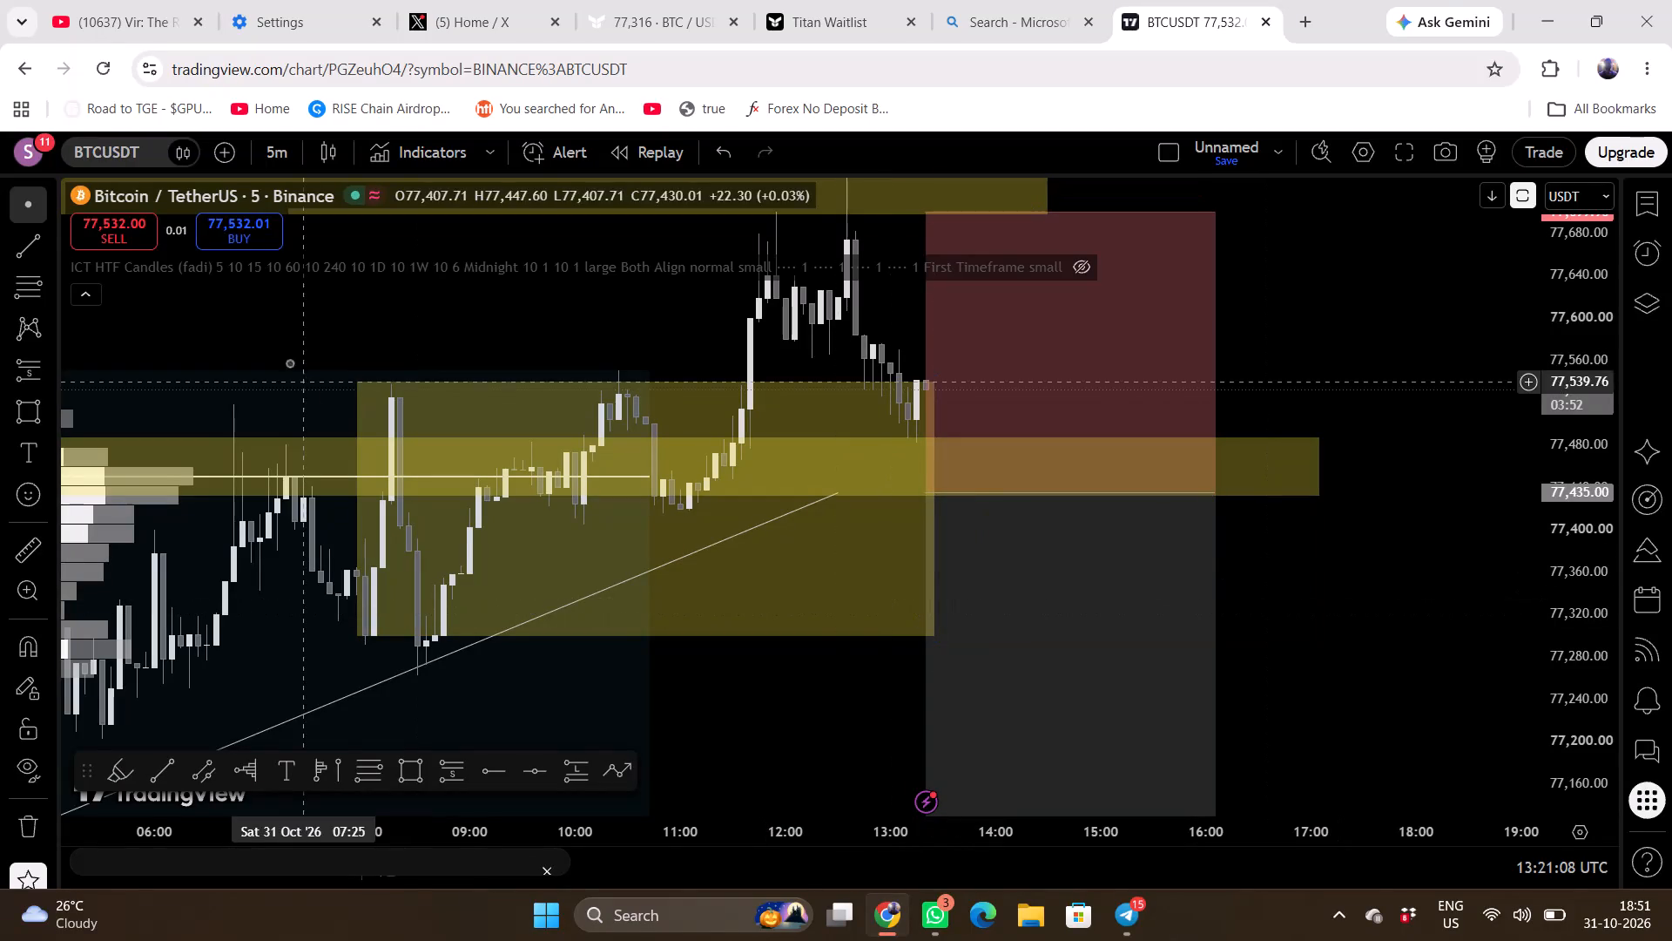
Switch to YouTube and search for "live footprint chart".
{"action": "left_click", "coordinate": [126, 7]}
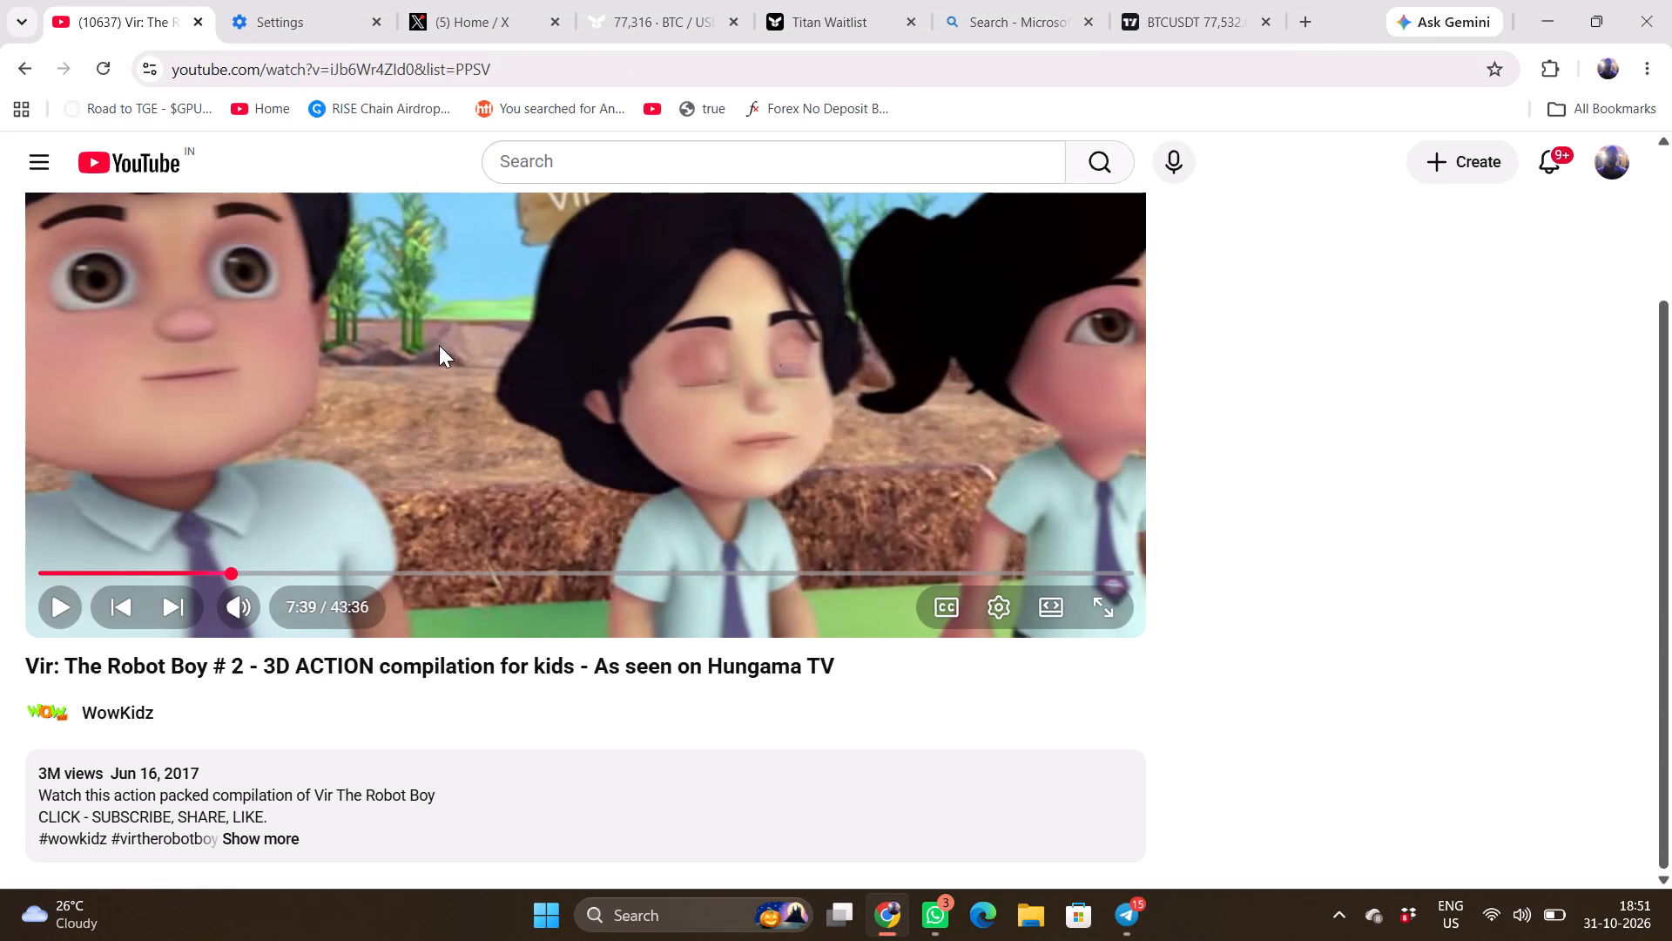
{"action": "scroll", "coordinate": [502, 454], "scroll_direction": "up", "scroll_amount": 3}
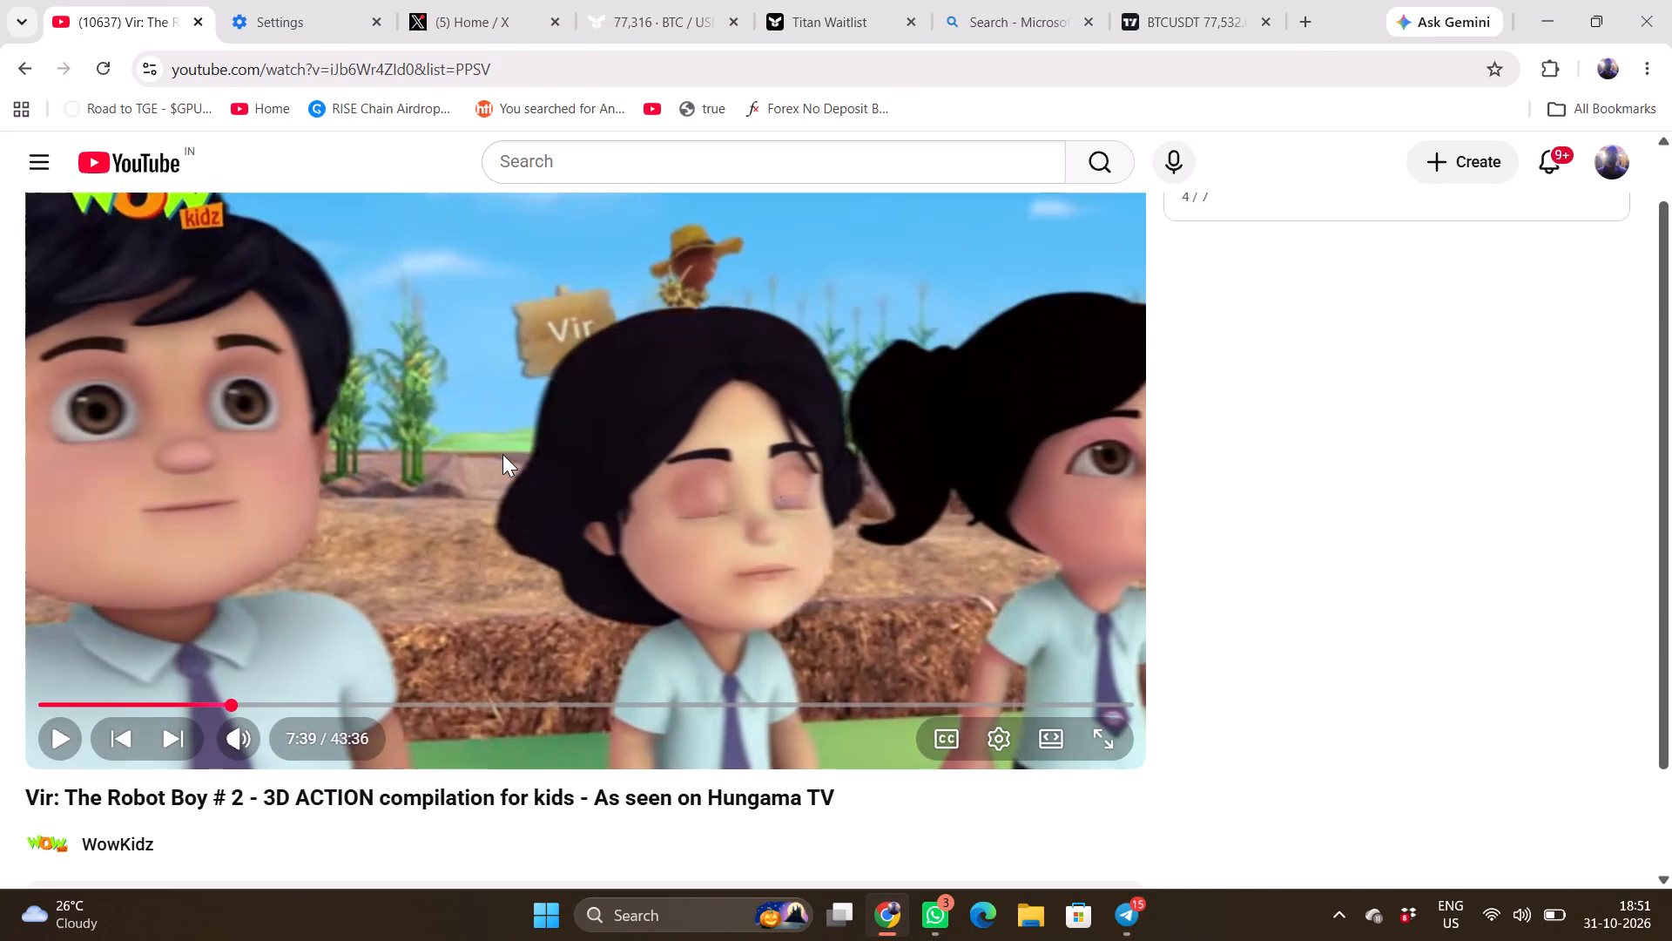
{"action": "left_click", "coordinate": [565, 153]}
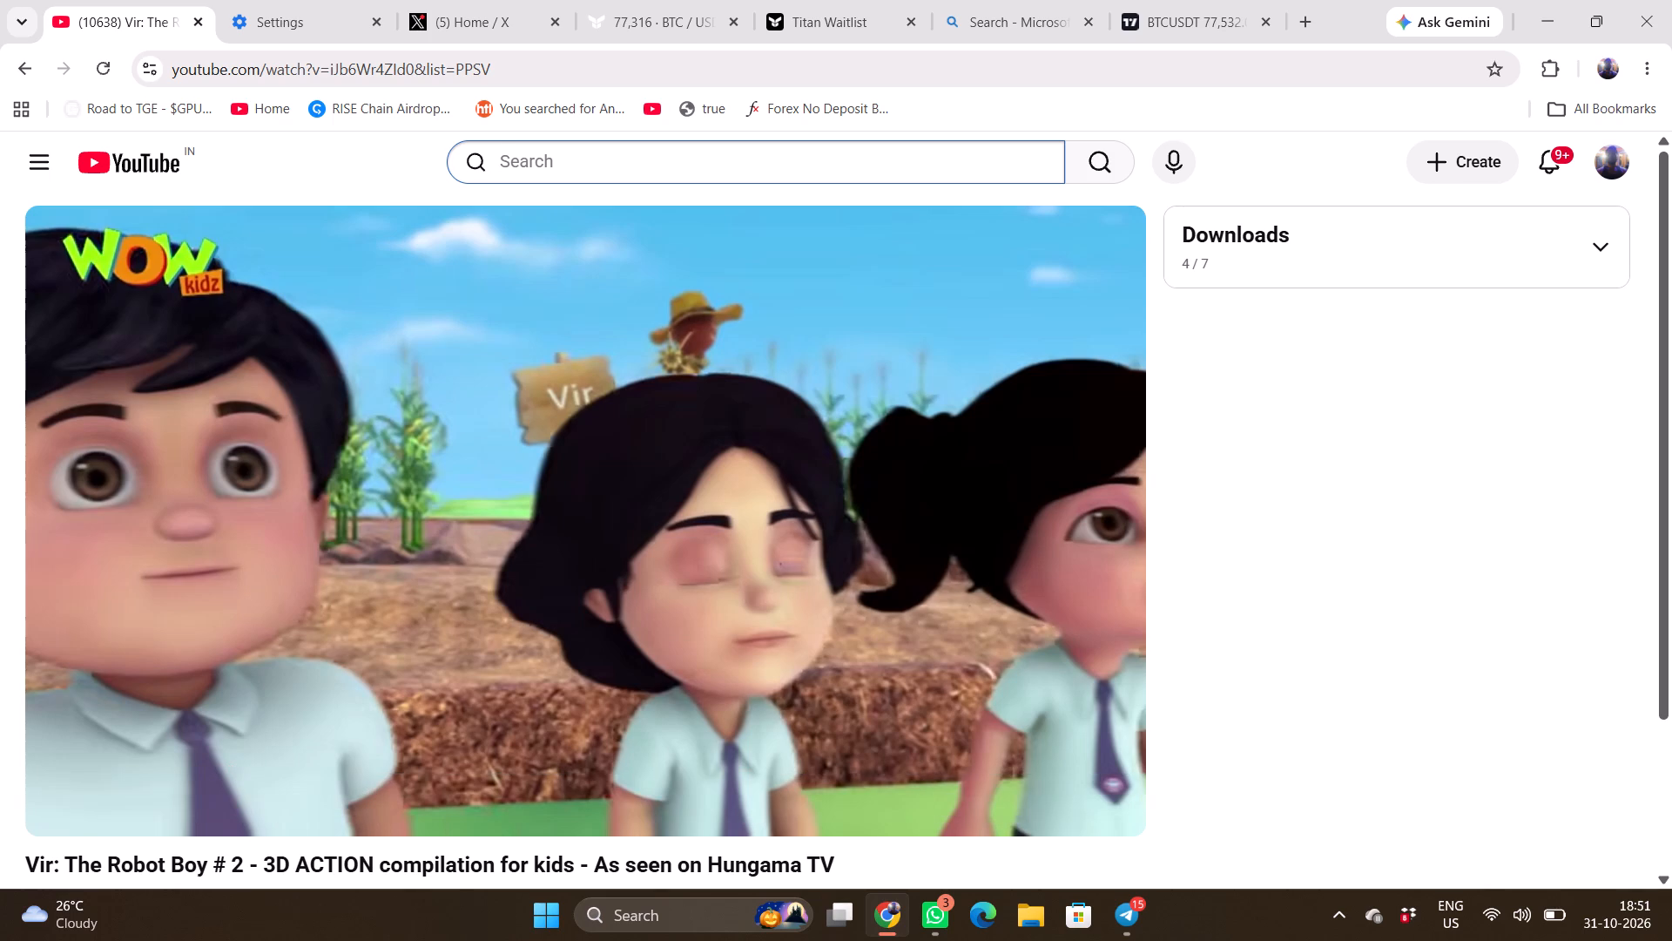
{"action": "type", "text": "live"}
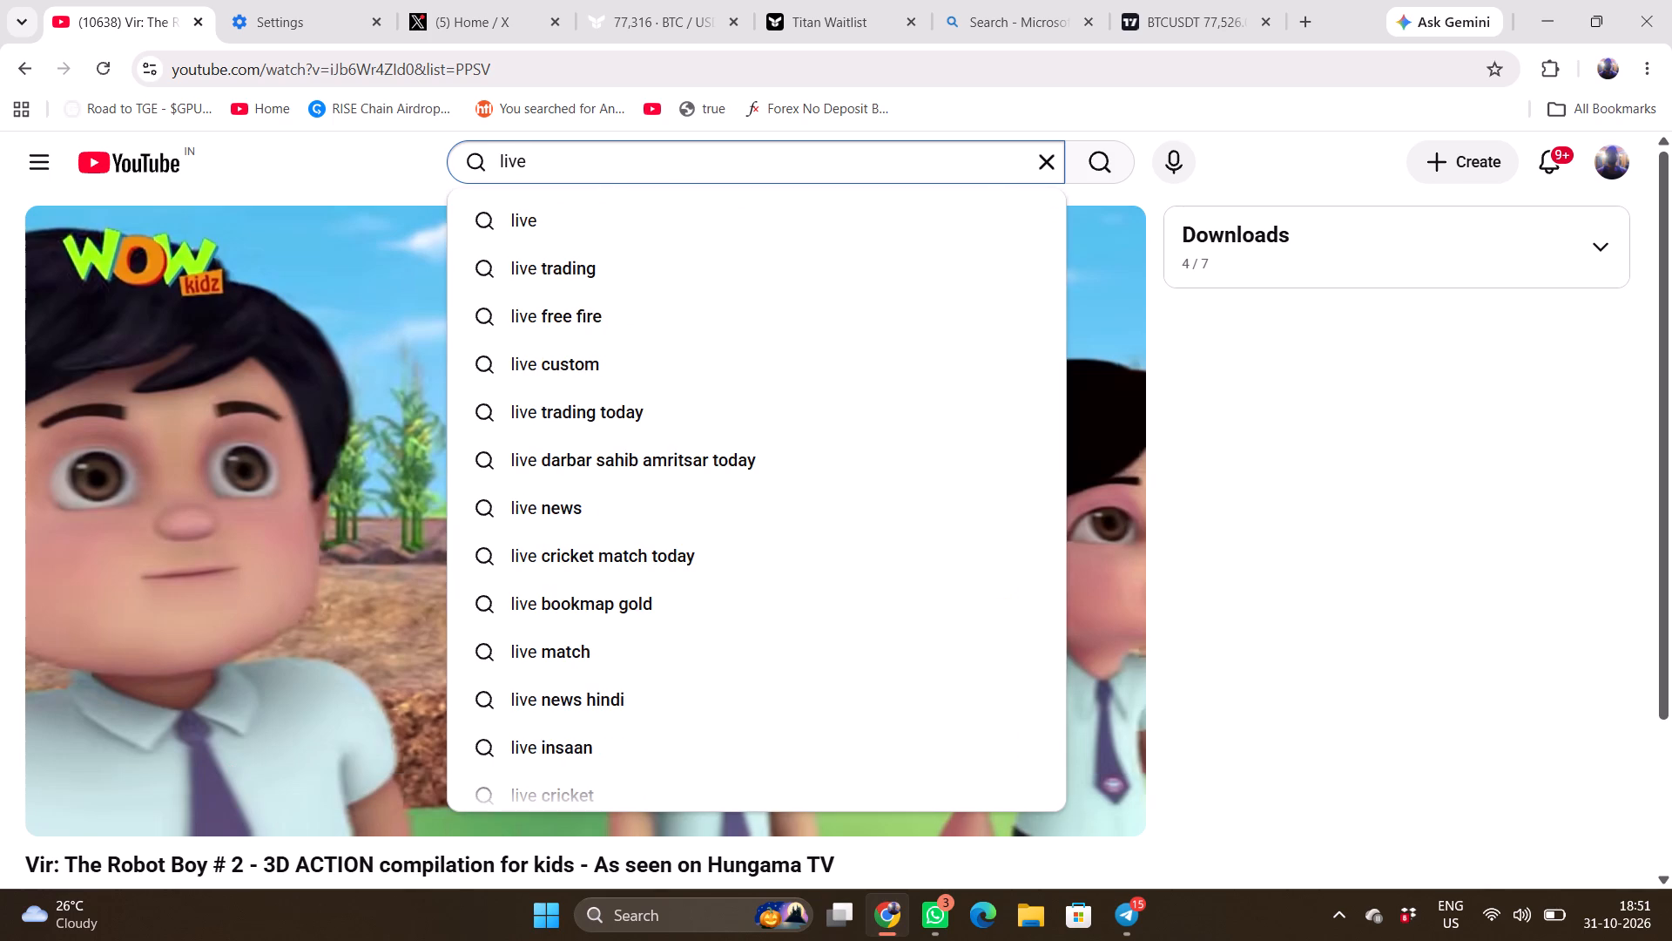
{"action": "key", "text": "space"}
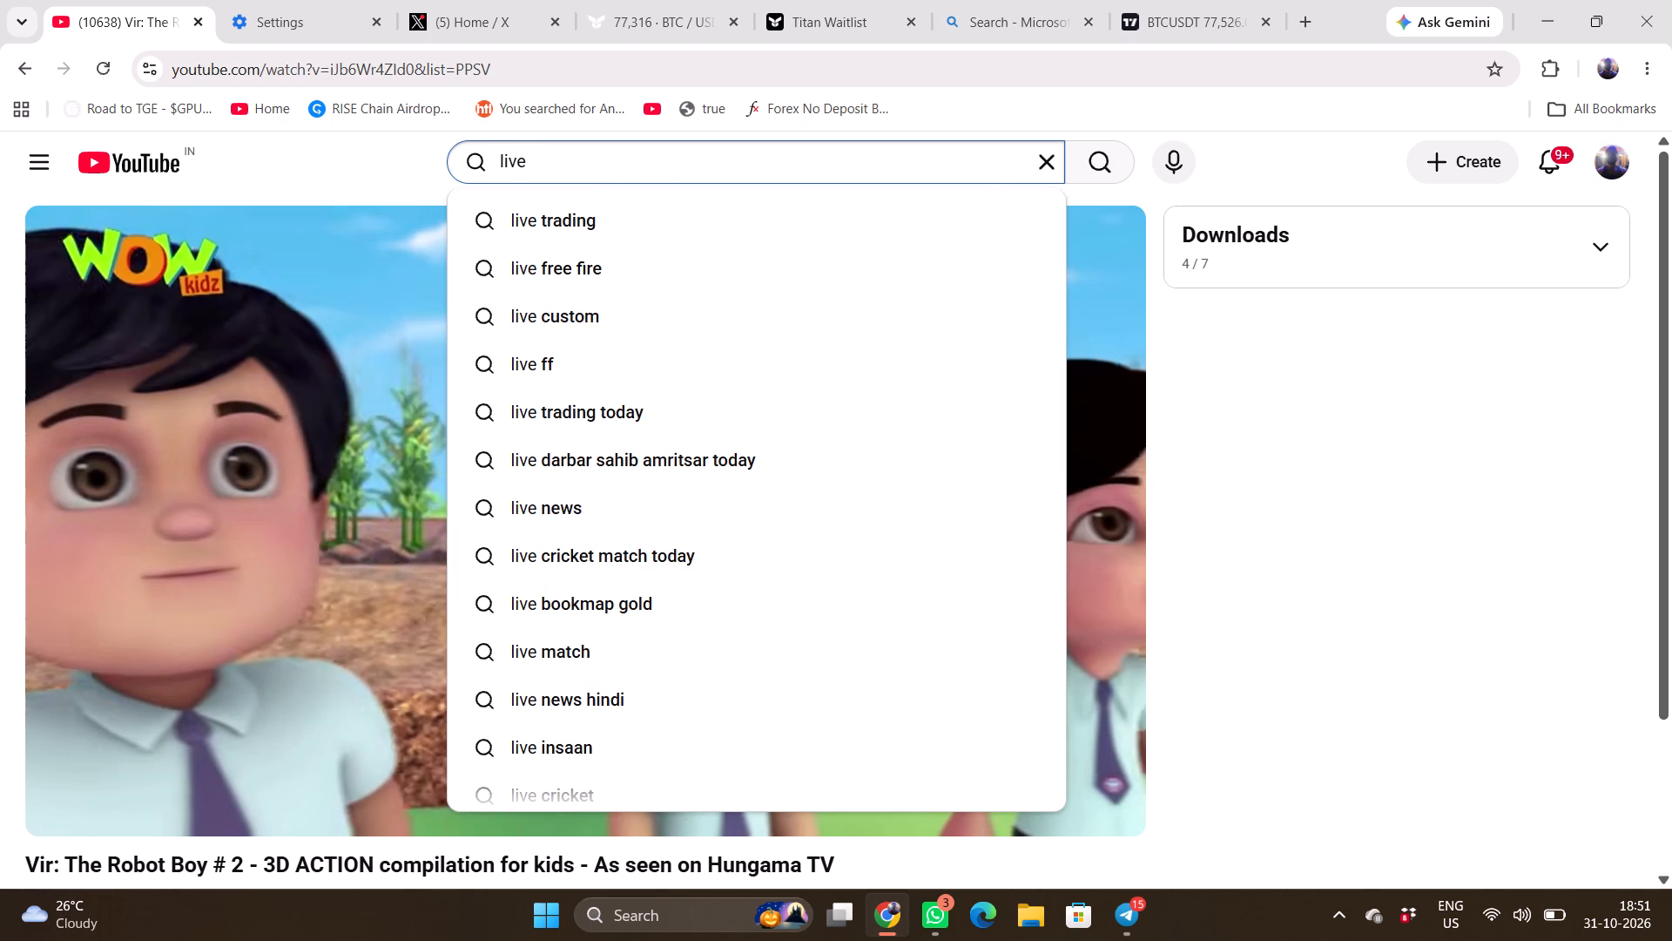
{"action": "key", "text": "f"}
{"action": "type", "text": "oo"}
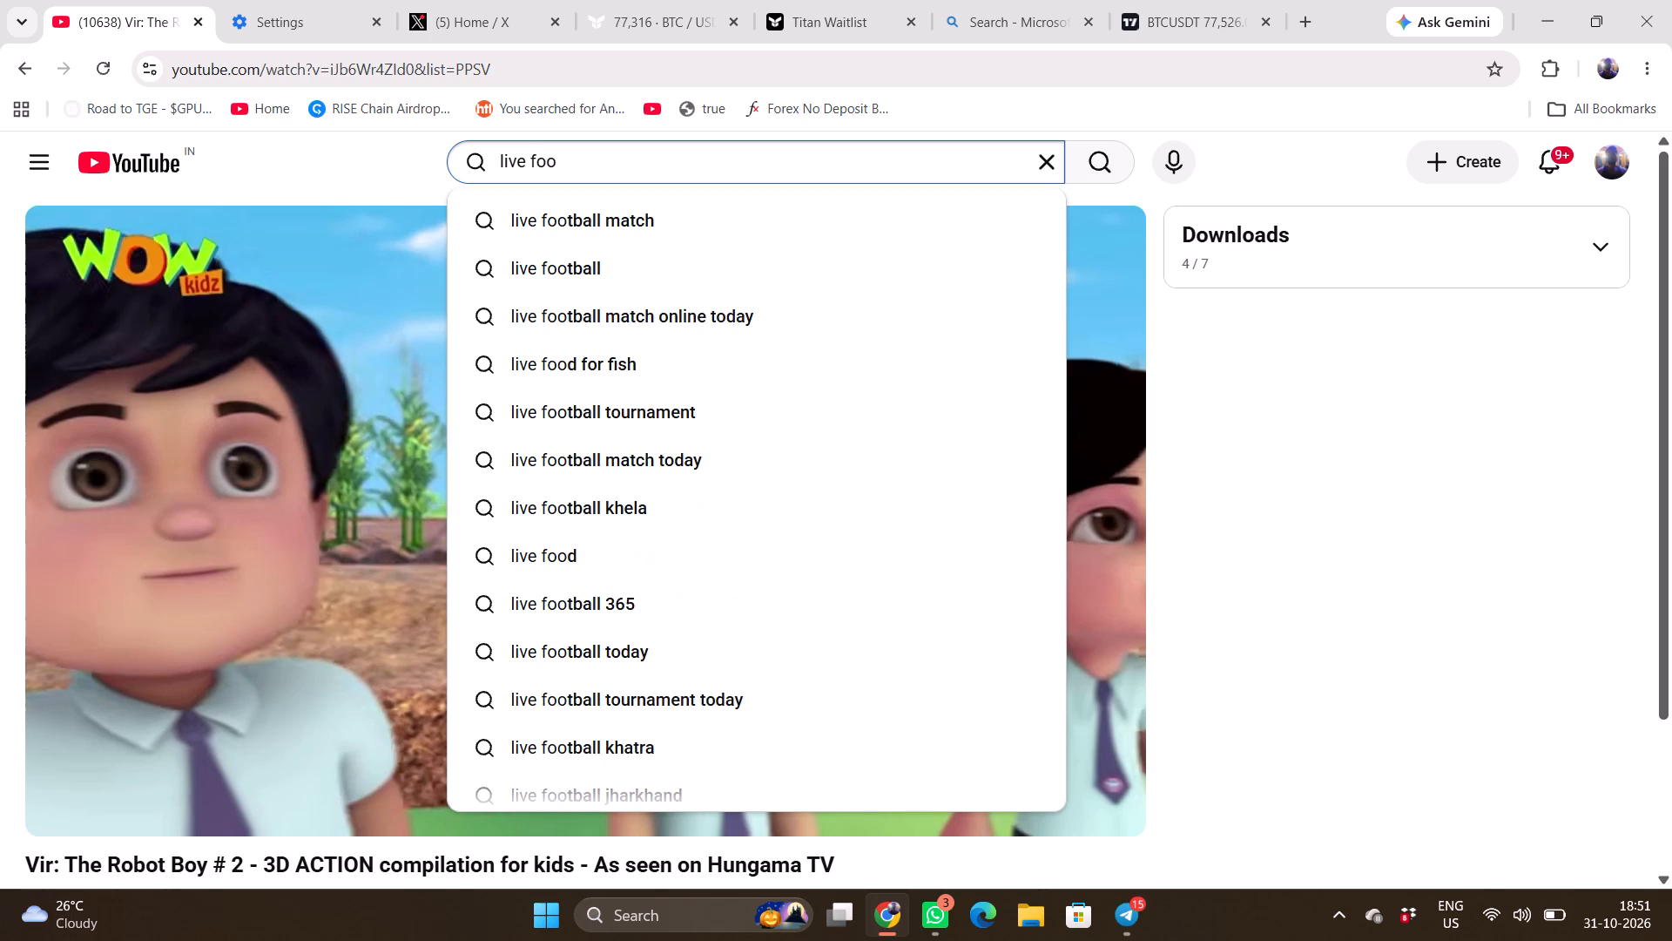
{"action": "key", "text": "t"}
{"action": "key", "text": "p"}
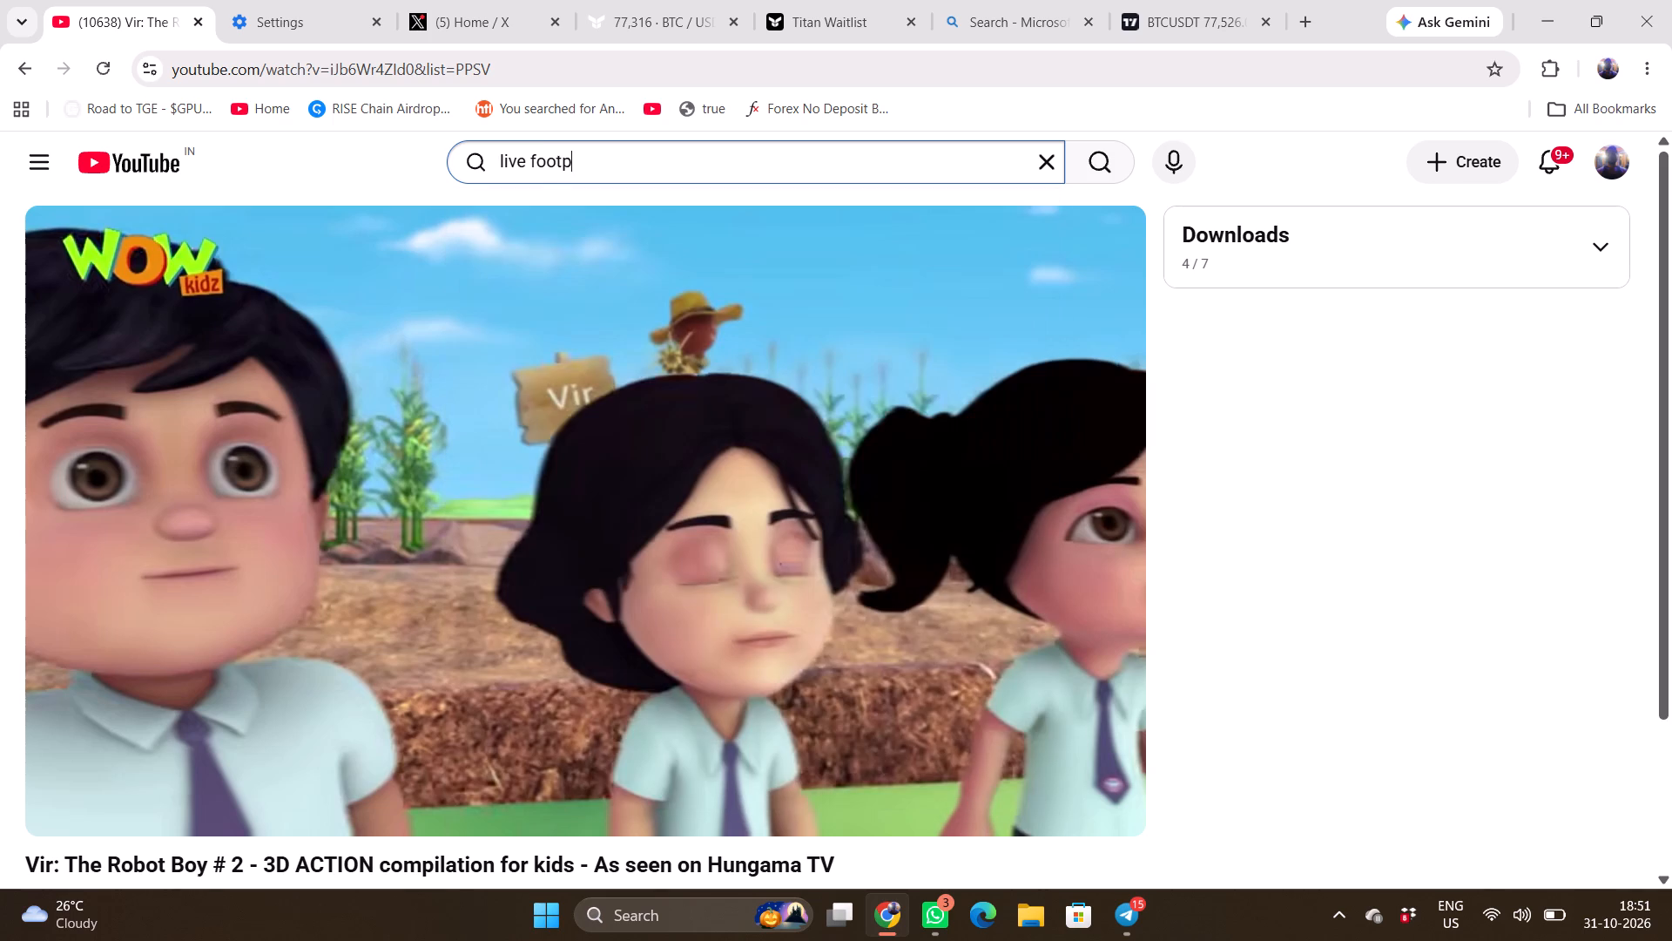
{"action": "key", "text": "r"}
{"action": "type", "text": "int cha"}
{"action": "type", "text": "rt"}
{"action": "key", "text": "Return"}
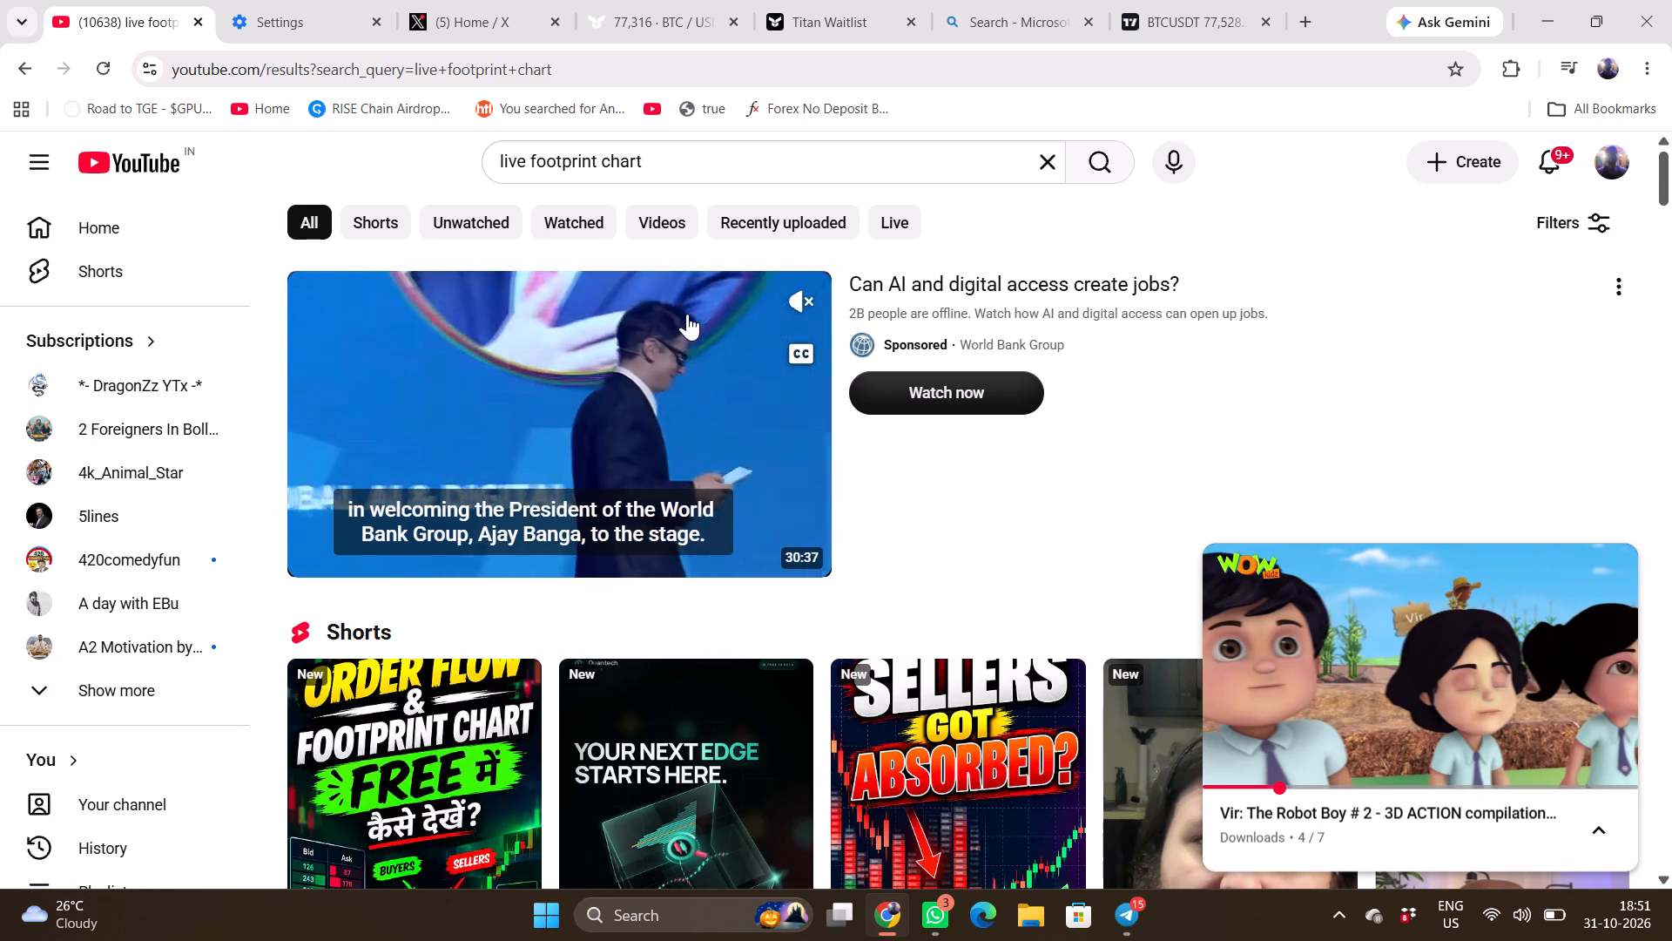
Close the mini player and look through the YouTube results for live footprint and order flow streams.
{"action": "scroll", "coordinate": [685, 316], "scroll_direction": "down", "scroll_amount": 4}
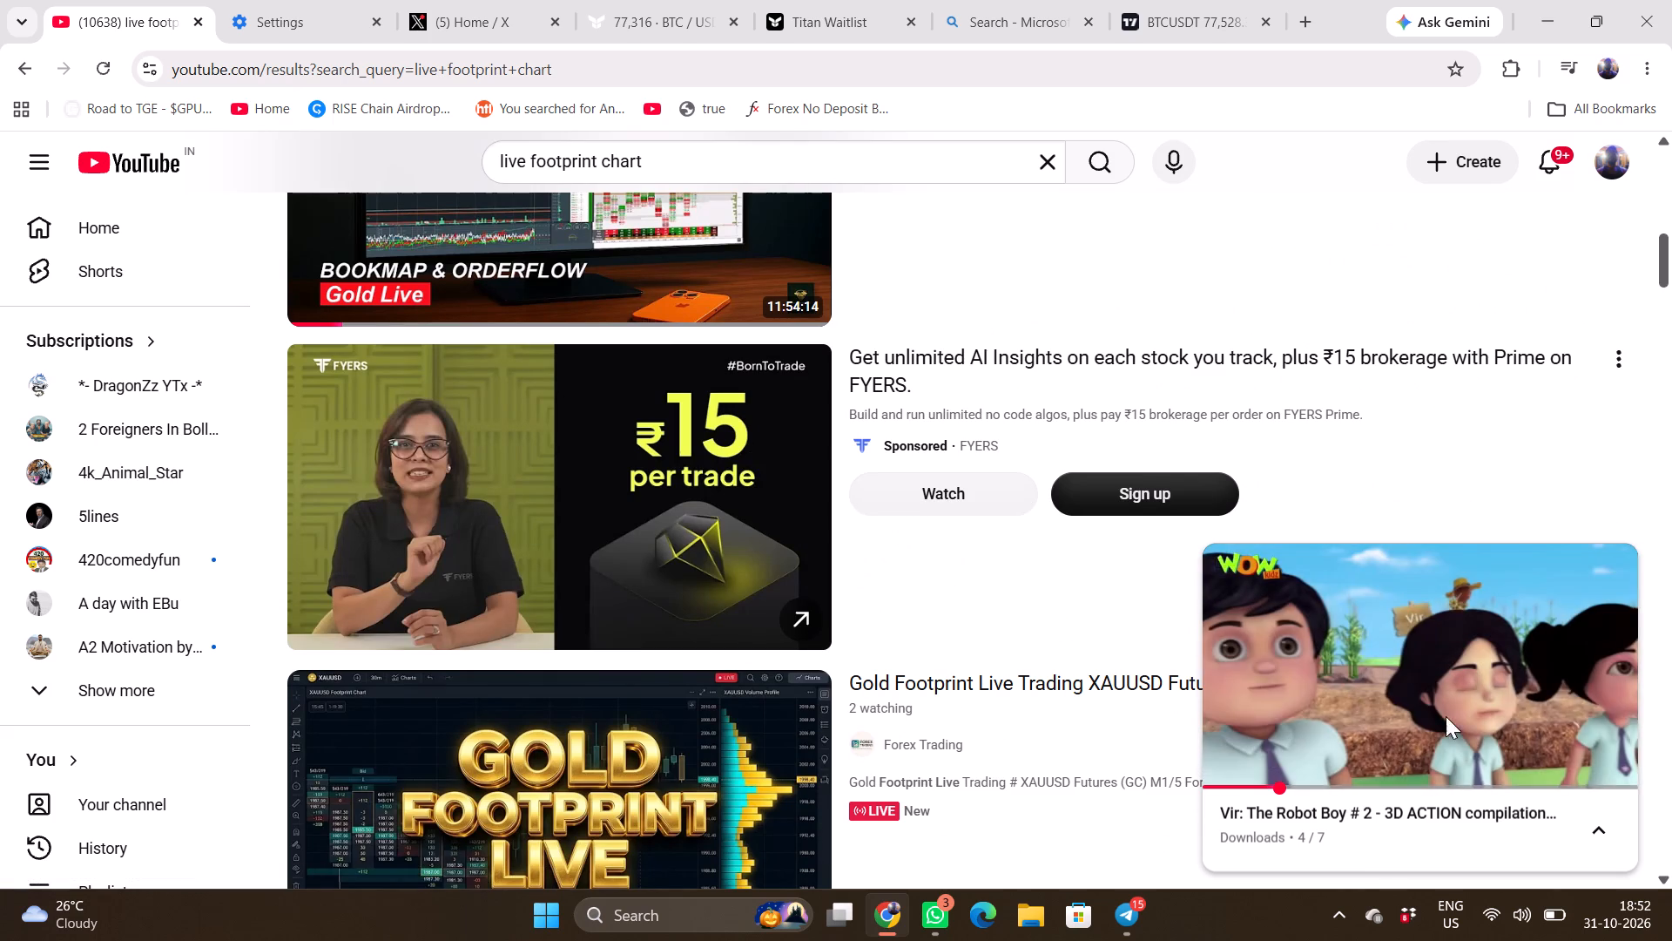
{"action": "left_click", "coordinate": [1619, 565]}
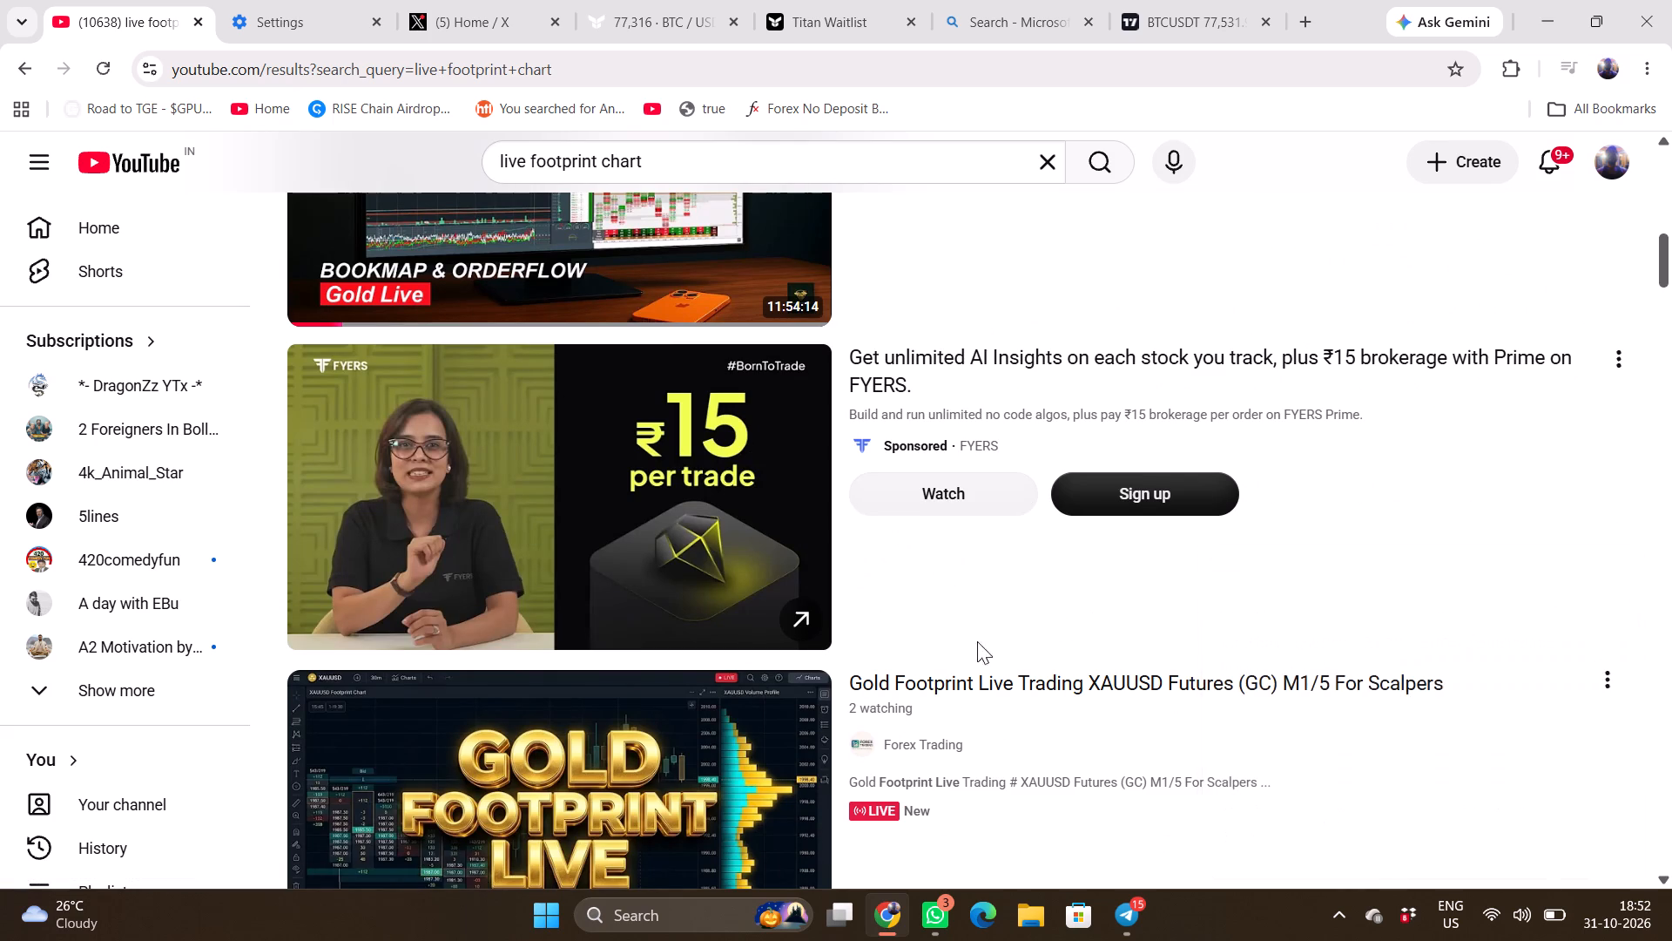
{"action": "scroll", "coordinate": [961, 644], "scroll_direction": "down", "scroll_amount": 3}
{"action": "scroll", "coordinate": [798, 639], "scroll_direction": "down", "scroll_amount": 2}
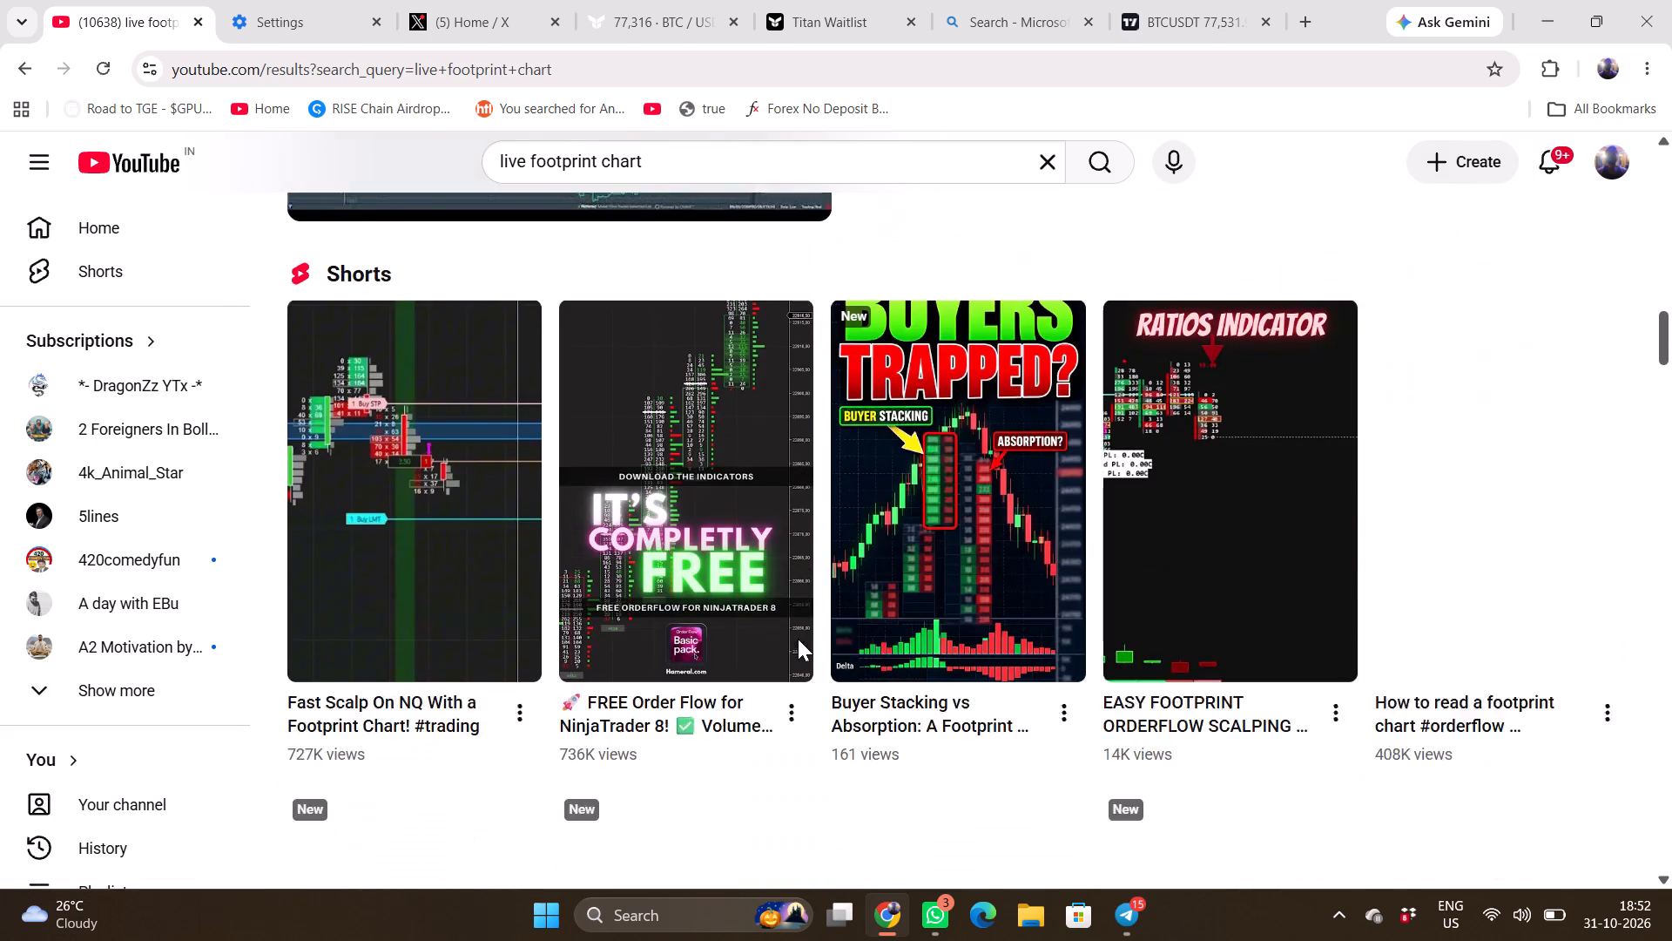
{"action": "scroll", "coordinate": [798, 639], "scroll_direction": "down", "scroll_amount": 2}
{"action": "scroll", "coordinate": [798, 639], "scroll_direction": "up", "scroll_amount": 1}
{"action": "scroll", "coordinate": [806, 701], "scroll_direction": "down", "scroll_amount": 4}
{"action": "scroll", "coordinate": [806, 701], "scroll_direction": "up", "scroll_amount": 4}
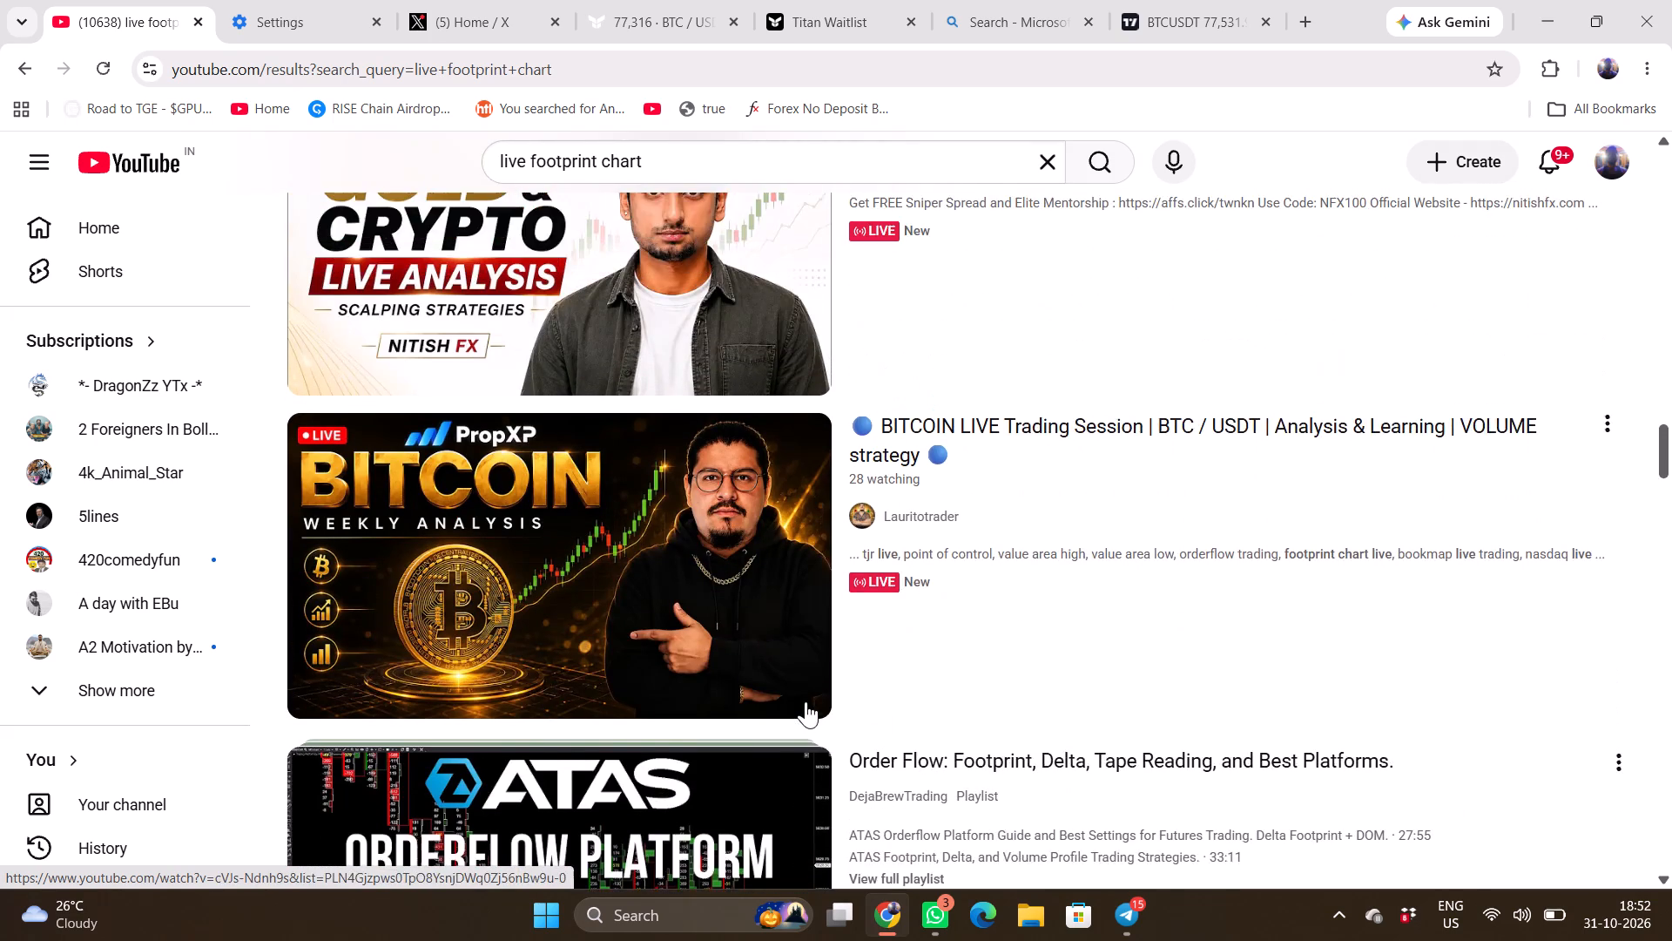
{"action": "scroll", "coordinate": [806, 701], "scroll_direction": "down", "scroll_amount": 4}
{"action": "scroll", "coordinate": [806, 701], "scroll_direction": "up", "scroll_amount": 1}
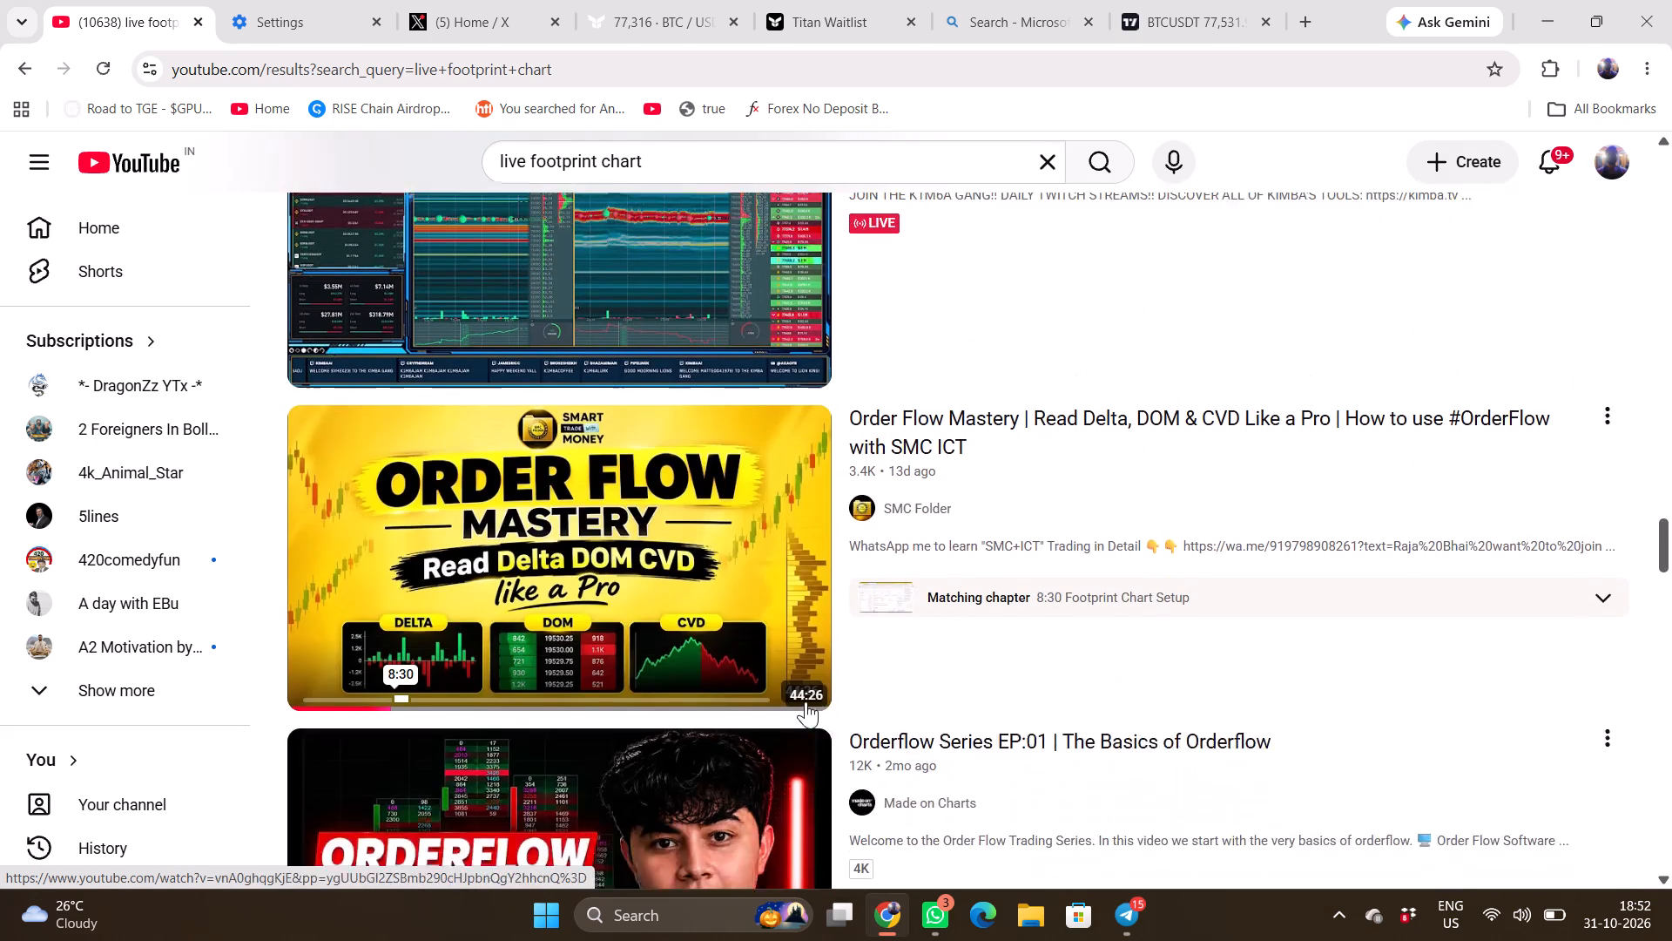
{"action": "scroll", "coordinate": [806, 701], "scroll_direction": "up", "scroll_amount": 1}
{"action": "scroll", "coordinate": [806, 701], "scroll_direction": "down", "scroll_amount": 5}
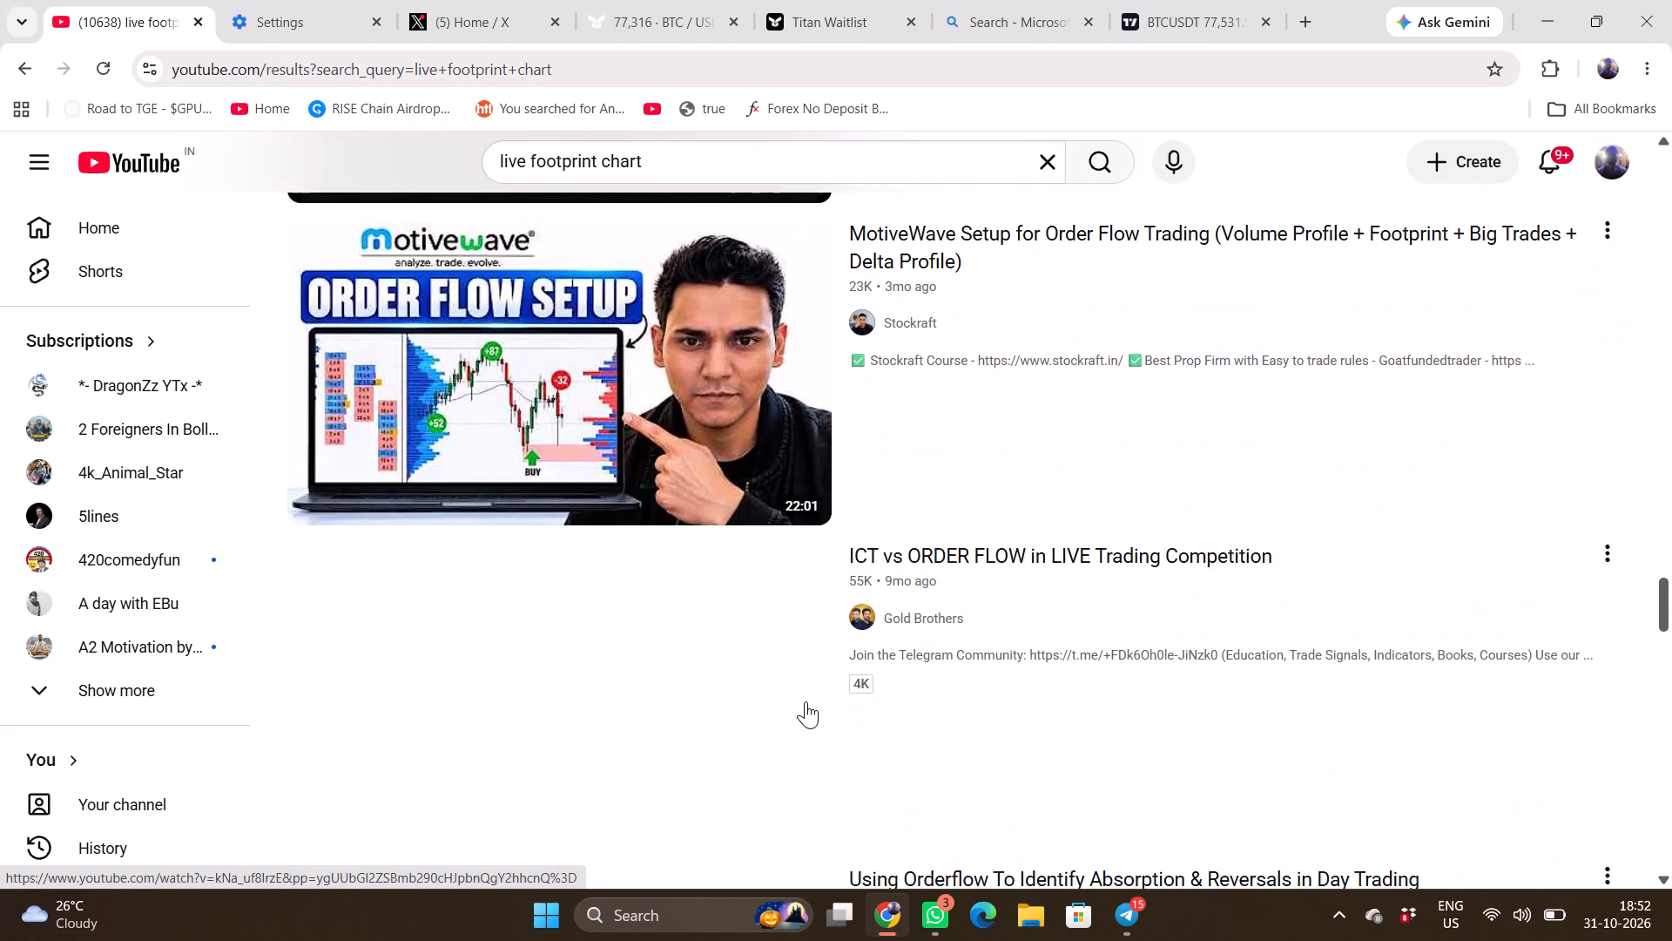
{"action": "scroll", "coordinate": [806, 701], "scroll_direction": "down", "scroll_amount": 3}
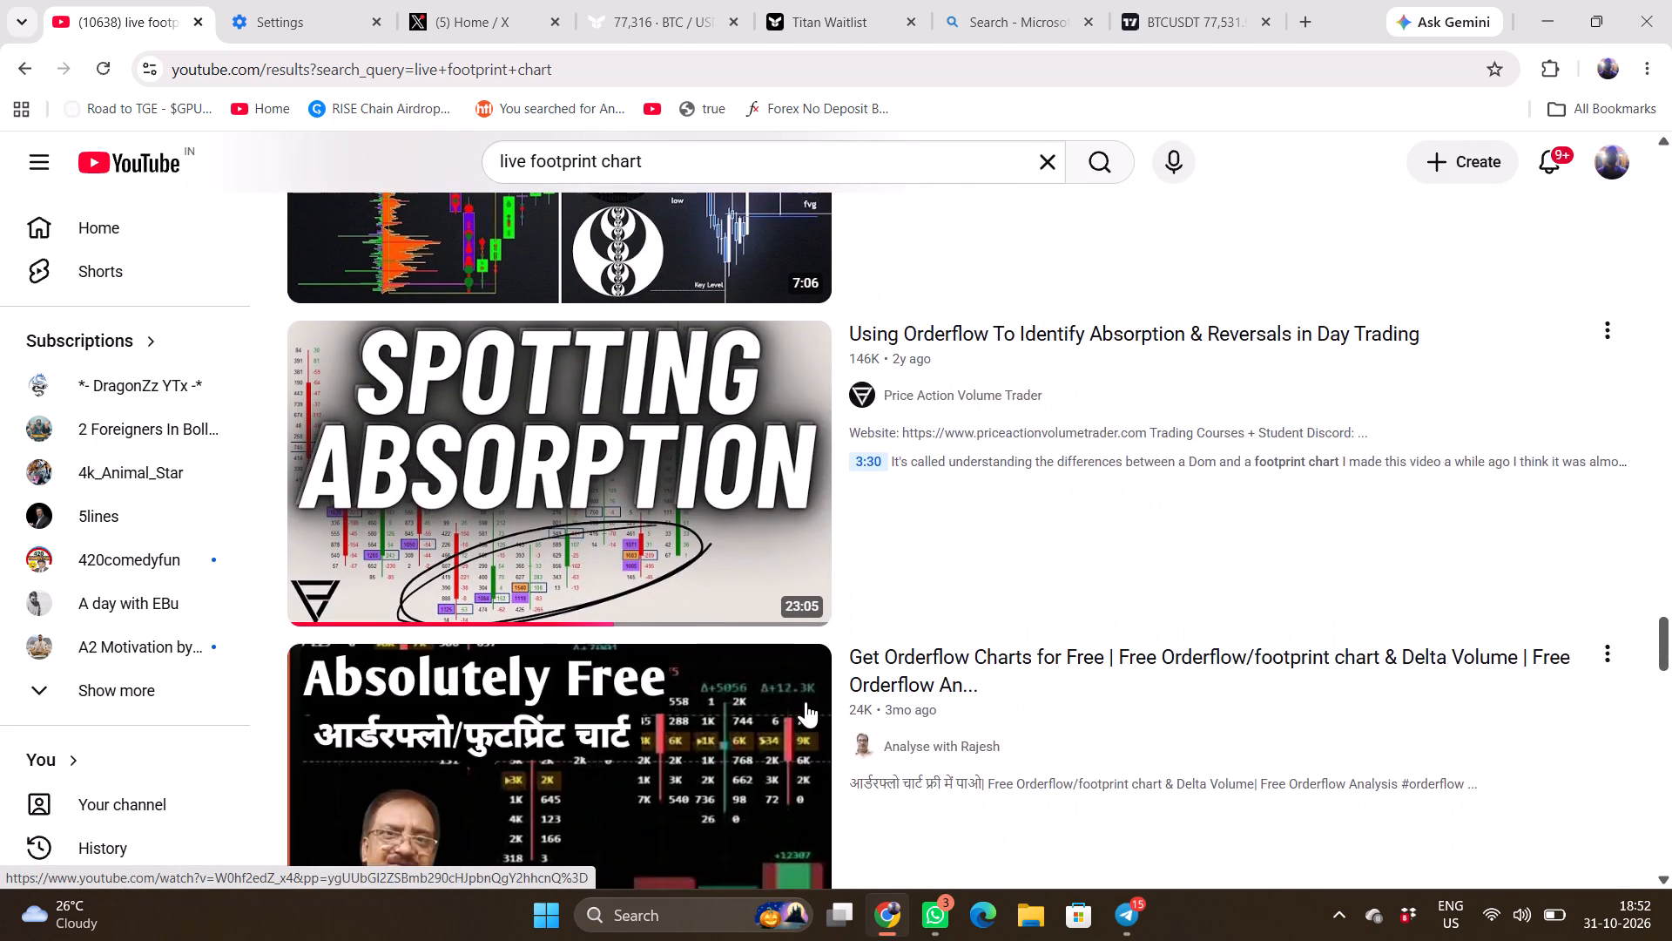
{"action": "scroll", "coordinate": [806, 701], "scroll_direction": "up", "scroll_amount": 2}
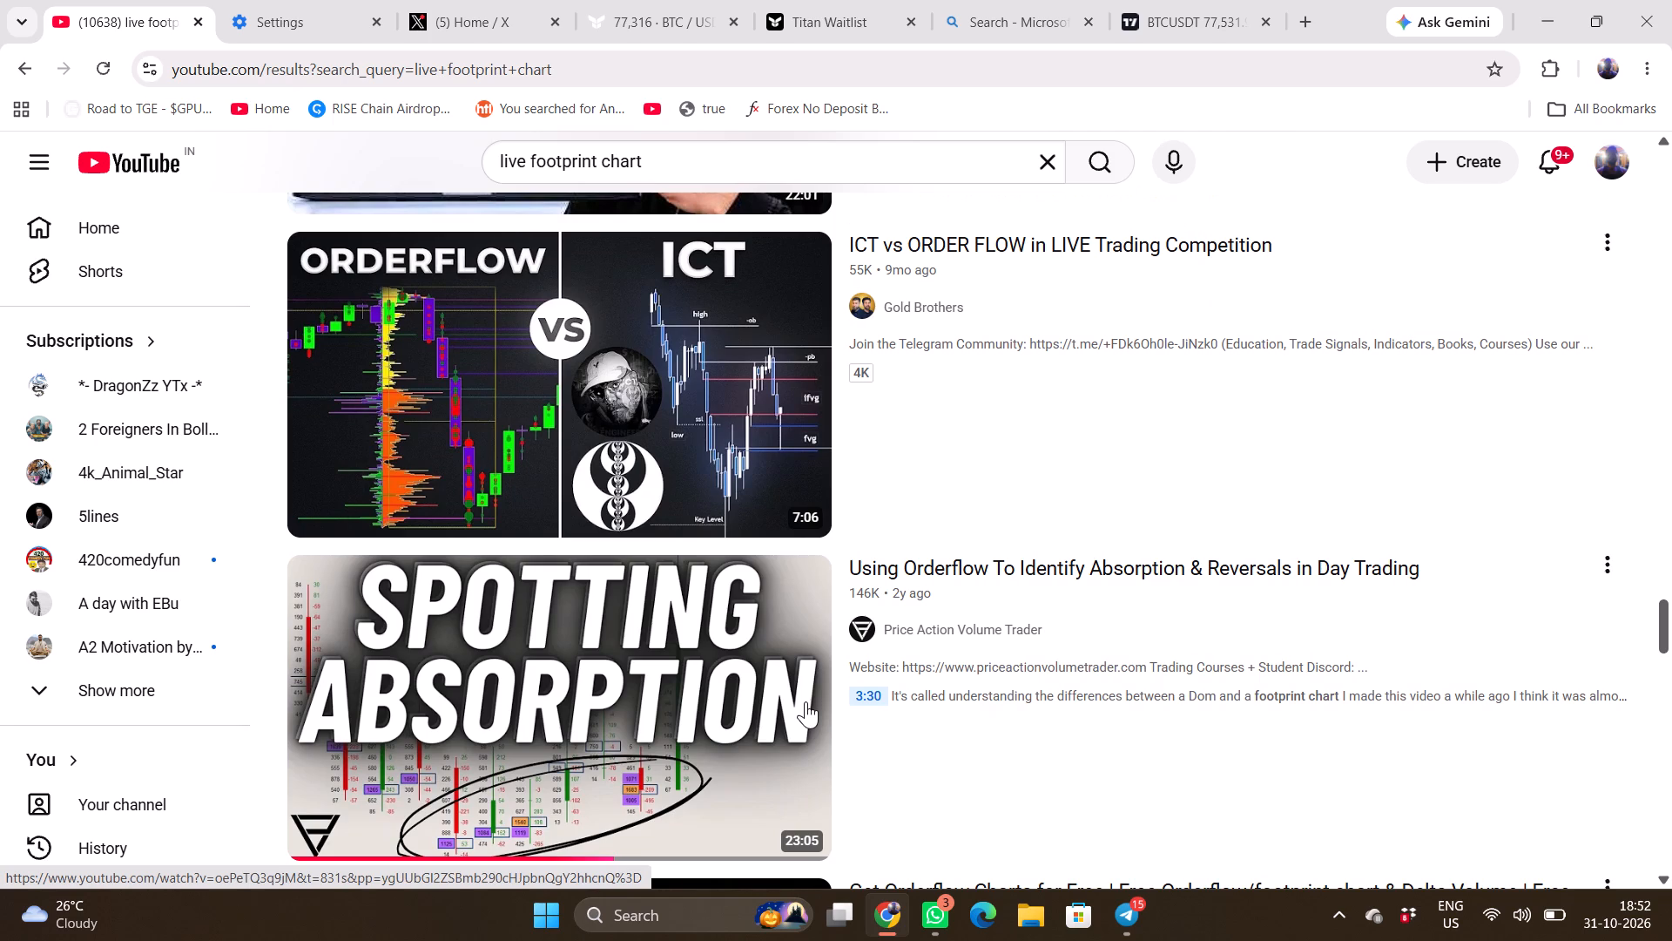
{"action": "scroll", "coordinate": [806, 701], "scroll_direction": "down", "scroll_amount": 2}
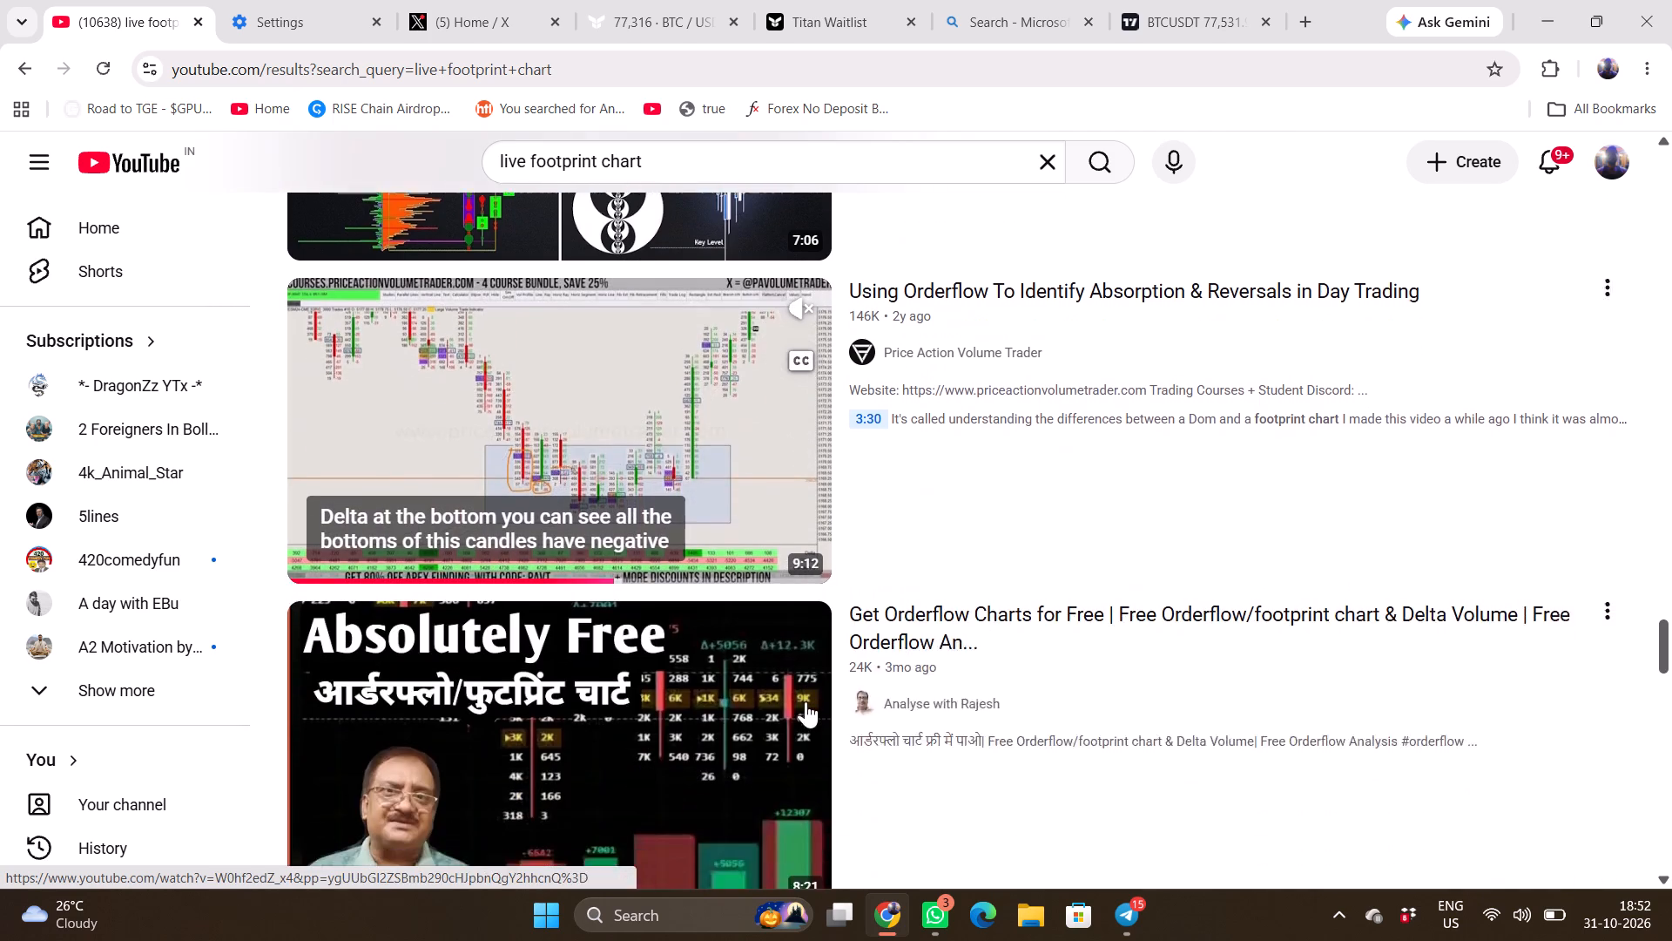
{"action": "scroll", "coordinate": [806, 701], "scroll_direction": "down", "scroll_amount": 3}
{"action": "scroll", "coordinate": [806, 701], "scroll_direction": "up", "scroll_amount": 1}
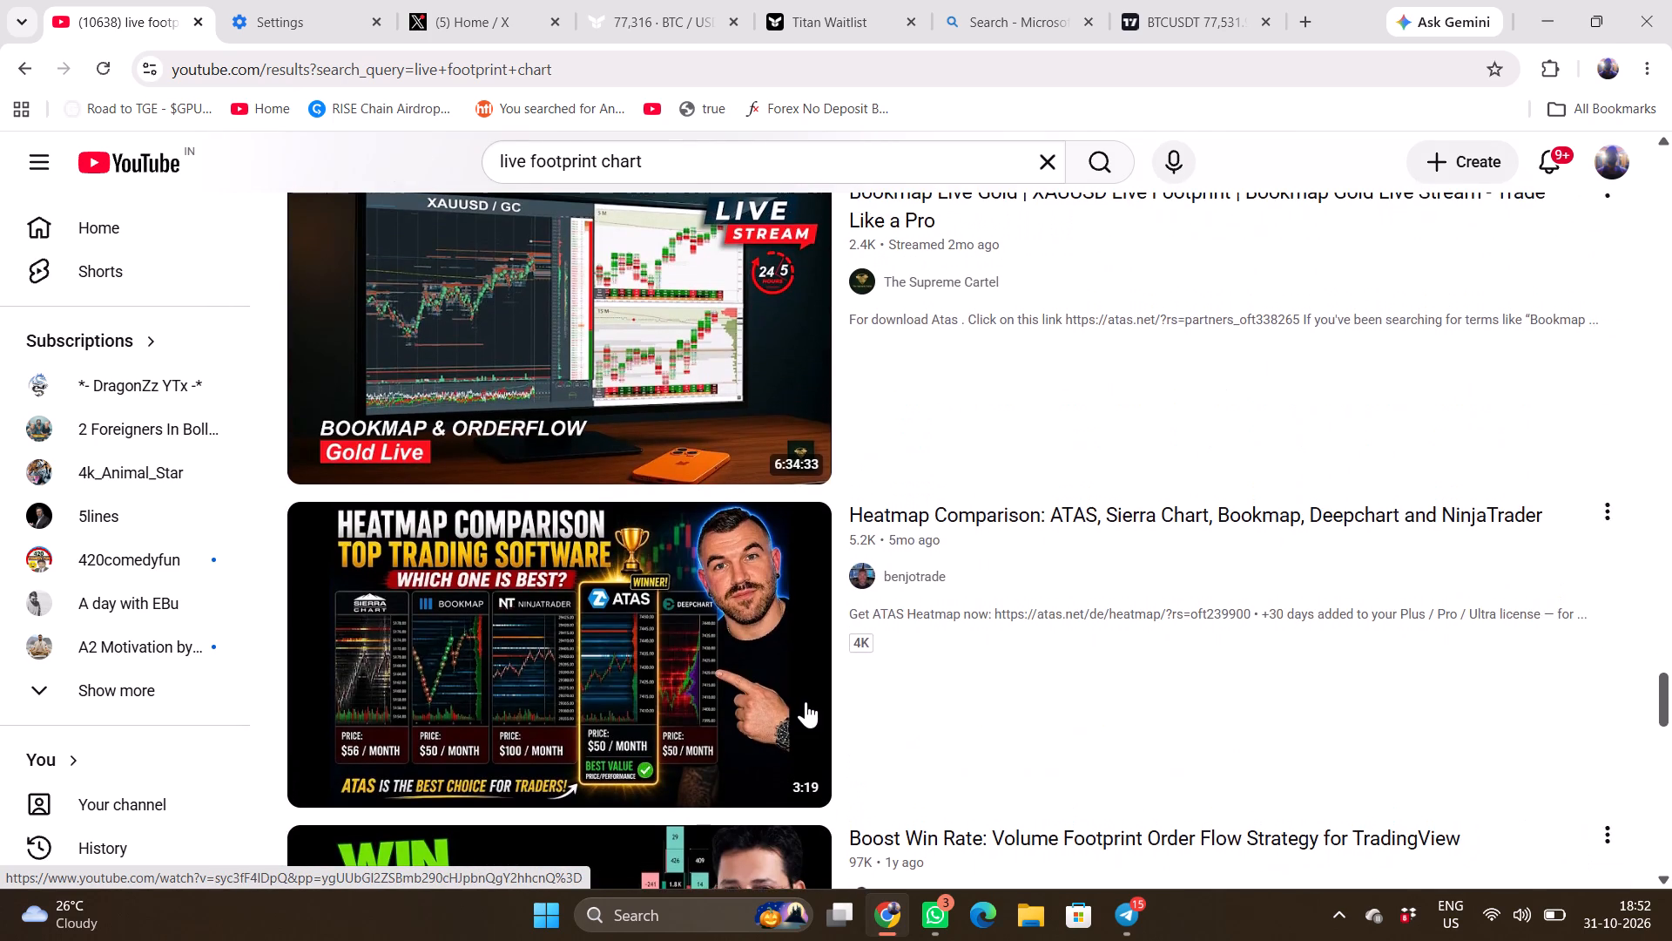
{"action": "scroll", "coordinate": [724, 343], "scroll_direction": "up", "scroll_amount": 2}
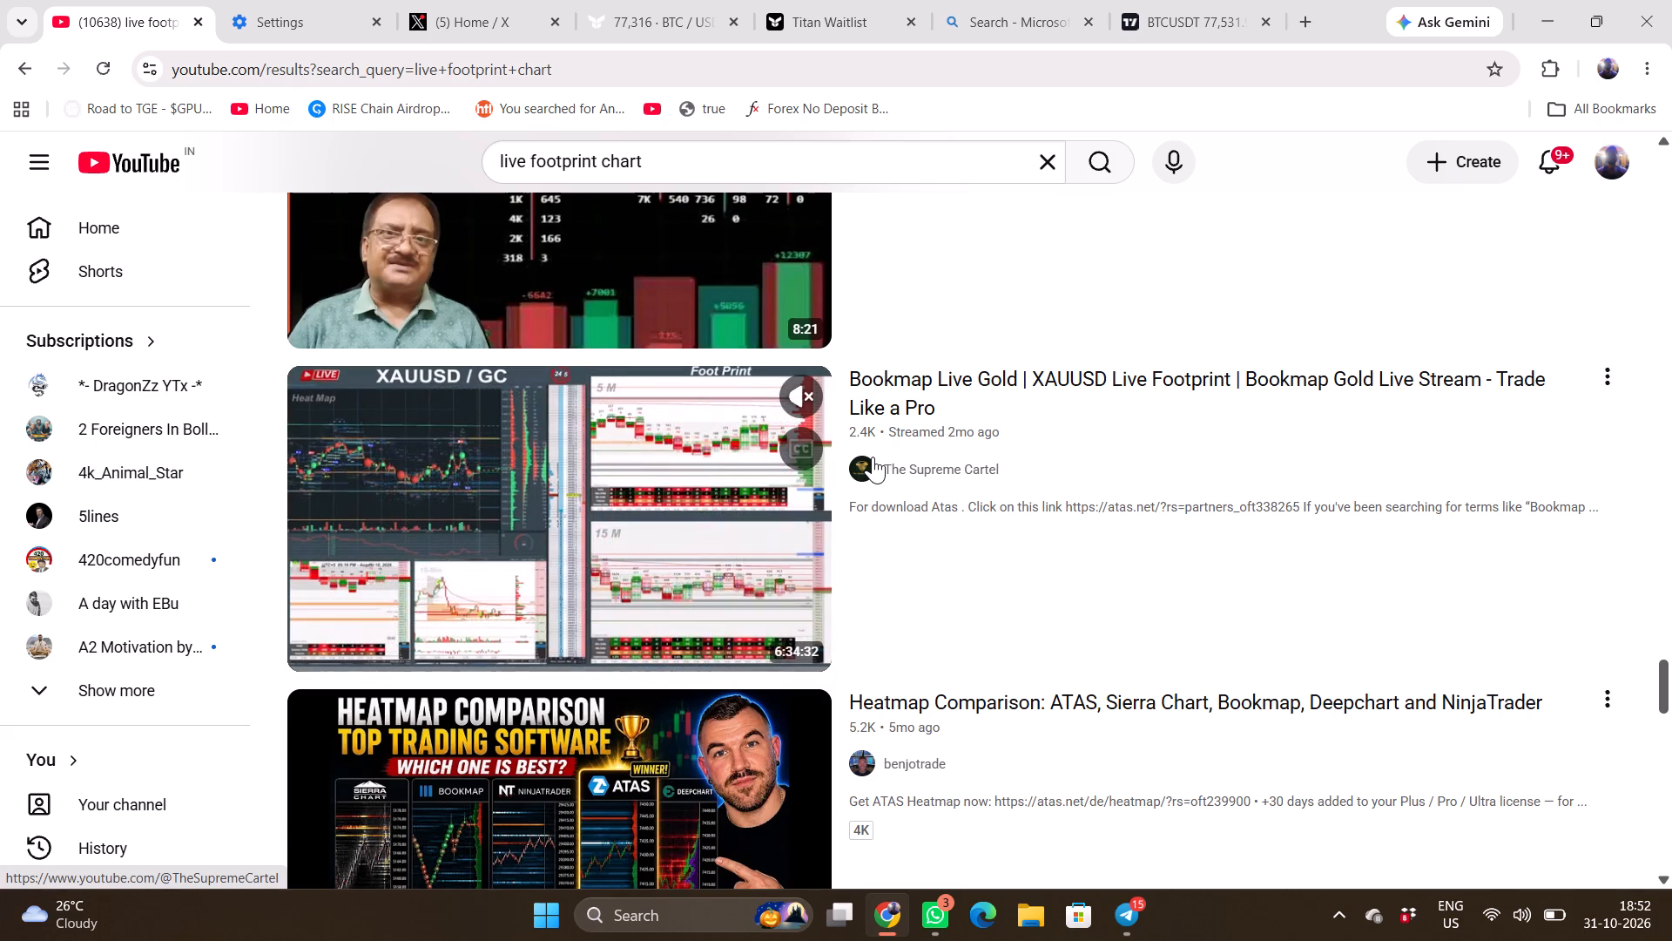
{"action": "left_click", "coordinate": [867, 474]}
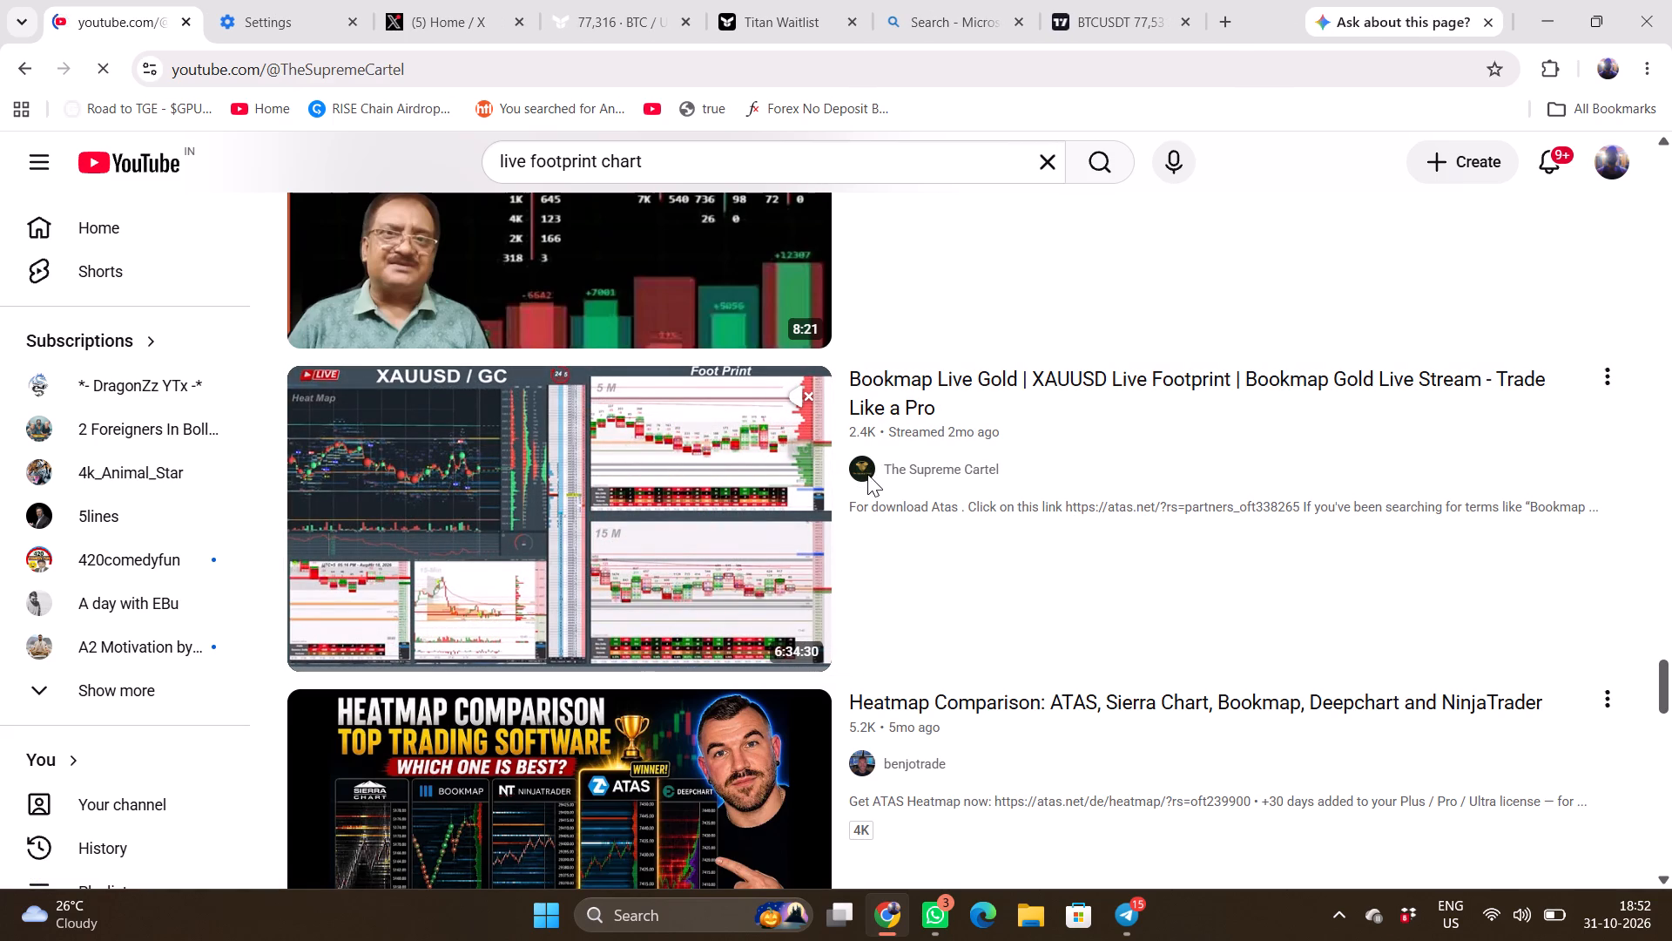
{"action": "left_click", "coordinate": [867, 474]}
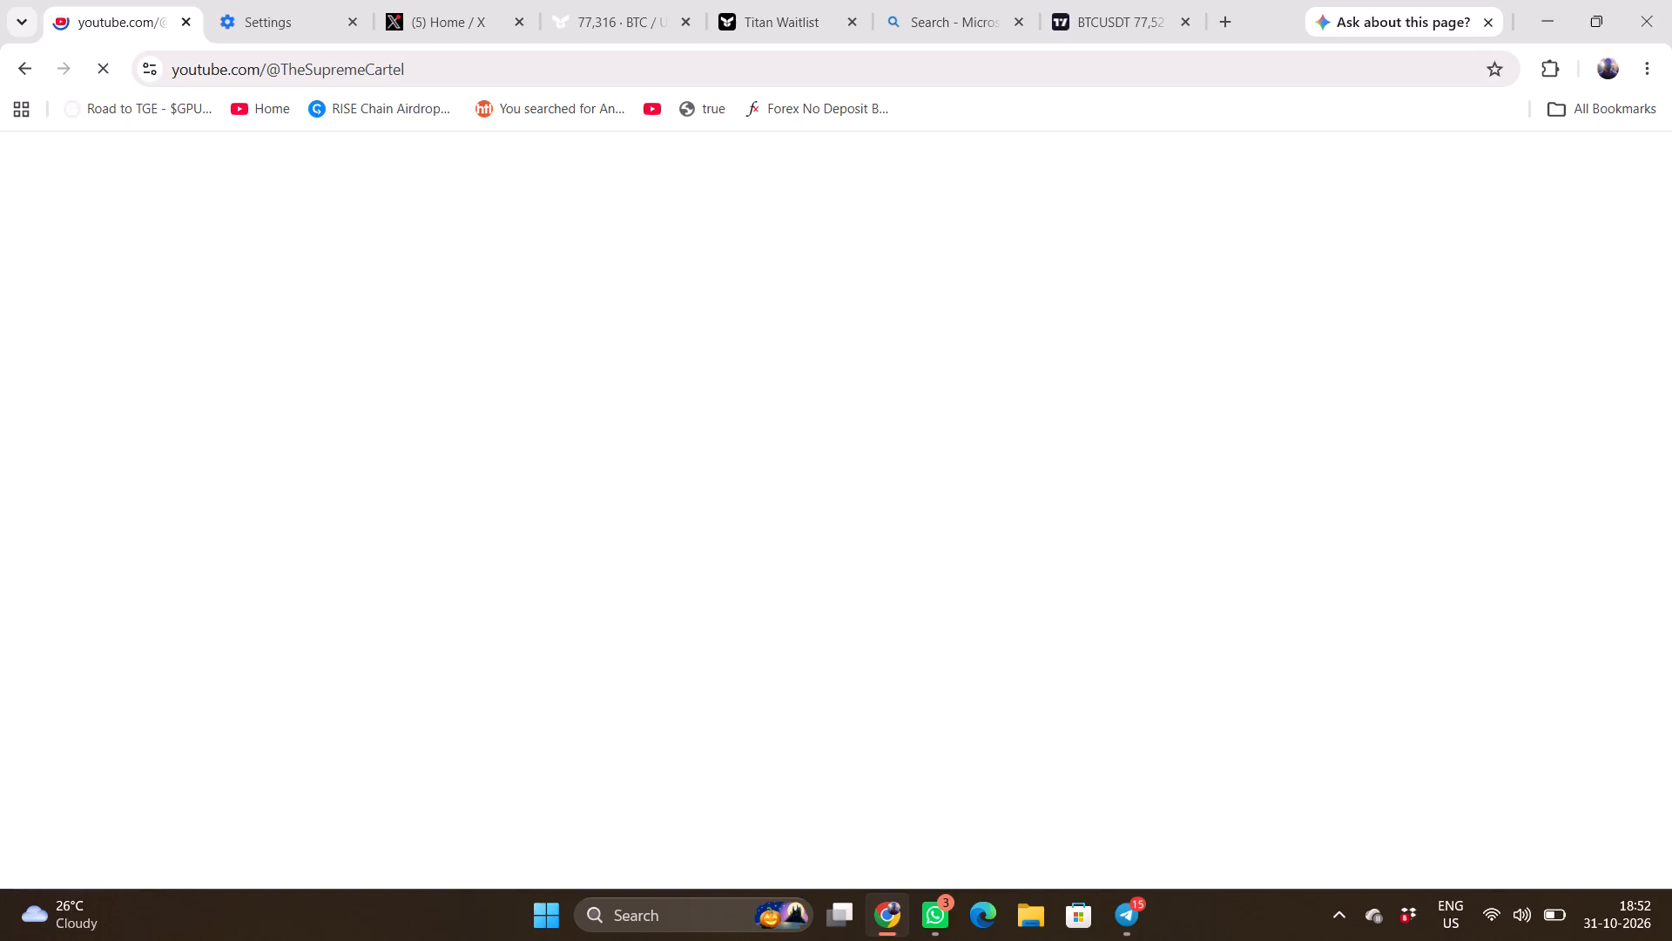
Return to Titan's BTC-USDCX trading page and examine the 1-minute price action around the open short's entry and the earlier highs.
{"action": "left_click", "coordinate": [773, 23]}
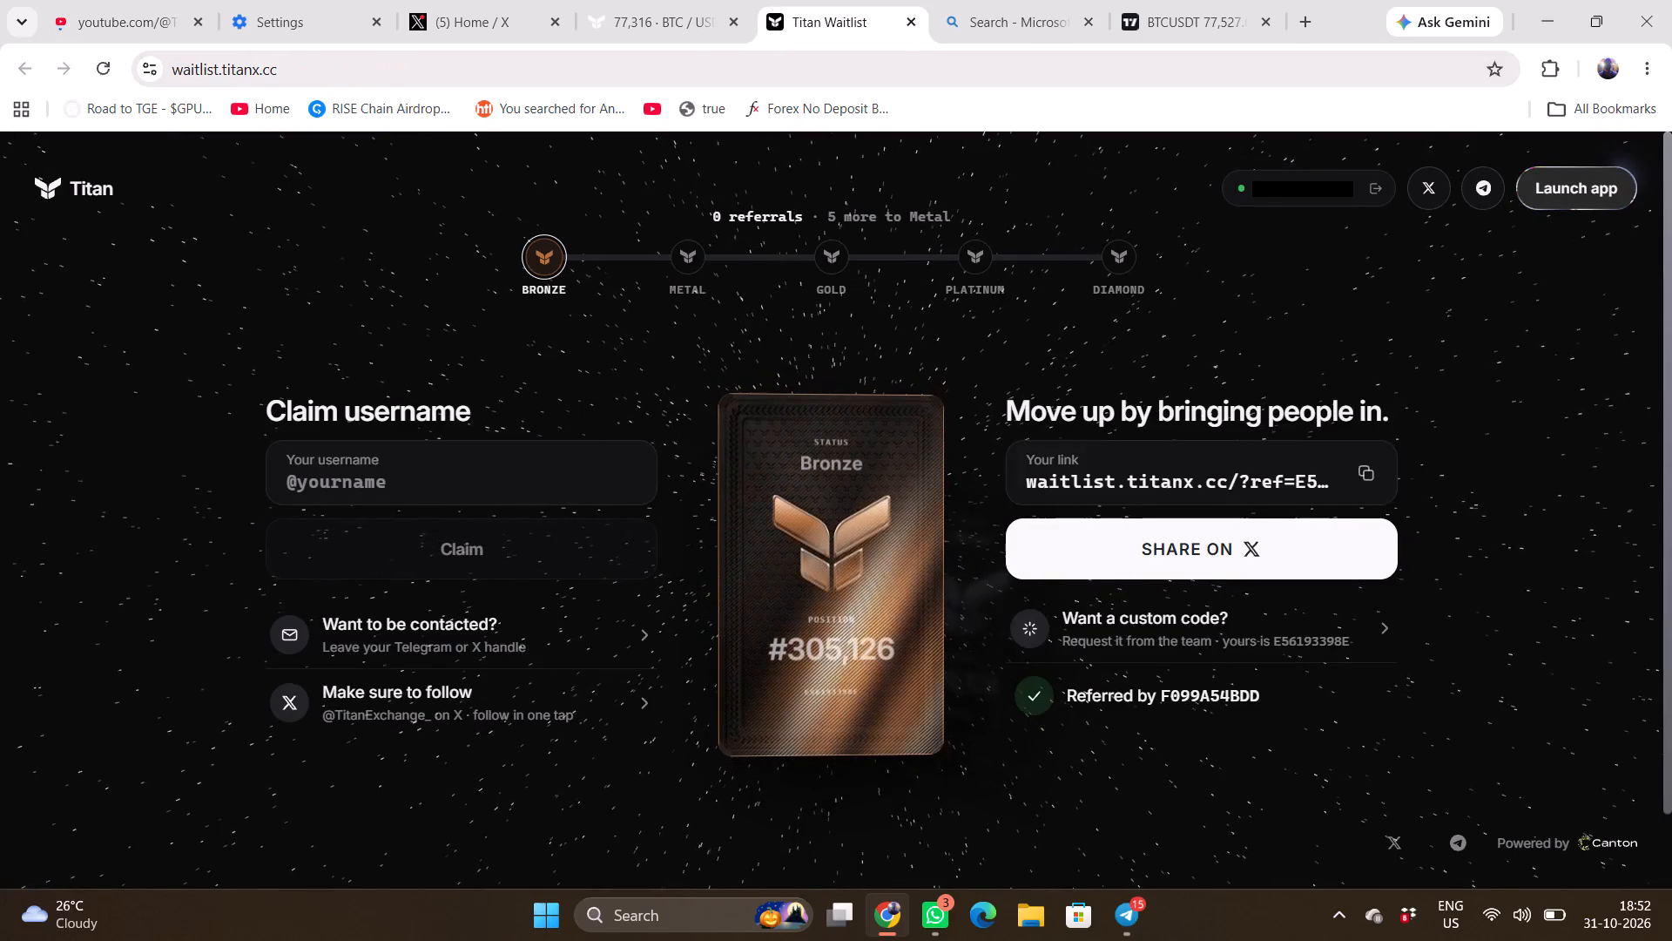
{"action": "left_click", "coordinate": [672, 13]}
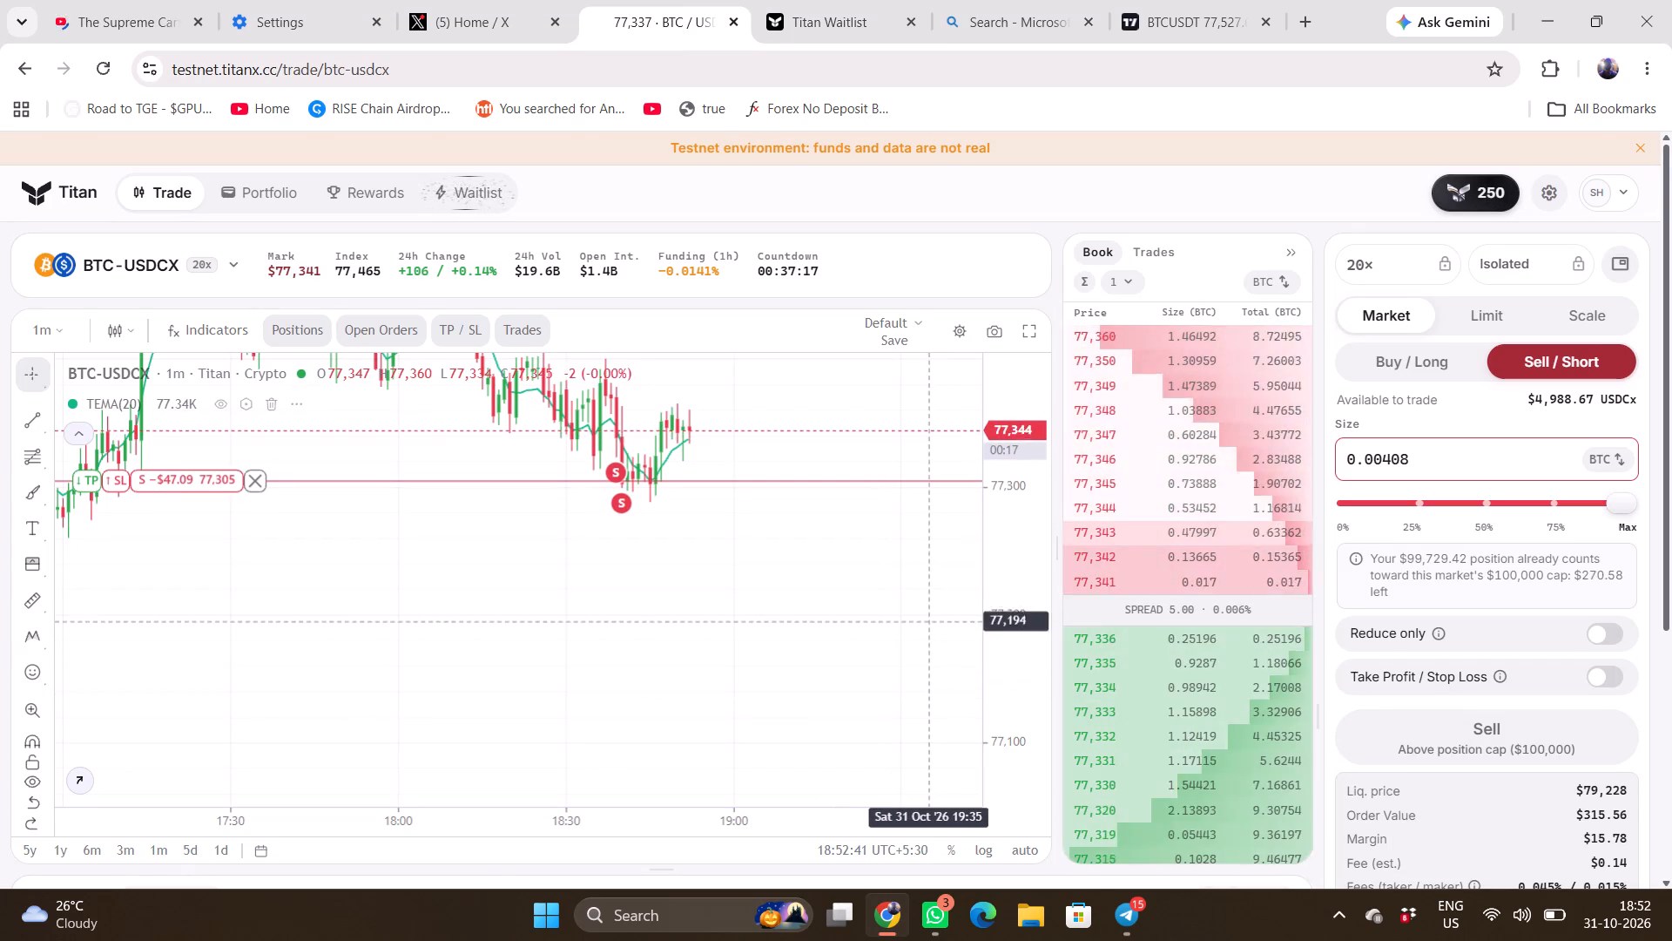
{"action": "scroll", "coordinate": [1023, 484], "scroll_direction": "up", "scroll_amount": 1}
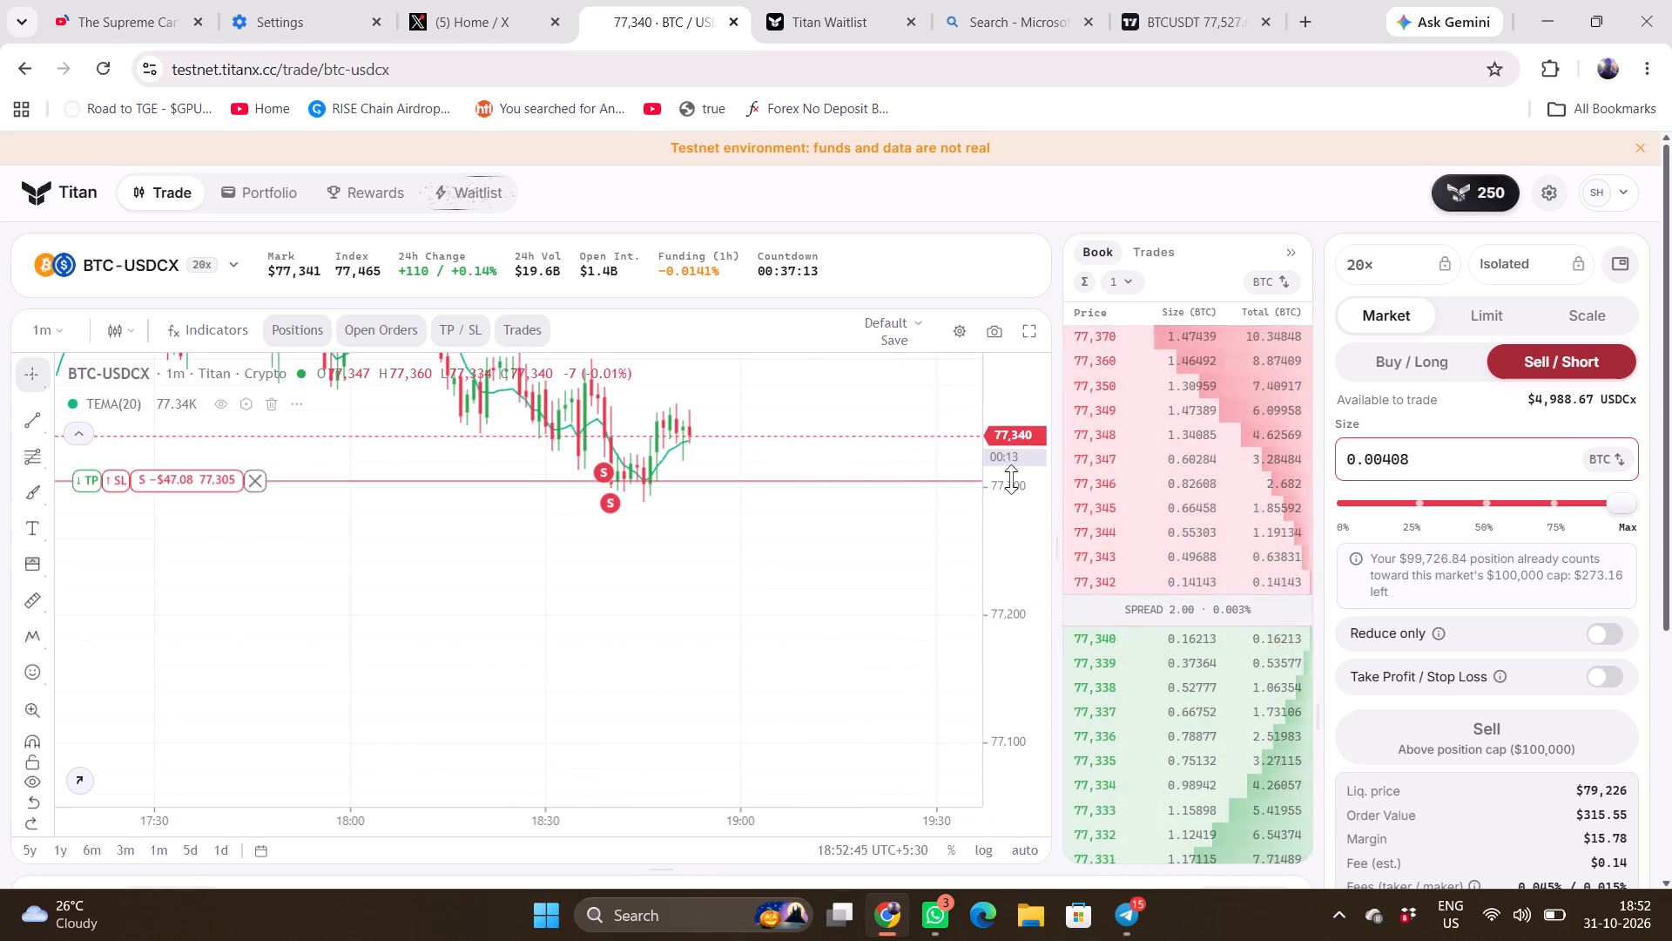
{"action": "scroll", "coordinate": [1027, 459], "scroll_direction": "up", "scroll_amount": 1}
{"action": "scroll", "coordinate": [784, 552], "scroll_direction": "down", "scroll_amount": 1}
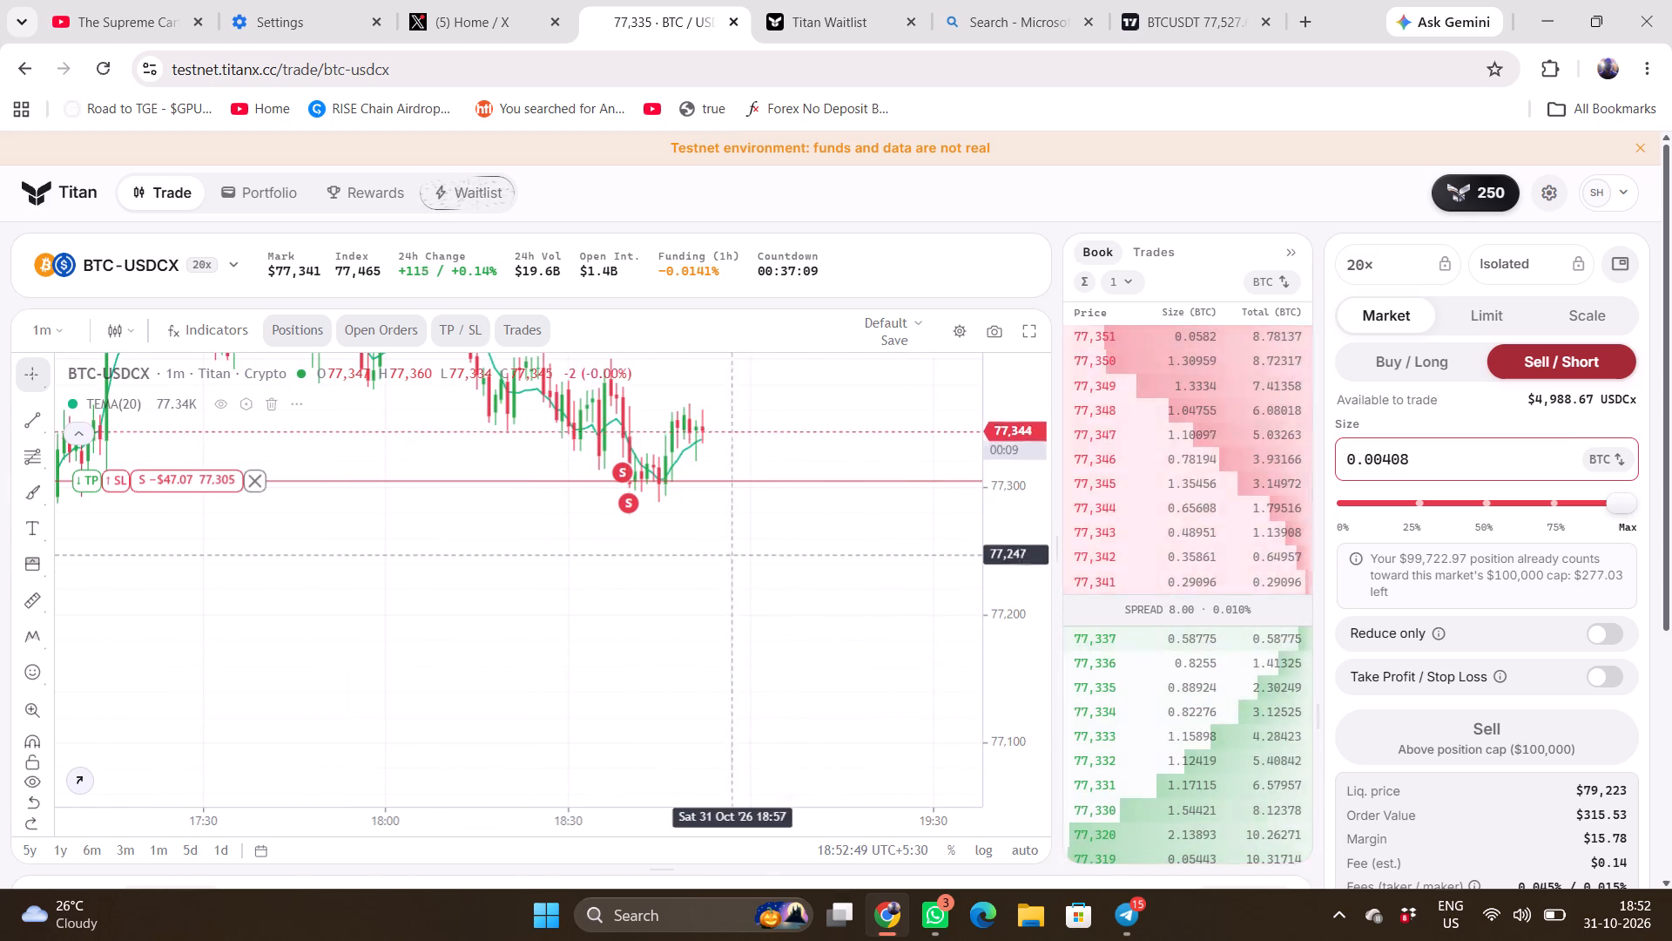
{"action": "left_click_drag", "start_coordinate": [621, 574], "coordinate": [673, 772]}
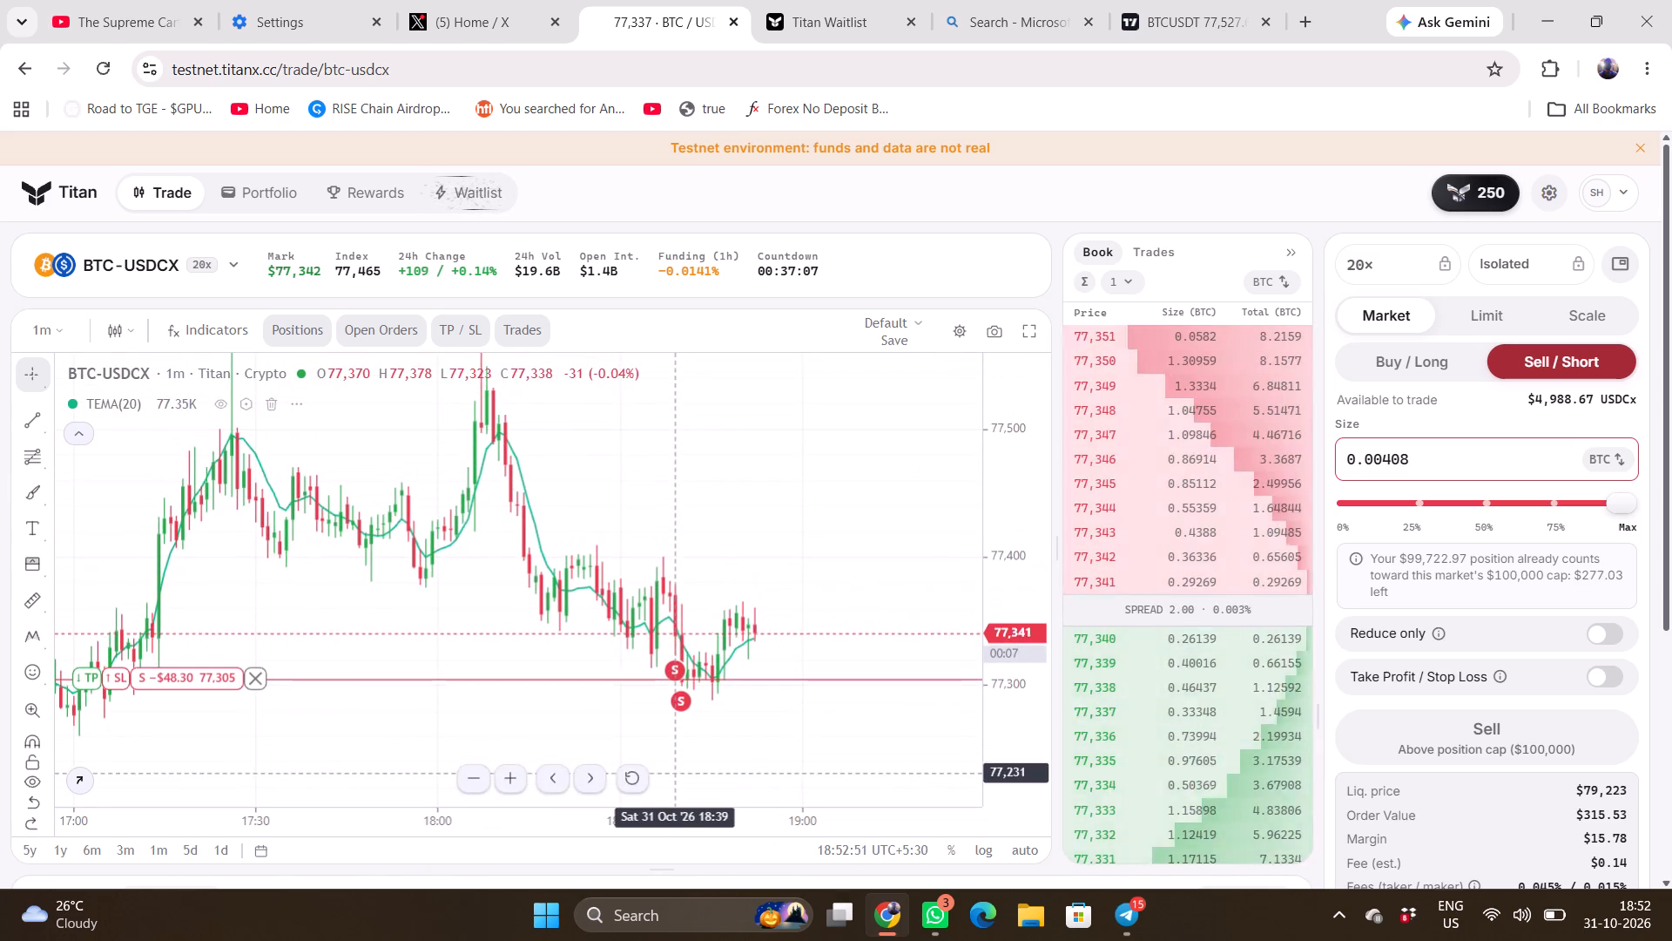
{"action": "scroll", "coordinate": [731, 592], "scroll_direction": "down", "scroll_amount": 5}
{"action": "left_click_drag", "start_coordinate": [793, 552], "coordinate": [782, 569]}
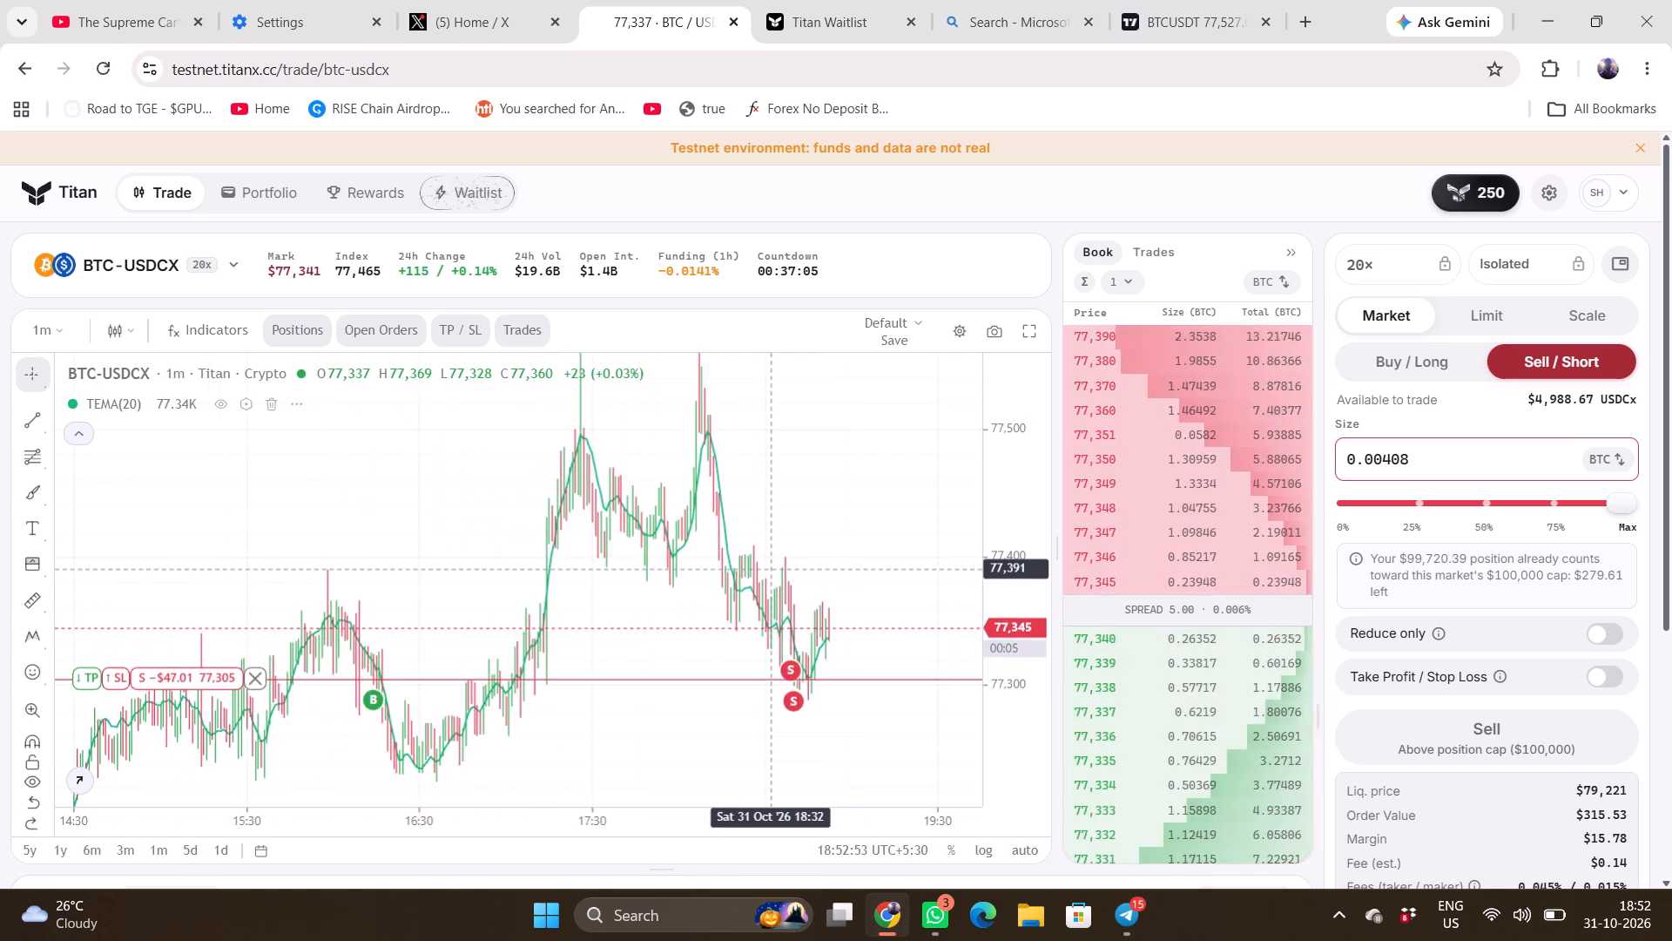
{"action": "left_click_drag", "start_coordinate": [782, 569], "coordinate": [729, 626]}
{"action": "left_click_drag", "start_coordinate": [806, 601], "coordinate": [799, 613]}
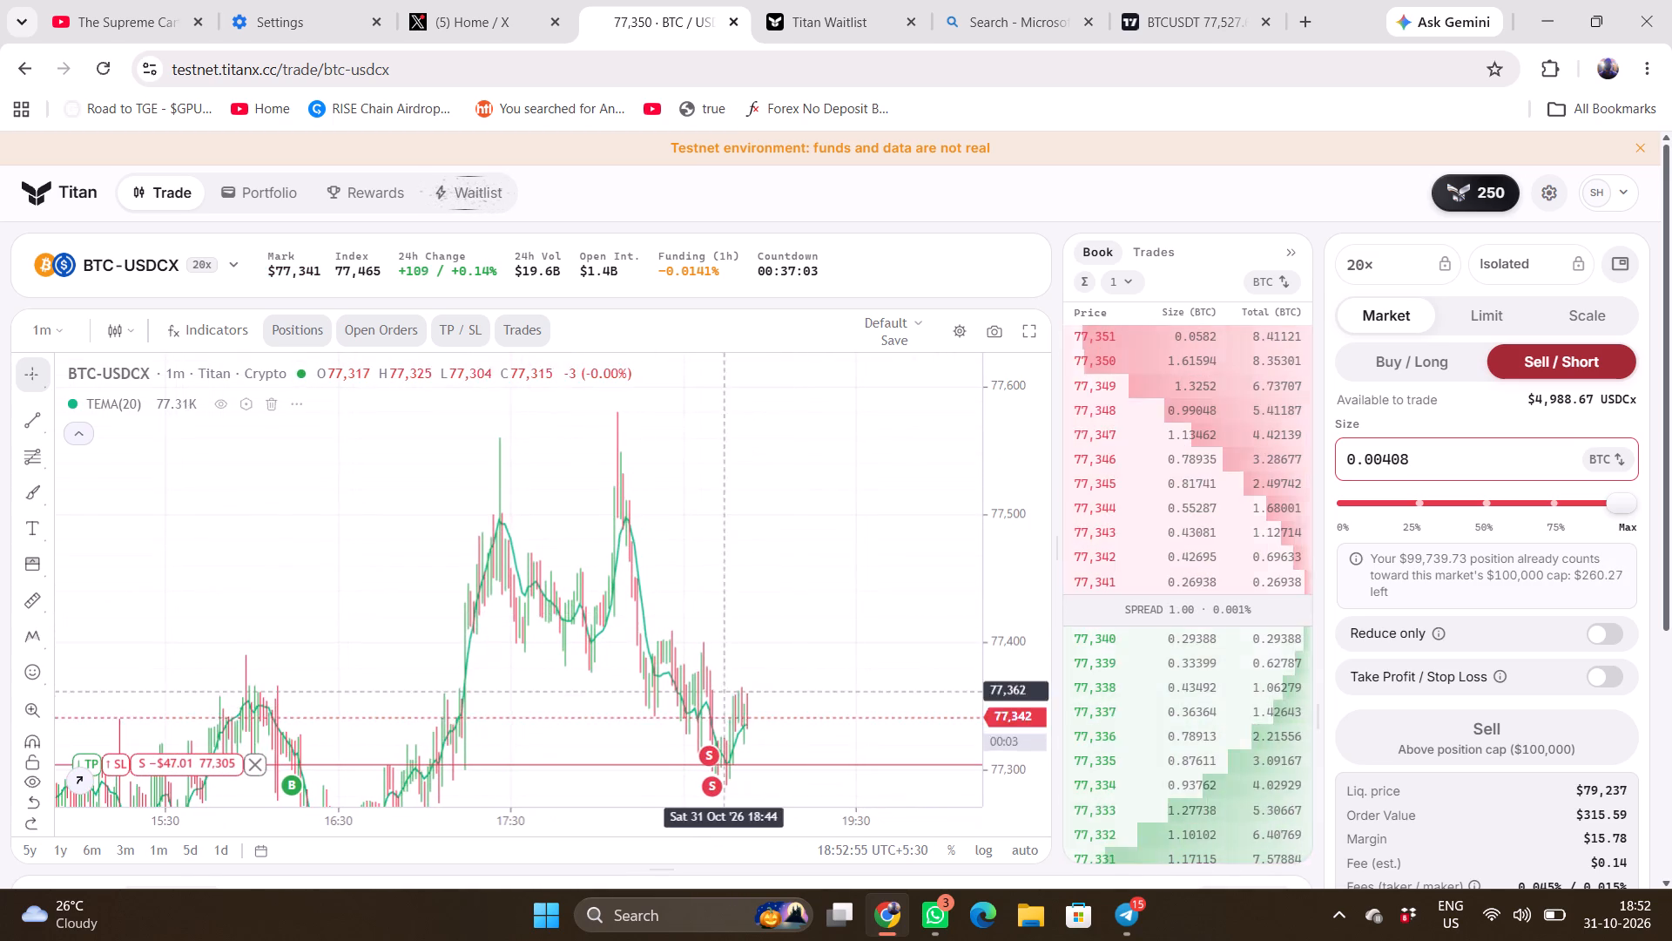
{"action": "scroll", "coordinate": [833, 608], "scroll_direction": "up", "scroll_amount": 1}
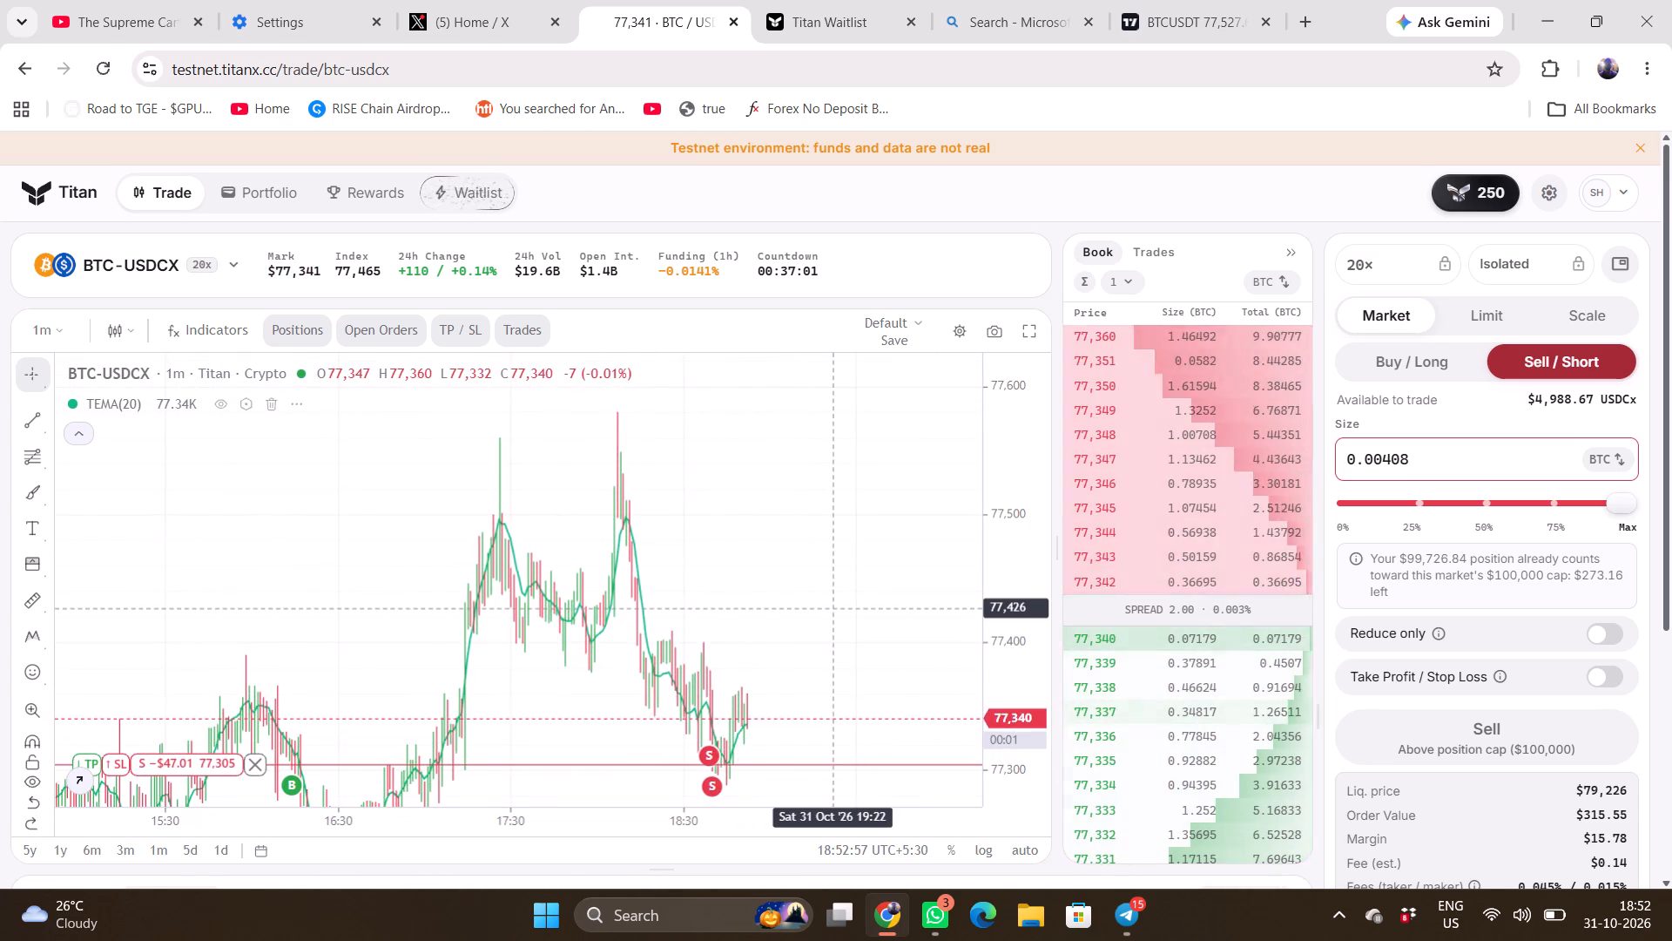
{"action": "scroll", "coordinate": [833, 608], "scroll_direction": "up", "scroll_amount": 1}
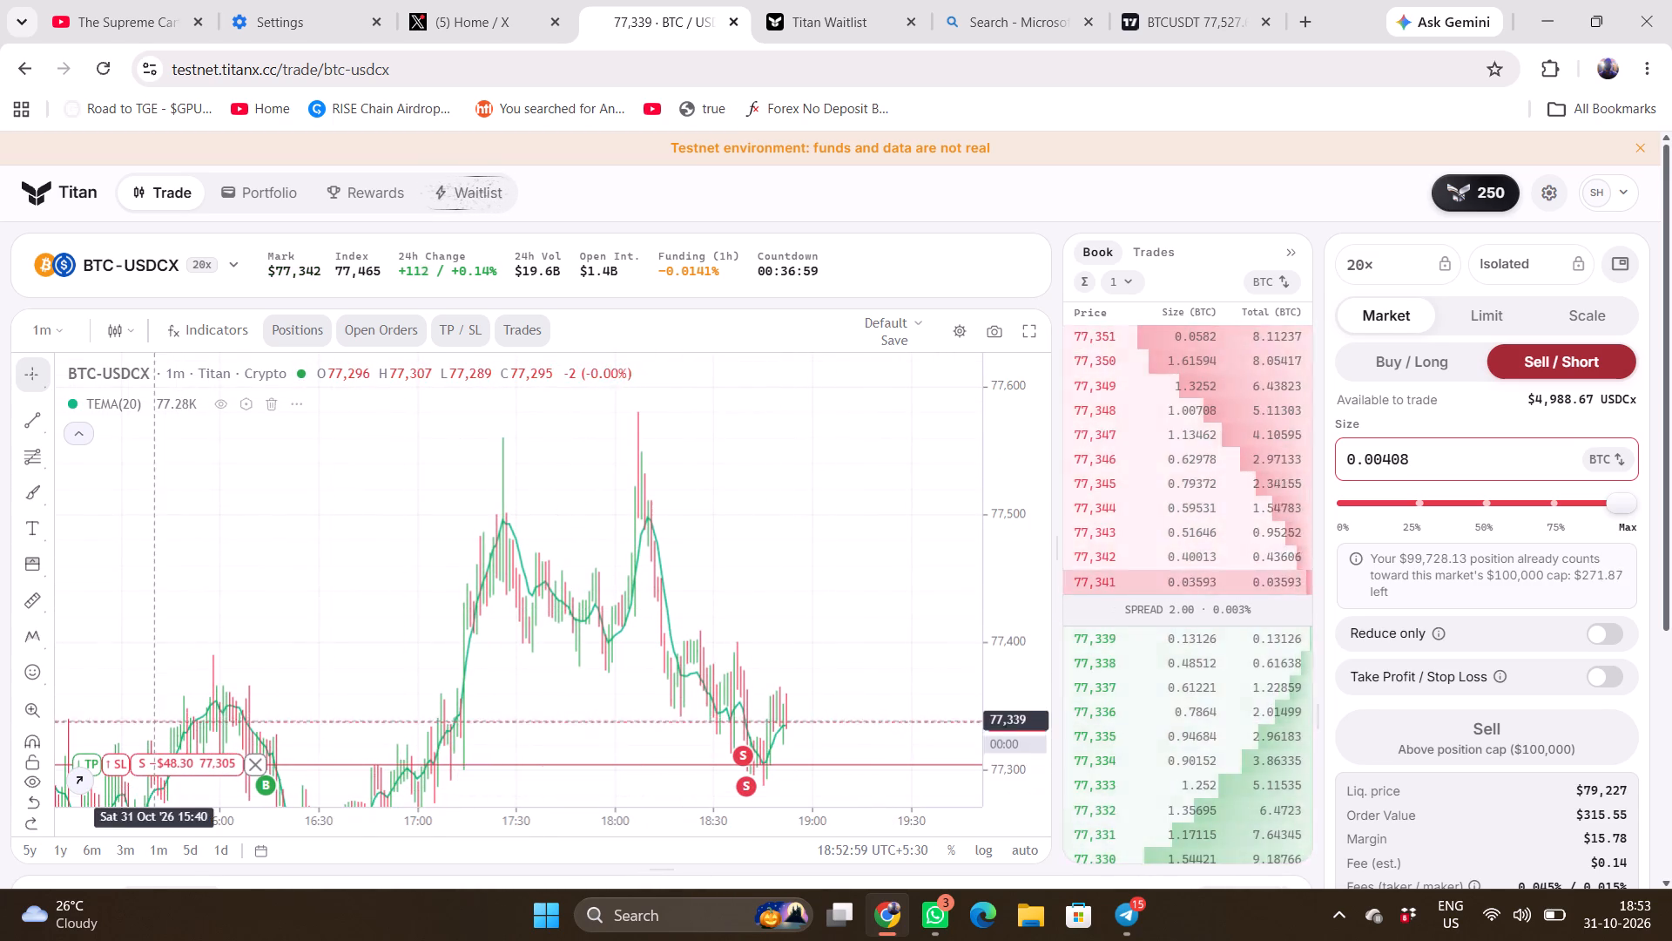
{"action": "left_click_drag", "start_coordinate": [280, 619], "coordinate": [341, 559]}
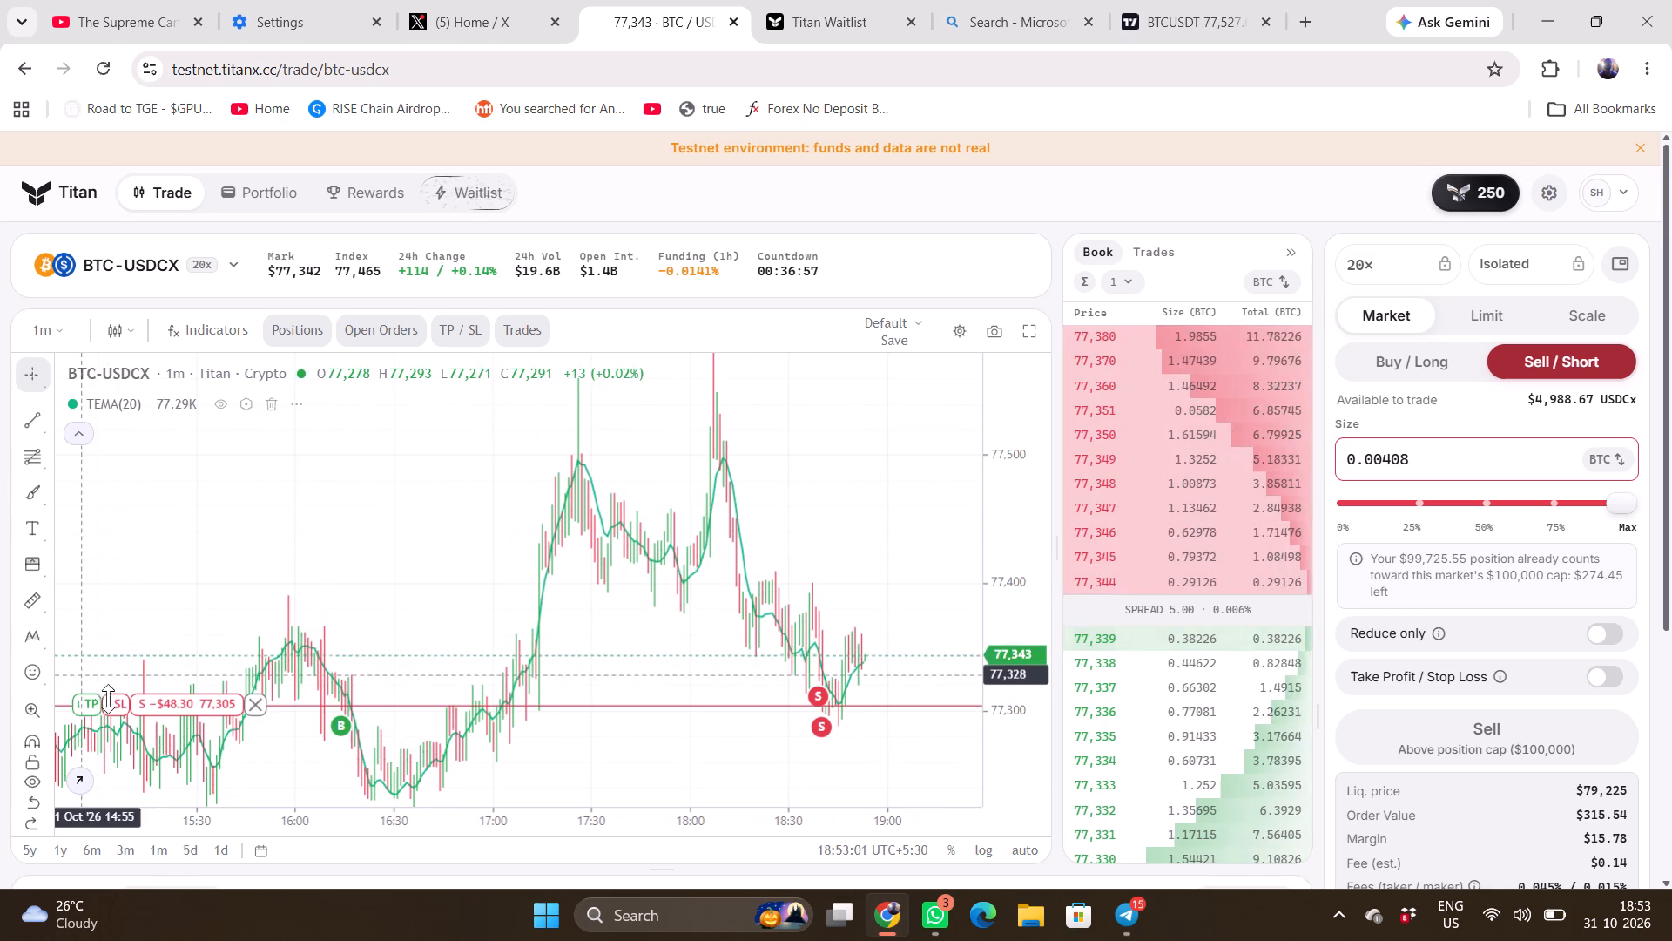
Place a stop loss for the open 20x BTC-USDCX short above its entry on the chart, at 77,518.
{"action": "left_click_drag", "start_coordinate": [117, 708], "coordinate": [246, 527]}
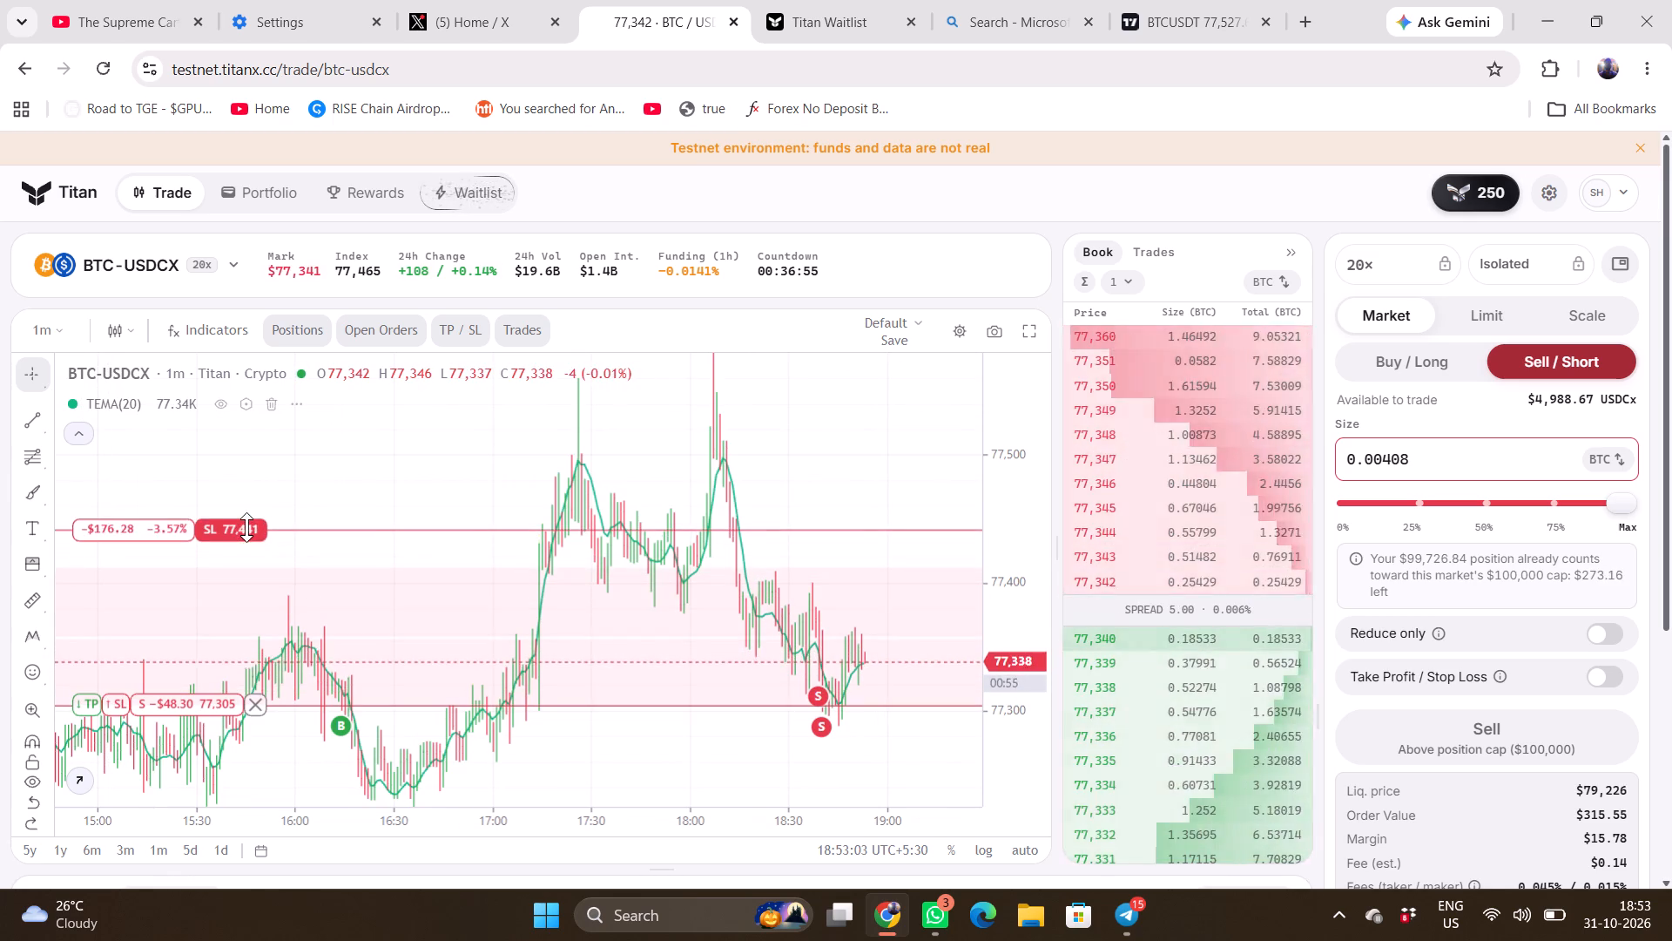
{"action": "left_click_drag", "start_coordinate": [246, 527], "coordinate": [257, 527]}
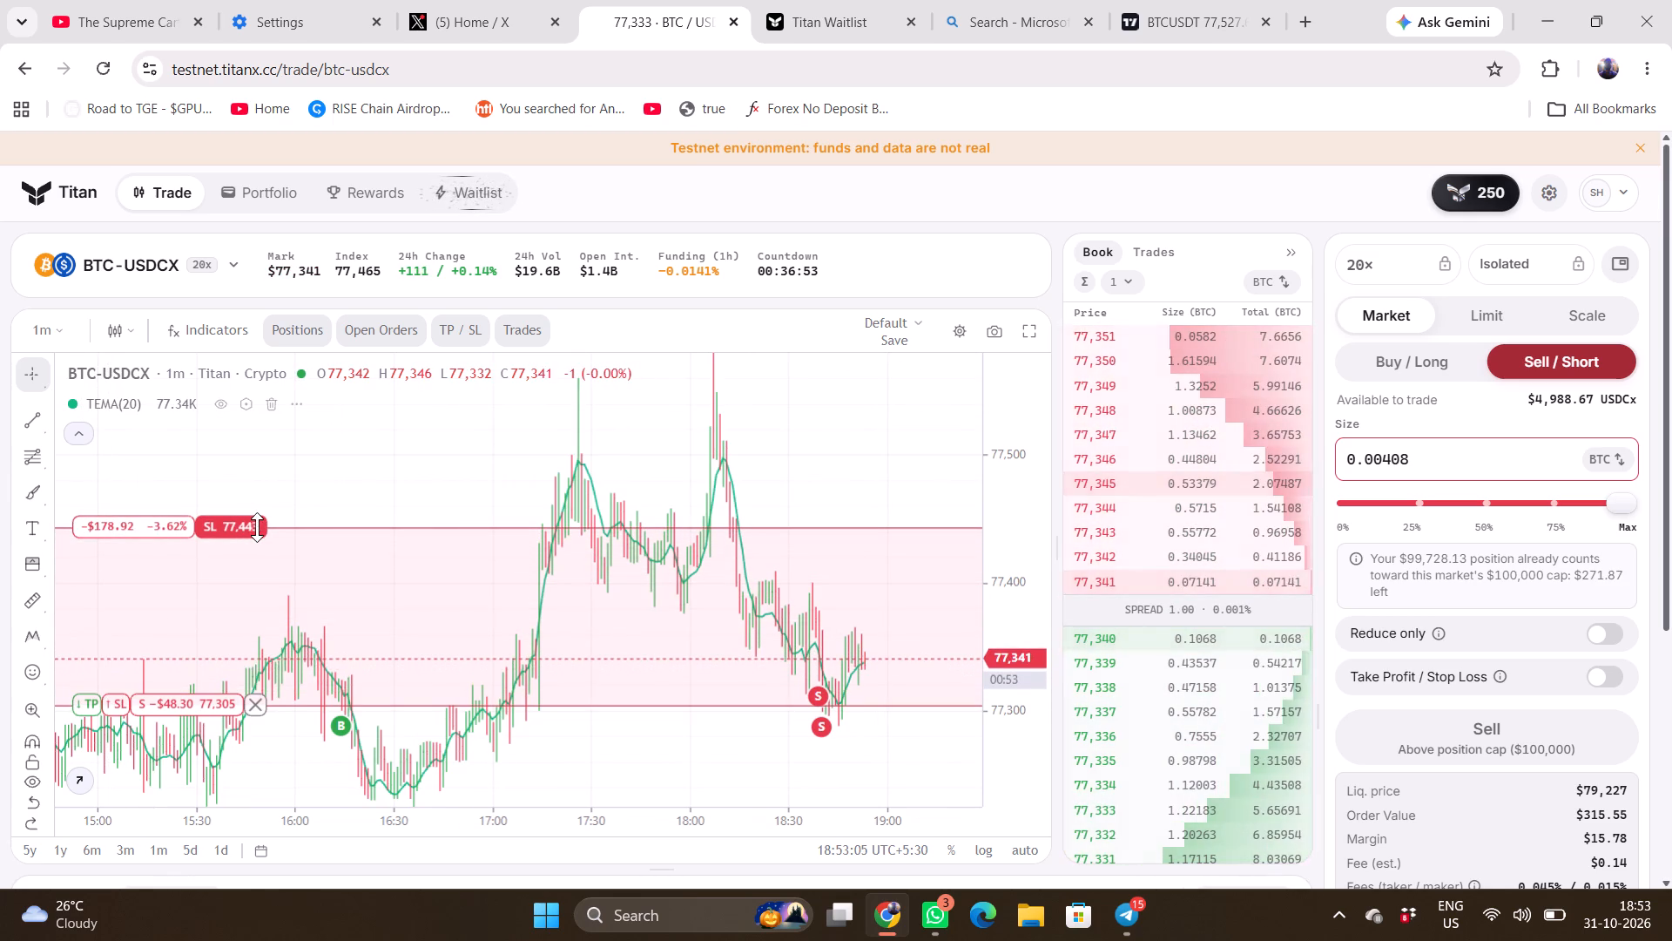
{"action": "left_click_drag", "start_coordinate": [257, 527], "coordinate": [266, 525]}
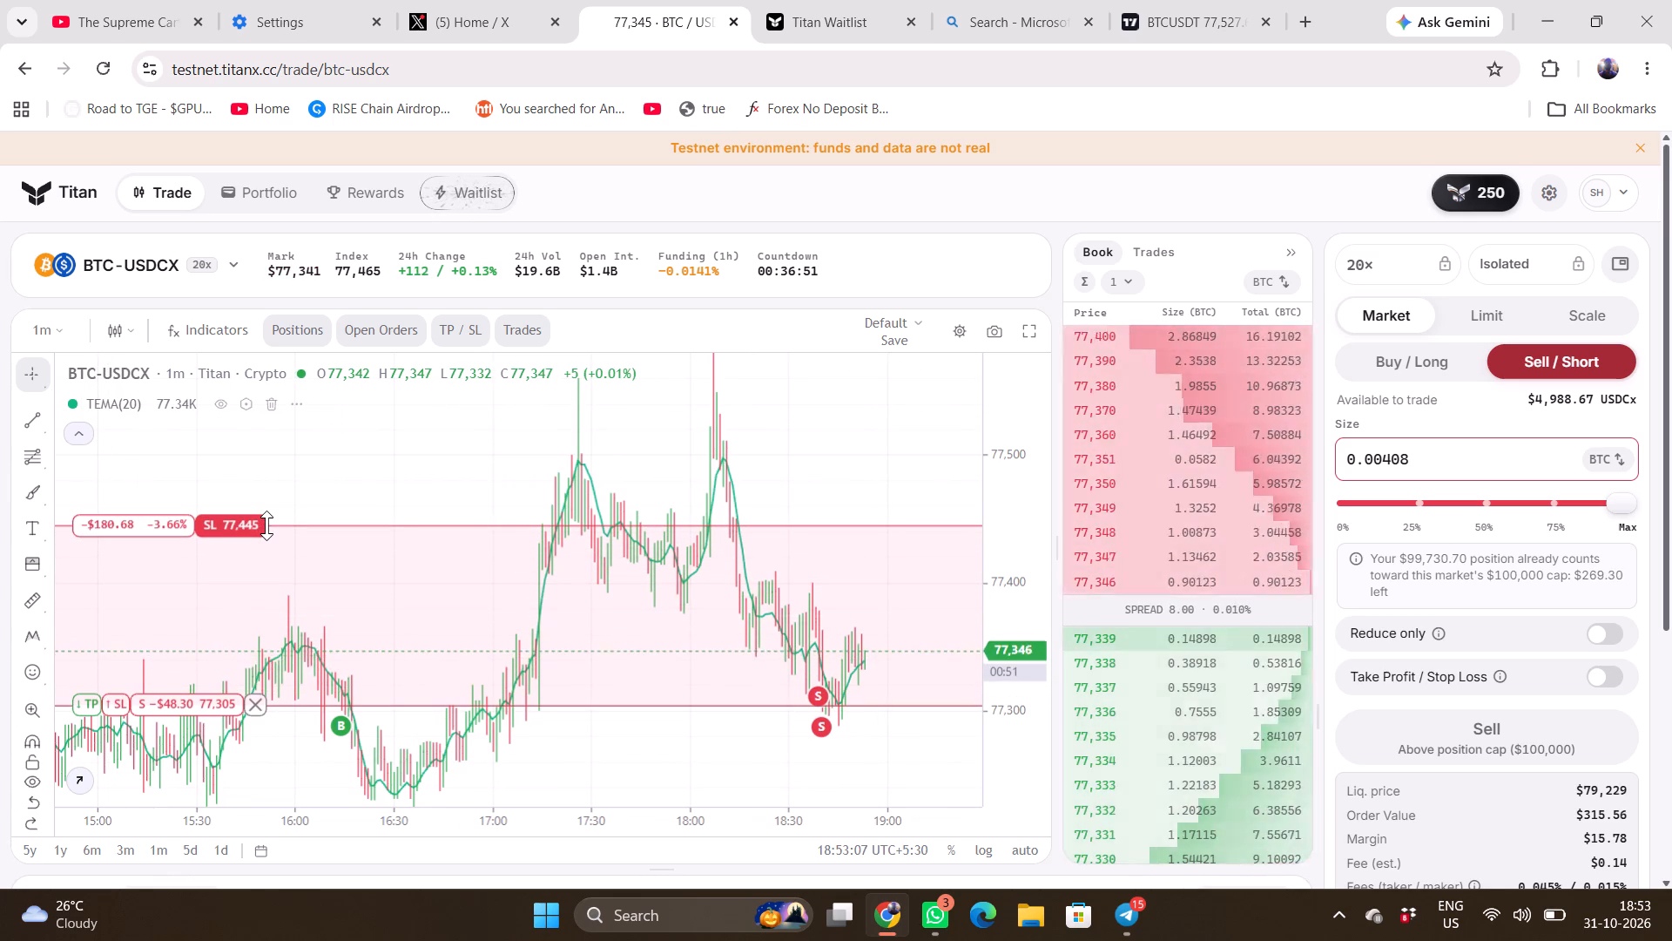
{"action": "left_click_drag", "start_coordinate": [266, 525], "coordinate": [349, 437]}
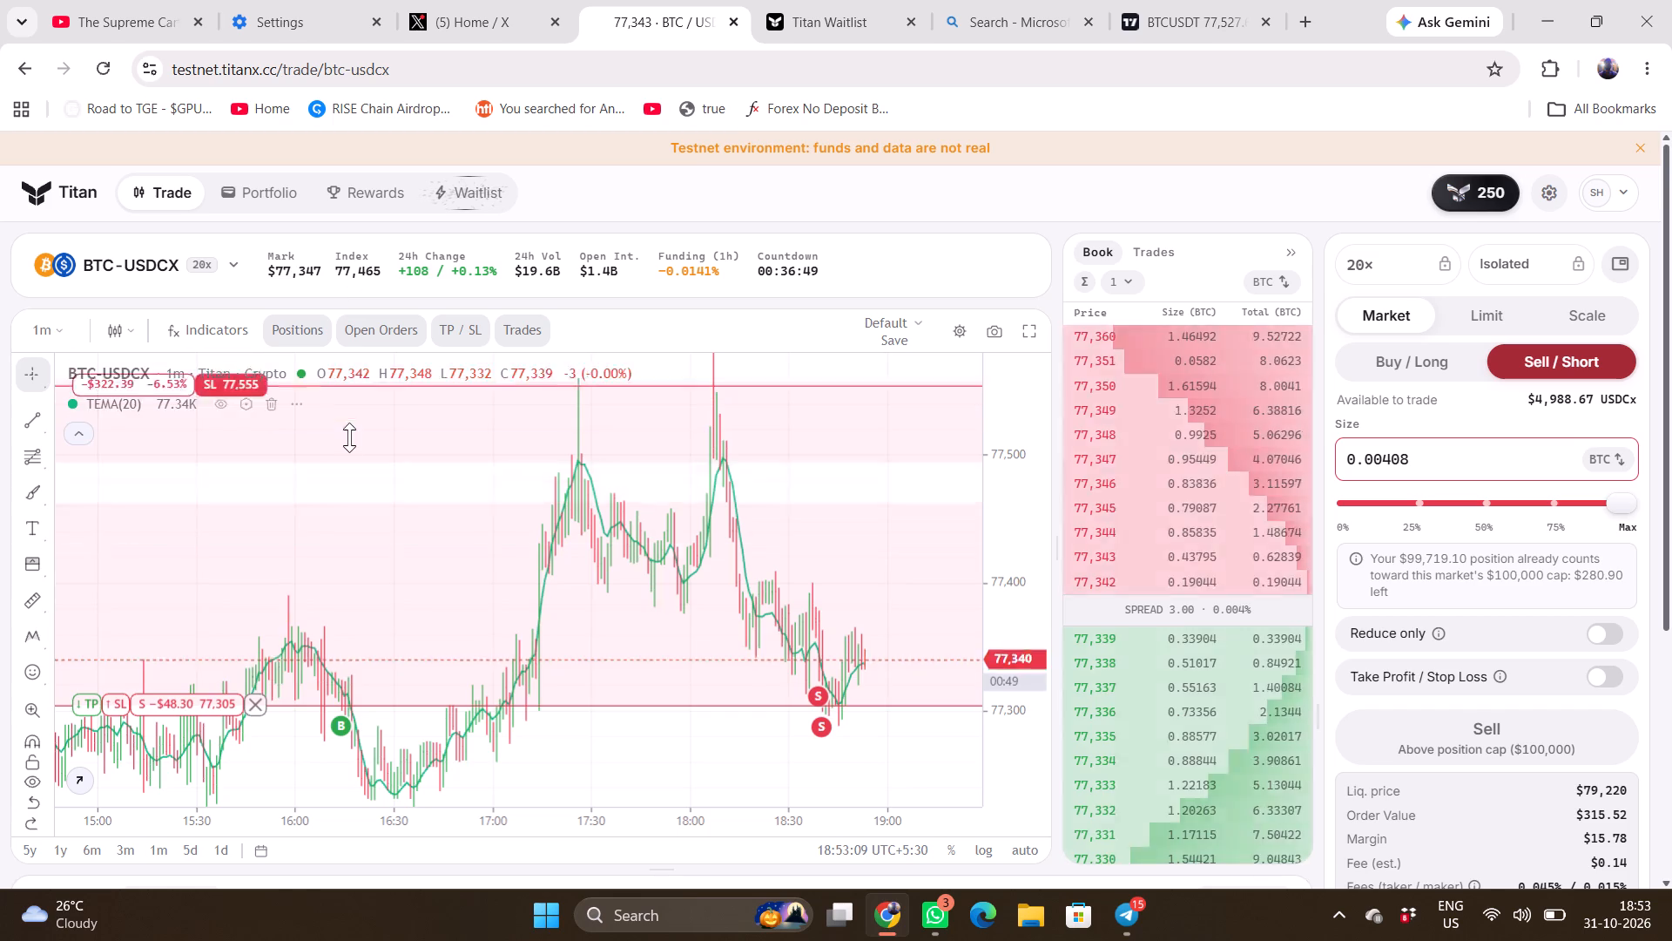
{"action": "left_click_drag", "start_coordinate": [349, 437], "coordinate": [361, 432]}
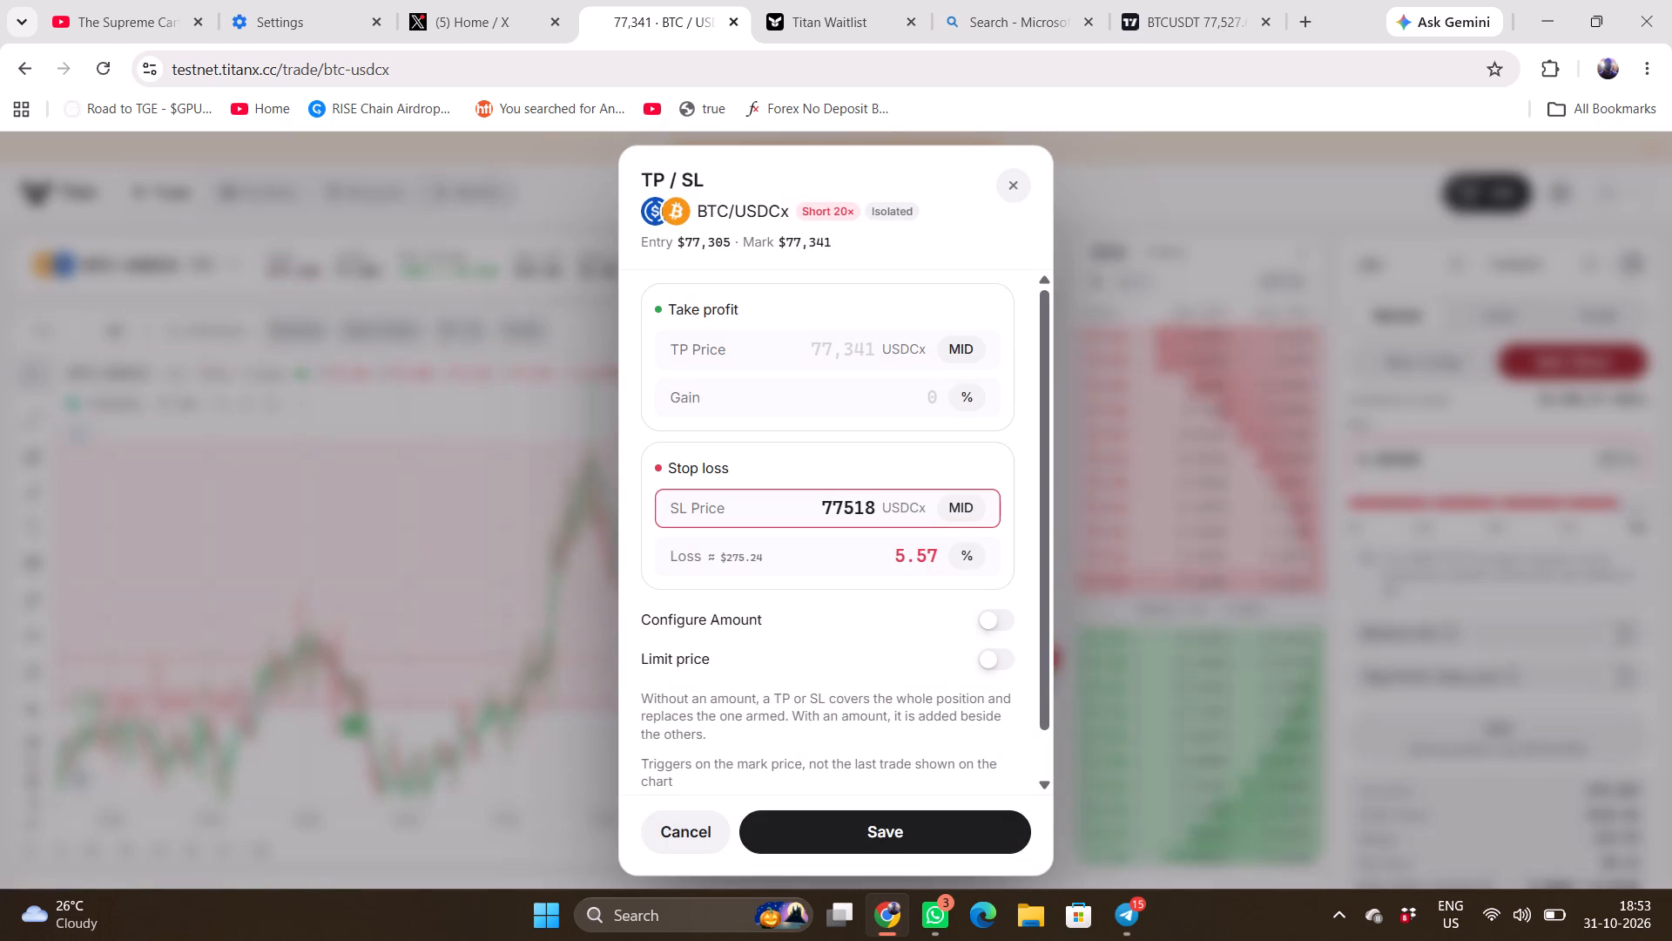
Save the whole-position stop loss for the BTC-USDCX short at 77,518.
{"action": "left_click", "coordinate": [845, 820]}
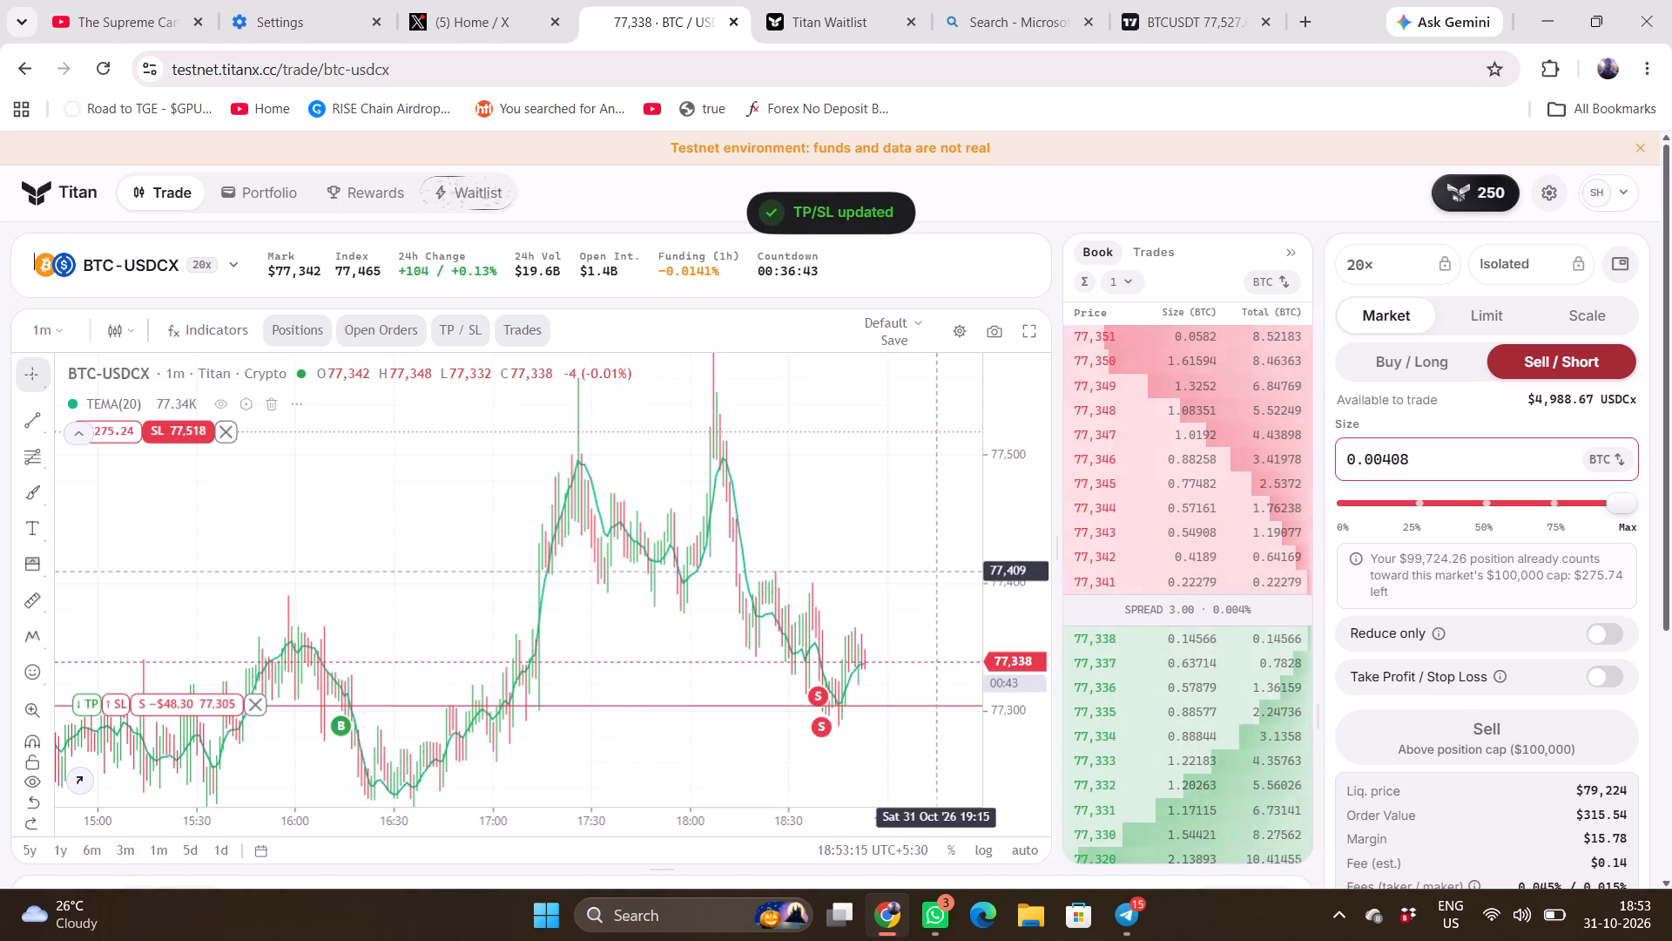
Raise the BTC-USDCX short's stop loss on the chart above the recent highs to 77,690 and save it.
{"action": "scroll", "coordinate": [895, 588], "scroll_direction": "down", "scroll_amount": 2}
{"action": "scroll", "coordinate": [1012, 627], "scroll_direction": "down", "scroll_amount": 2}
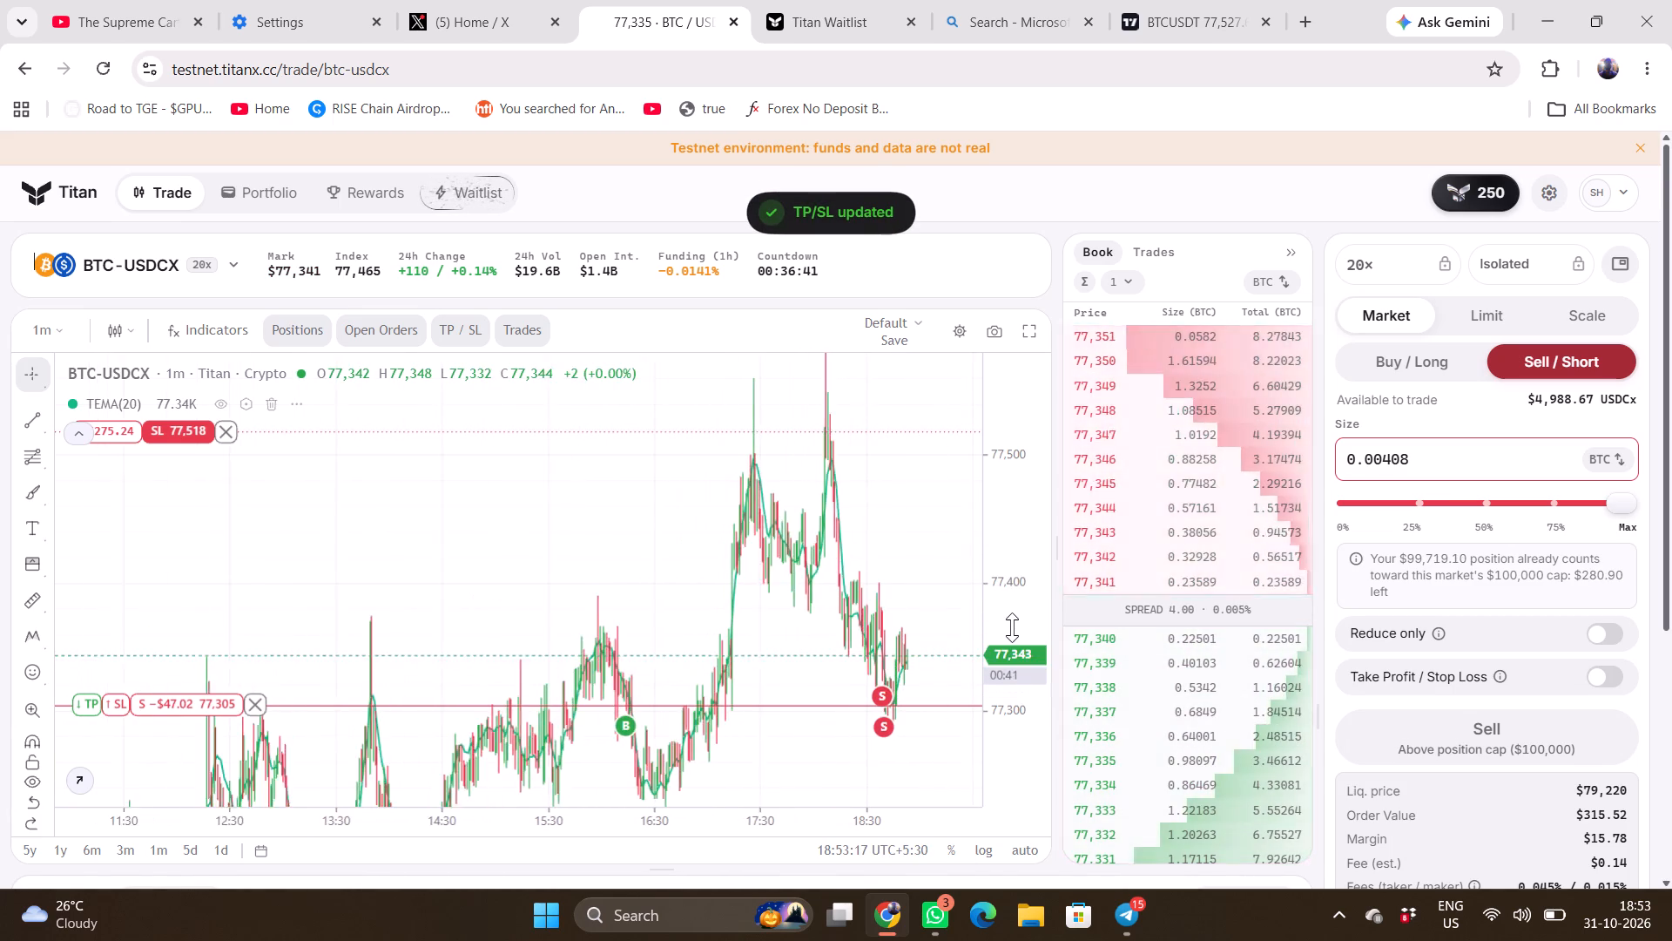
{"action": "scroll", "coordinate": [1019, 609], "scroll_direction": "down", "scroll_amount": 1}
{"action": "left_click_drag", "start_coordinate": [918, 577], "coordinate": [855, 789]}
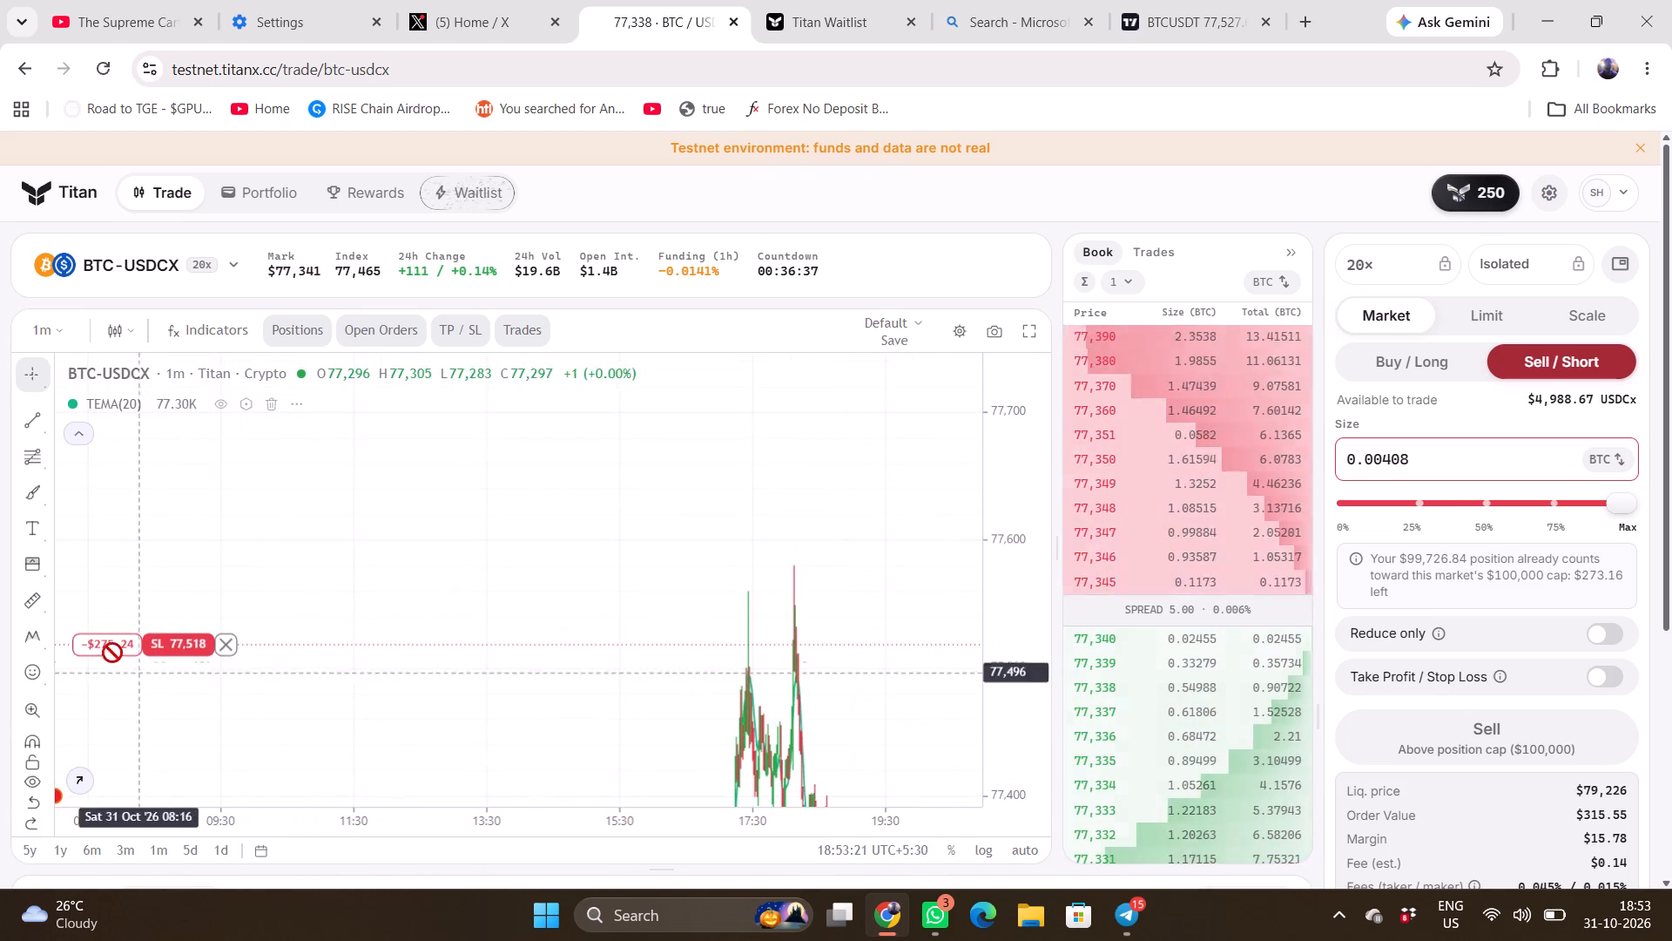
{"action": "left_click_drag", "start_coordinate": [109, 645], "coordinate": [151, 566]}
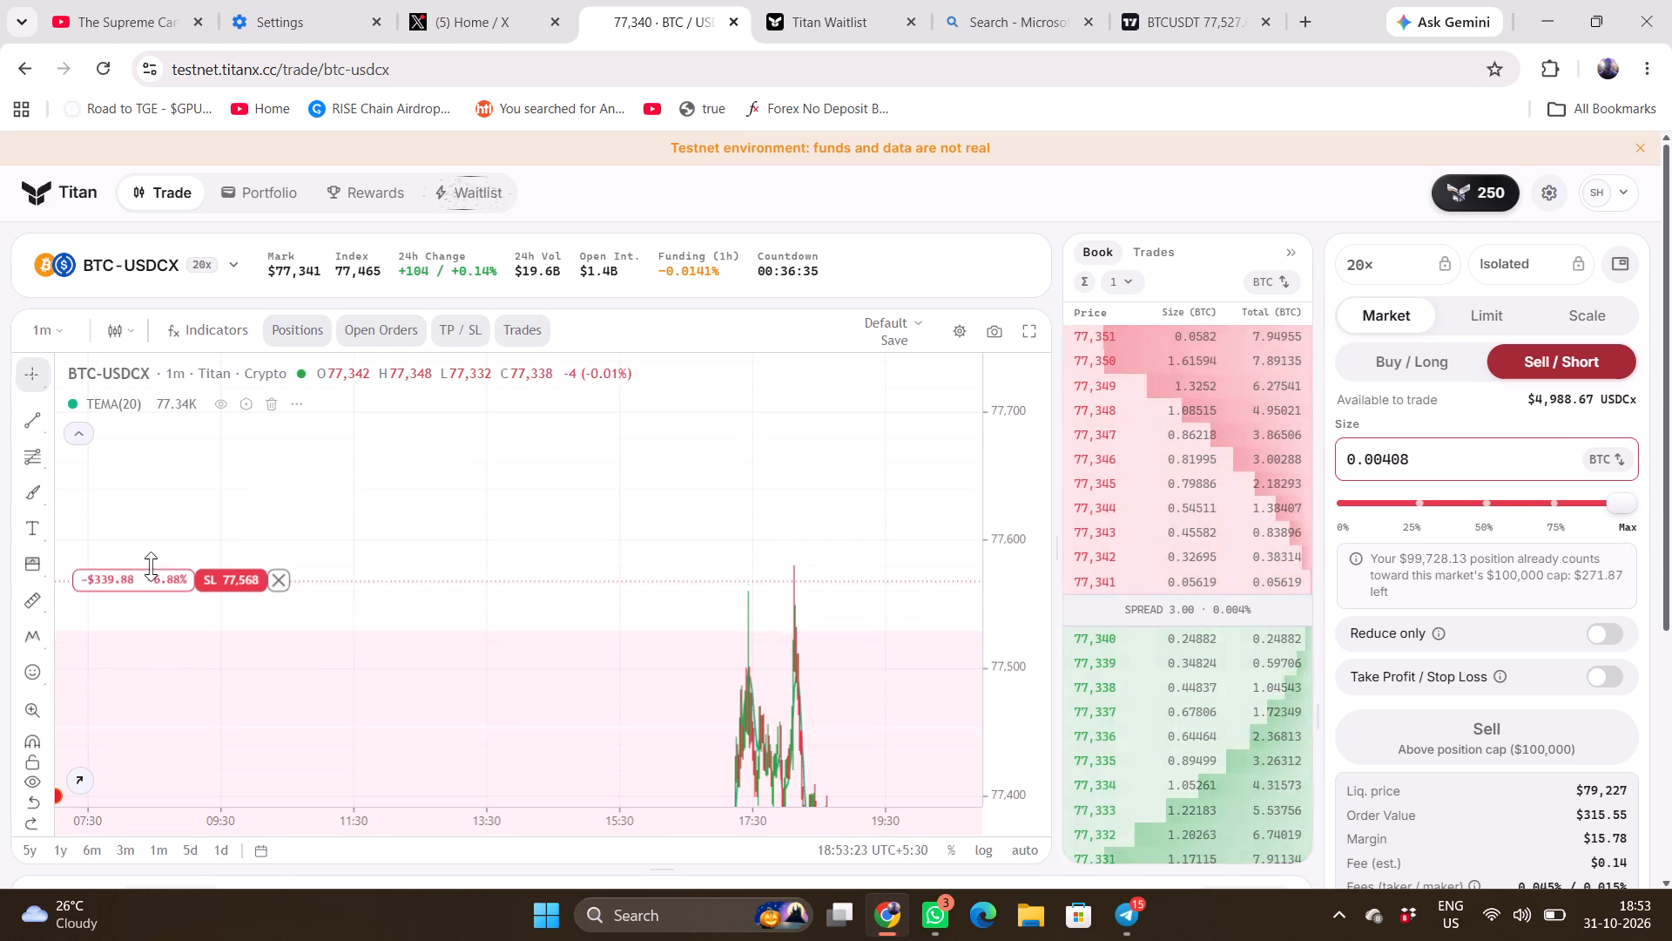
{"action": "left_click_drag", "start_coordinate": [151, 566], "coordinate": [228, 460]}
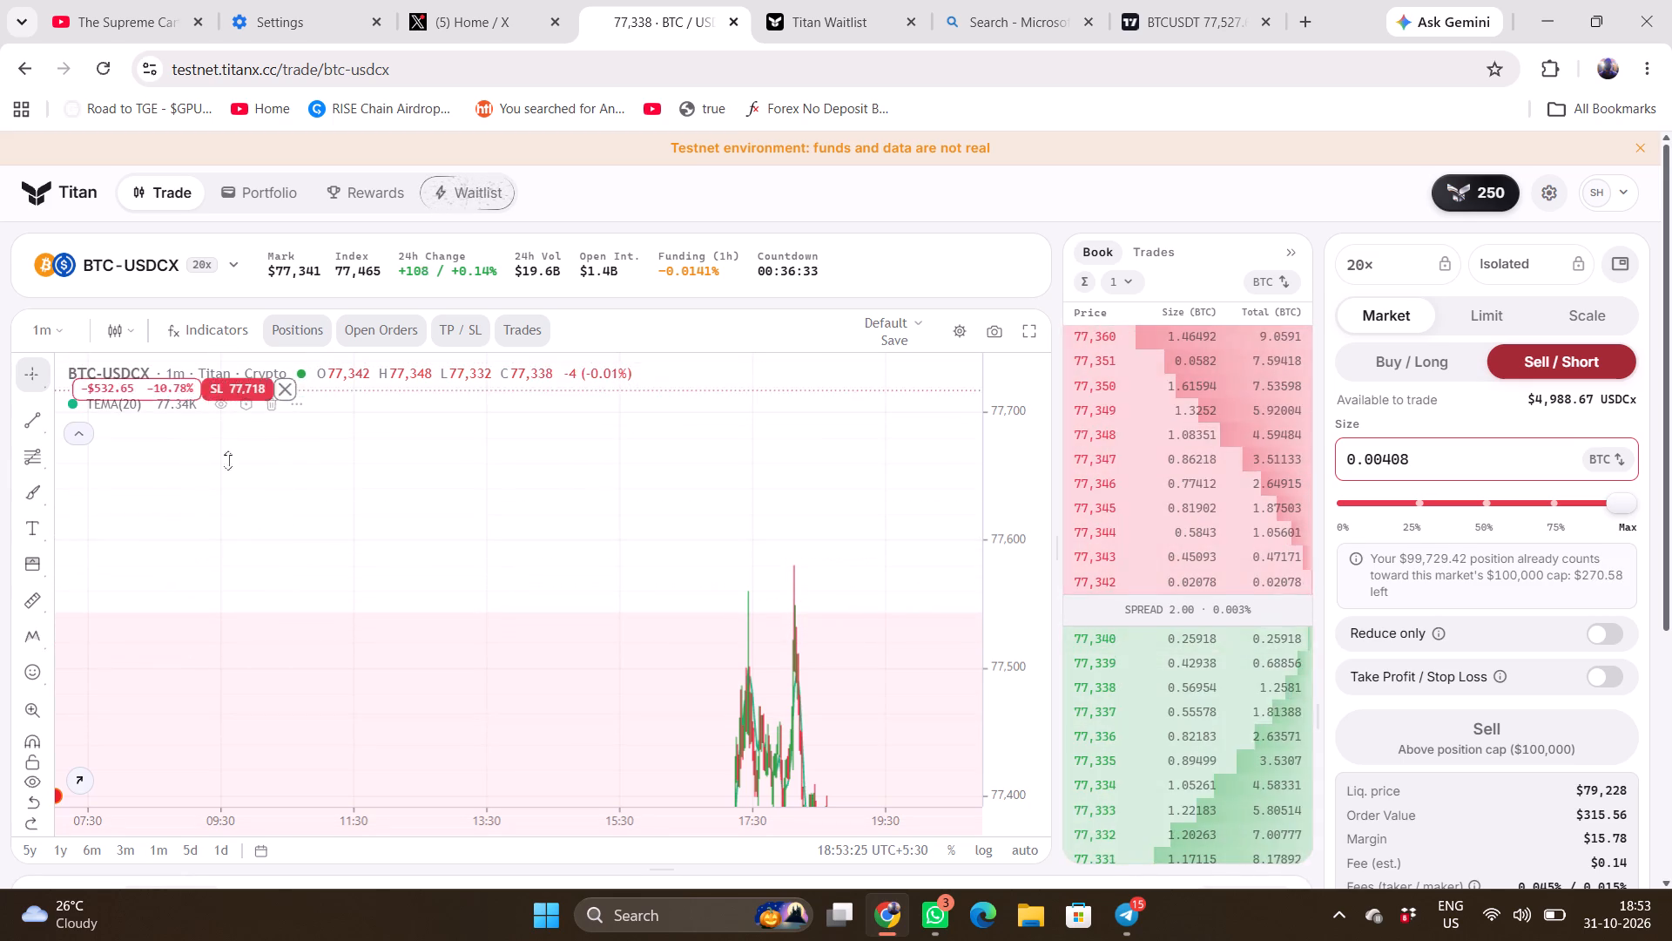
{"action": "left_click_drag", "start_coordinate": [228, 460], "coordinate": [253, 425]}
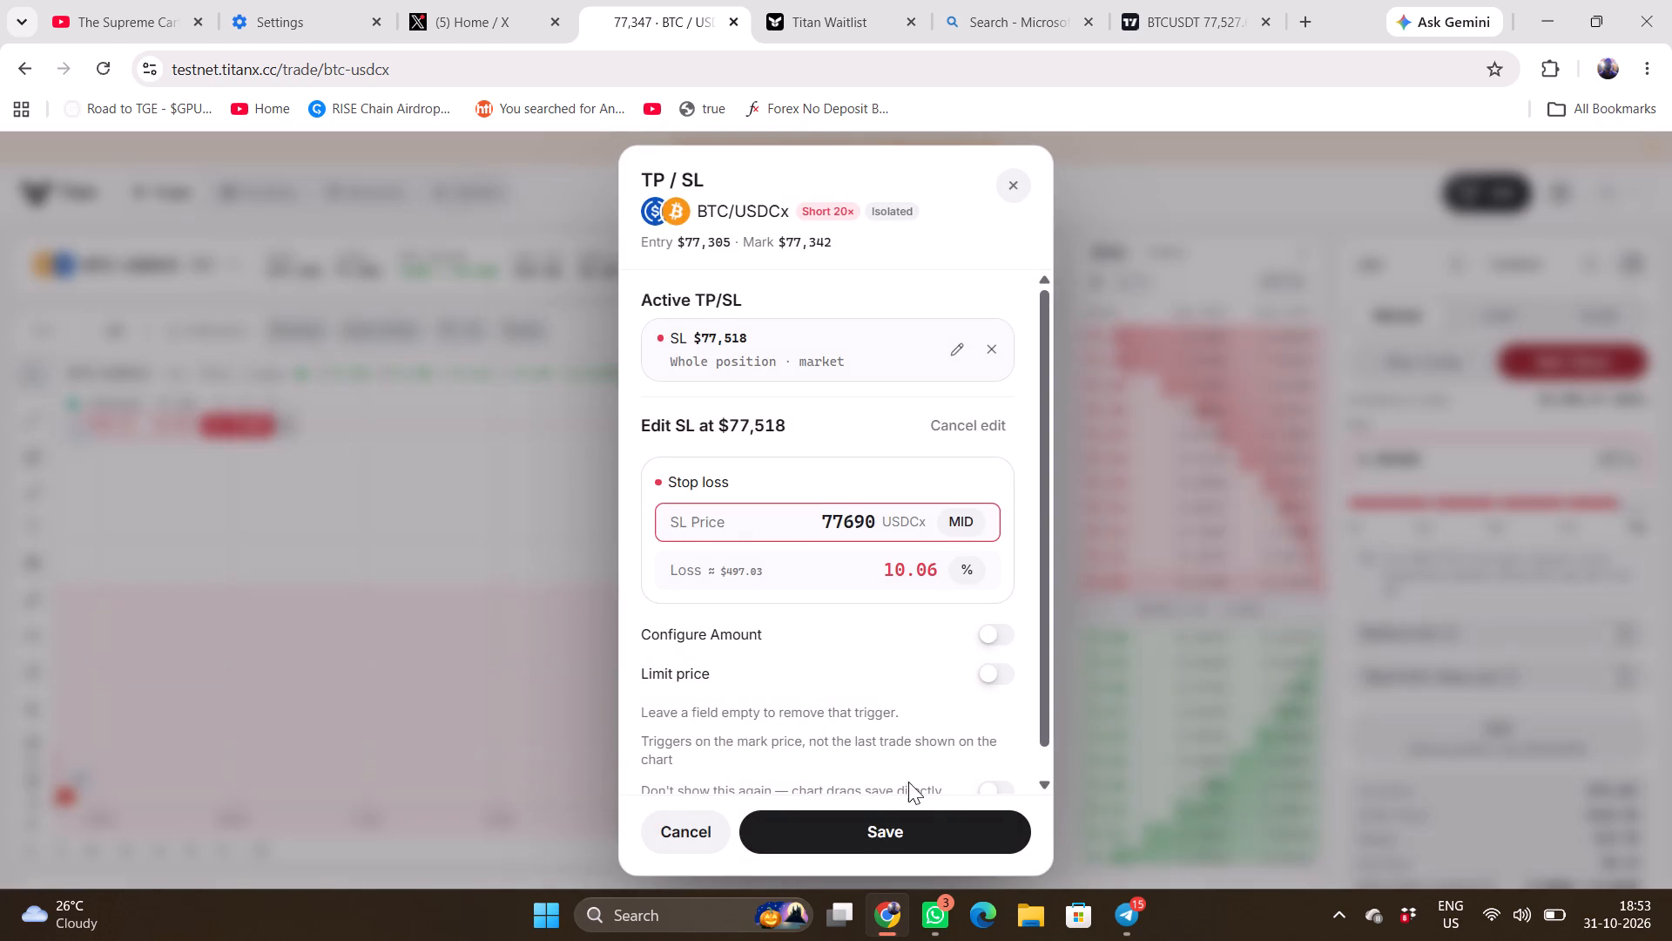
{"action": "left_click", "coordinate": [917, 828]}
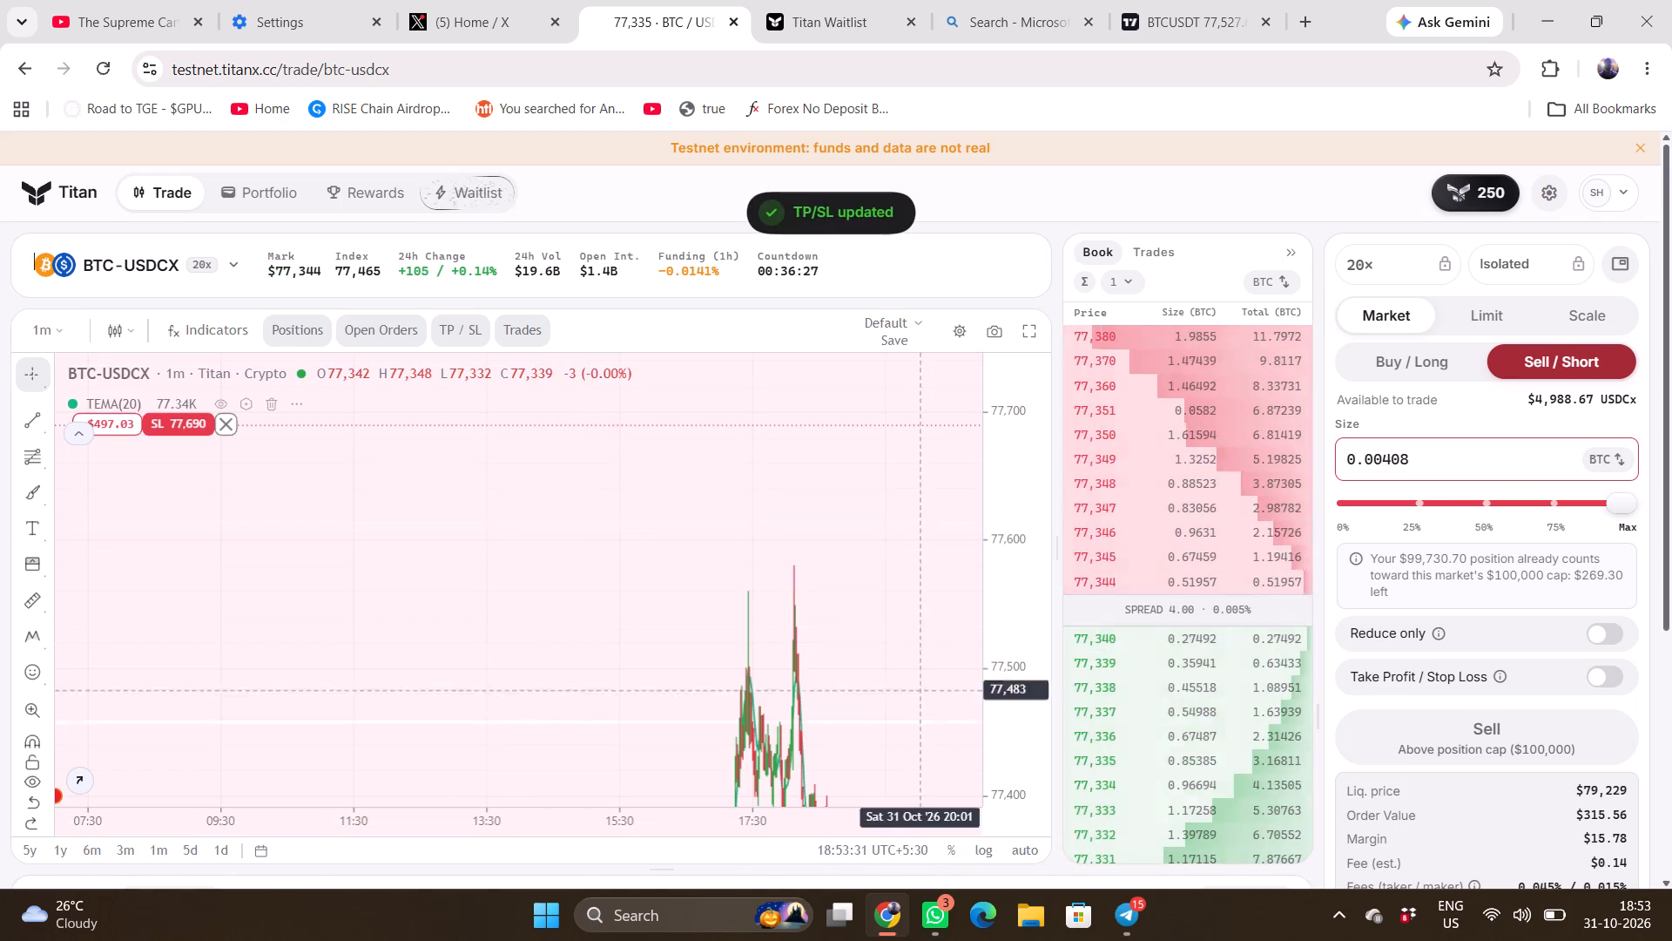
Examine the latest 1-minute candles around the BTC-USDCX short's entry line and sell markers.
{"action": "left_click_drag", "start_coordinate": [791, 628], "coordinate": [718, 317]}
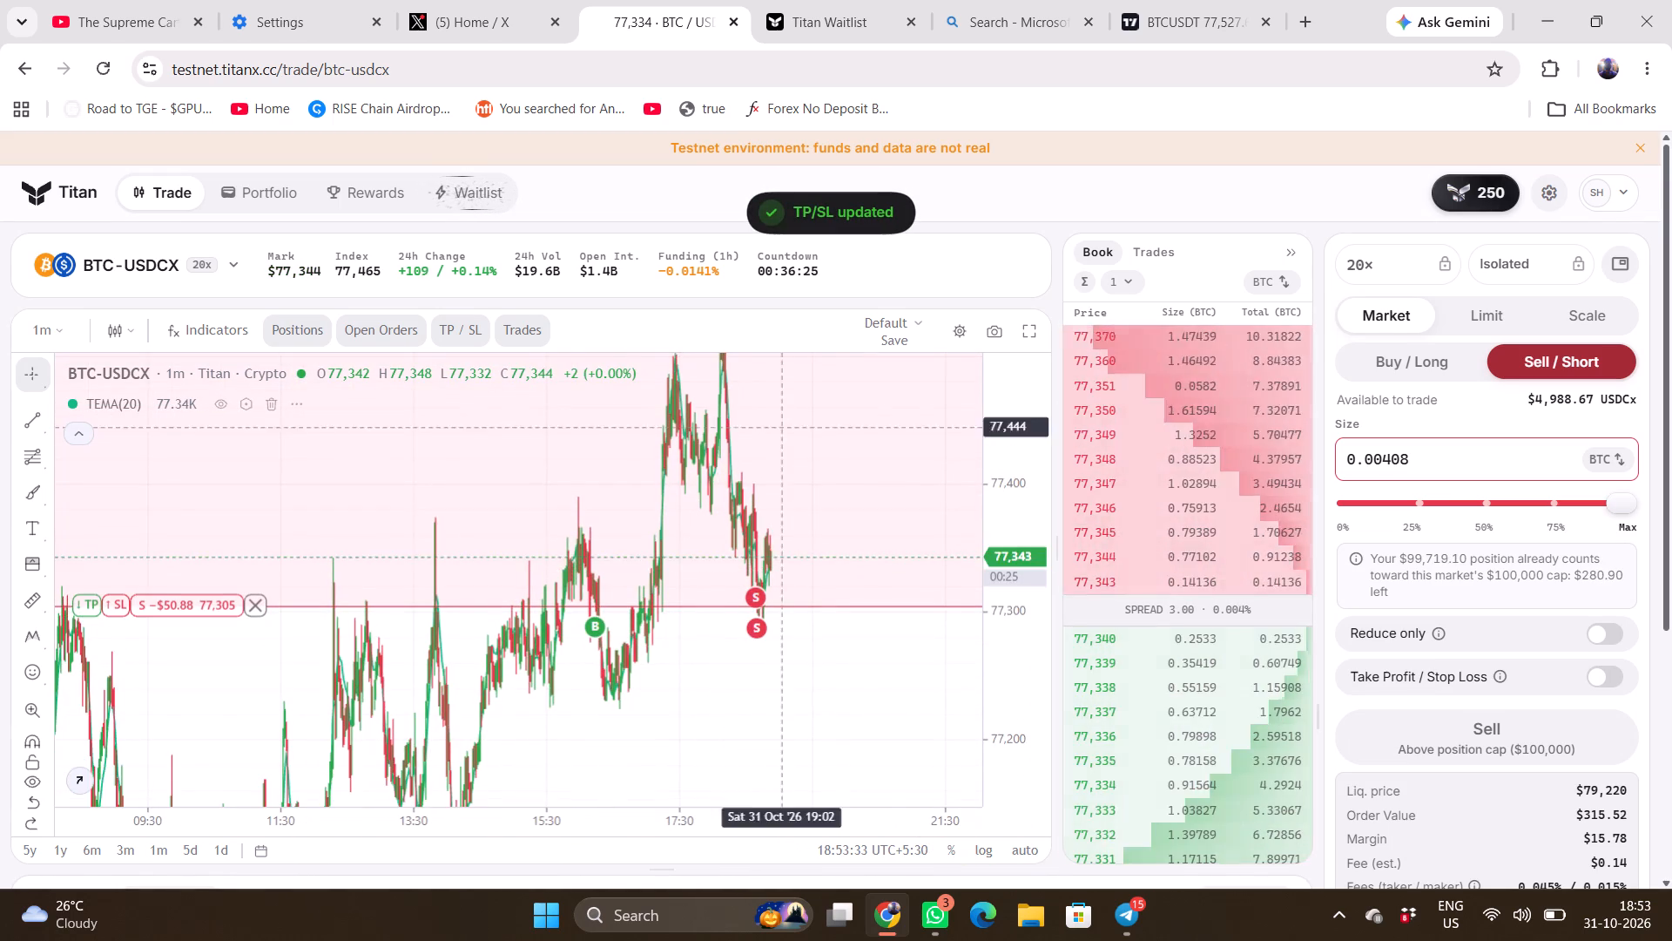
{"action": "scroll", "coordinate": [894, 625], "scroll_direction": "up", "scroll_amount": 6}
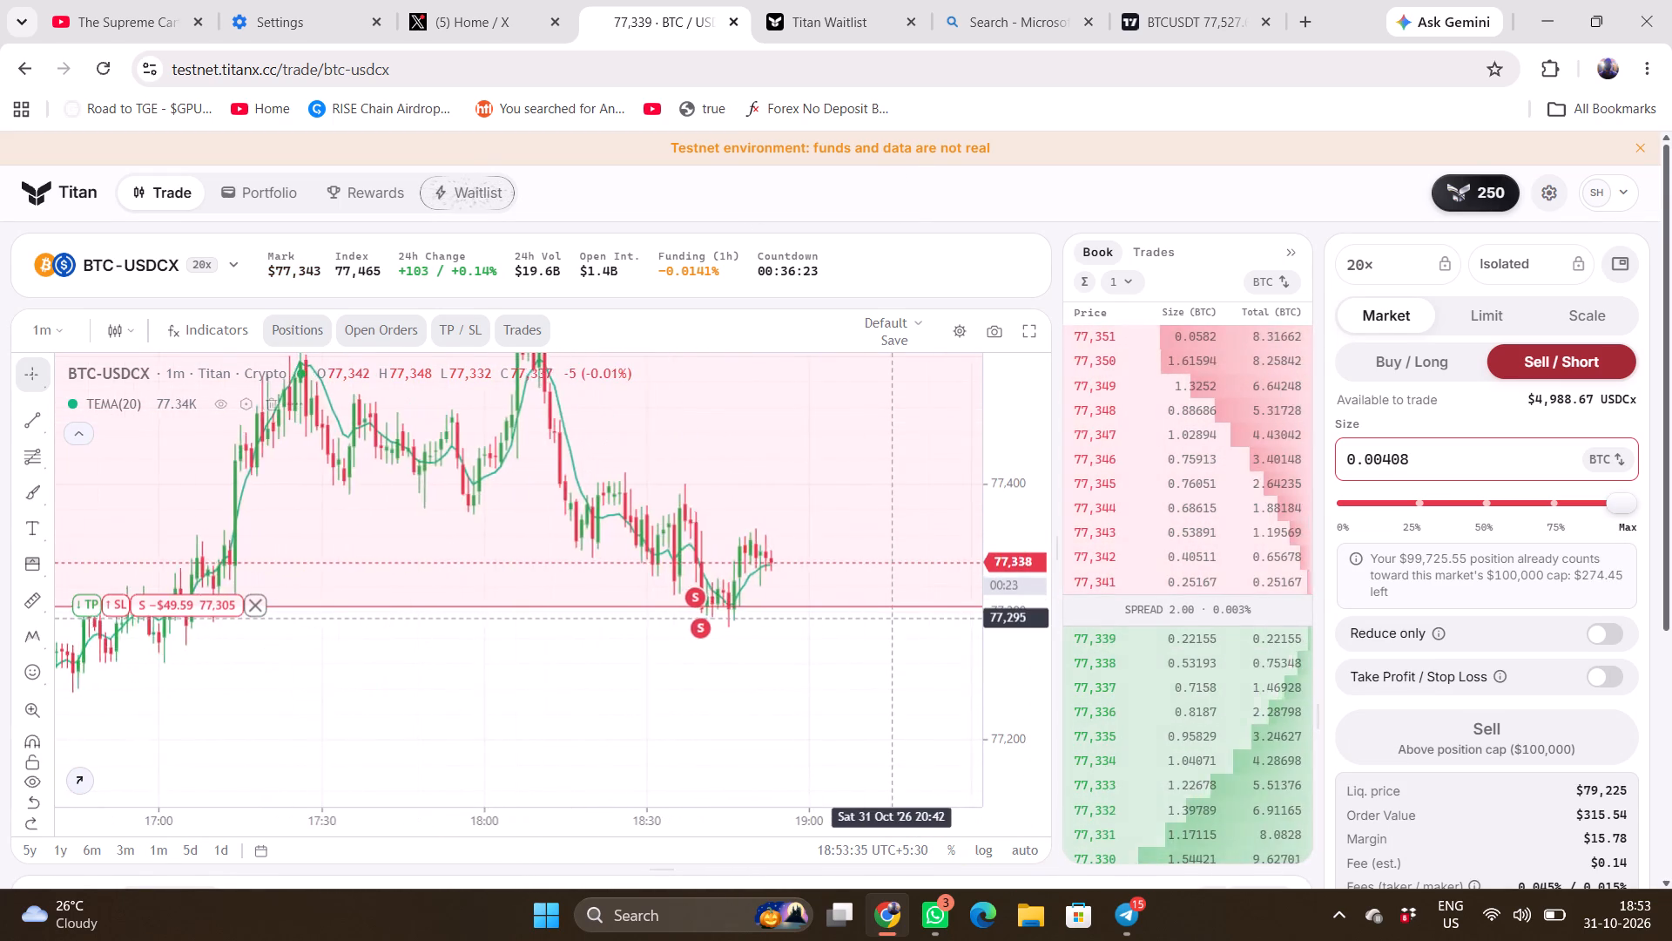
{"action": "scroll", "coordinate": [894, 625], "scroll_direction": "up", "scroll_amount": 2}
{"action": "left_click_drag", "start_coordinate": [782, 680], "coordinate": [651, 587]}
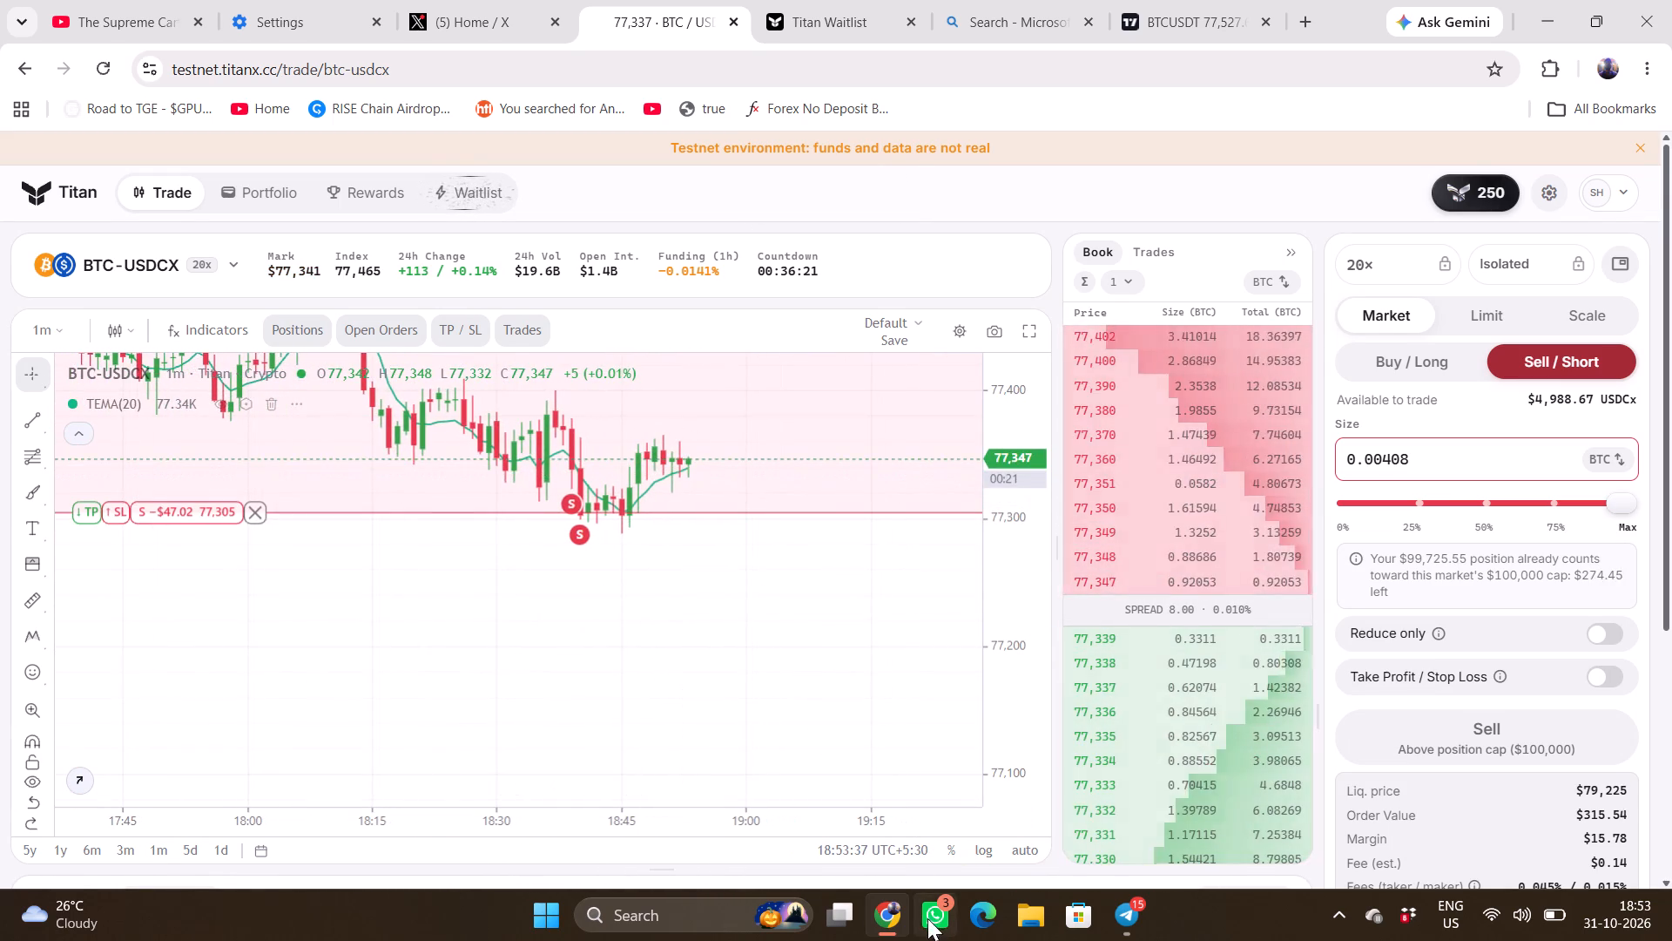
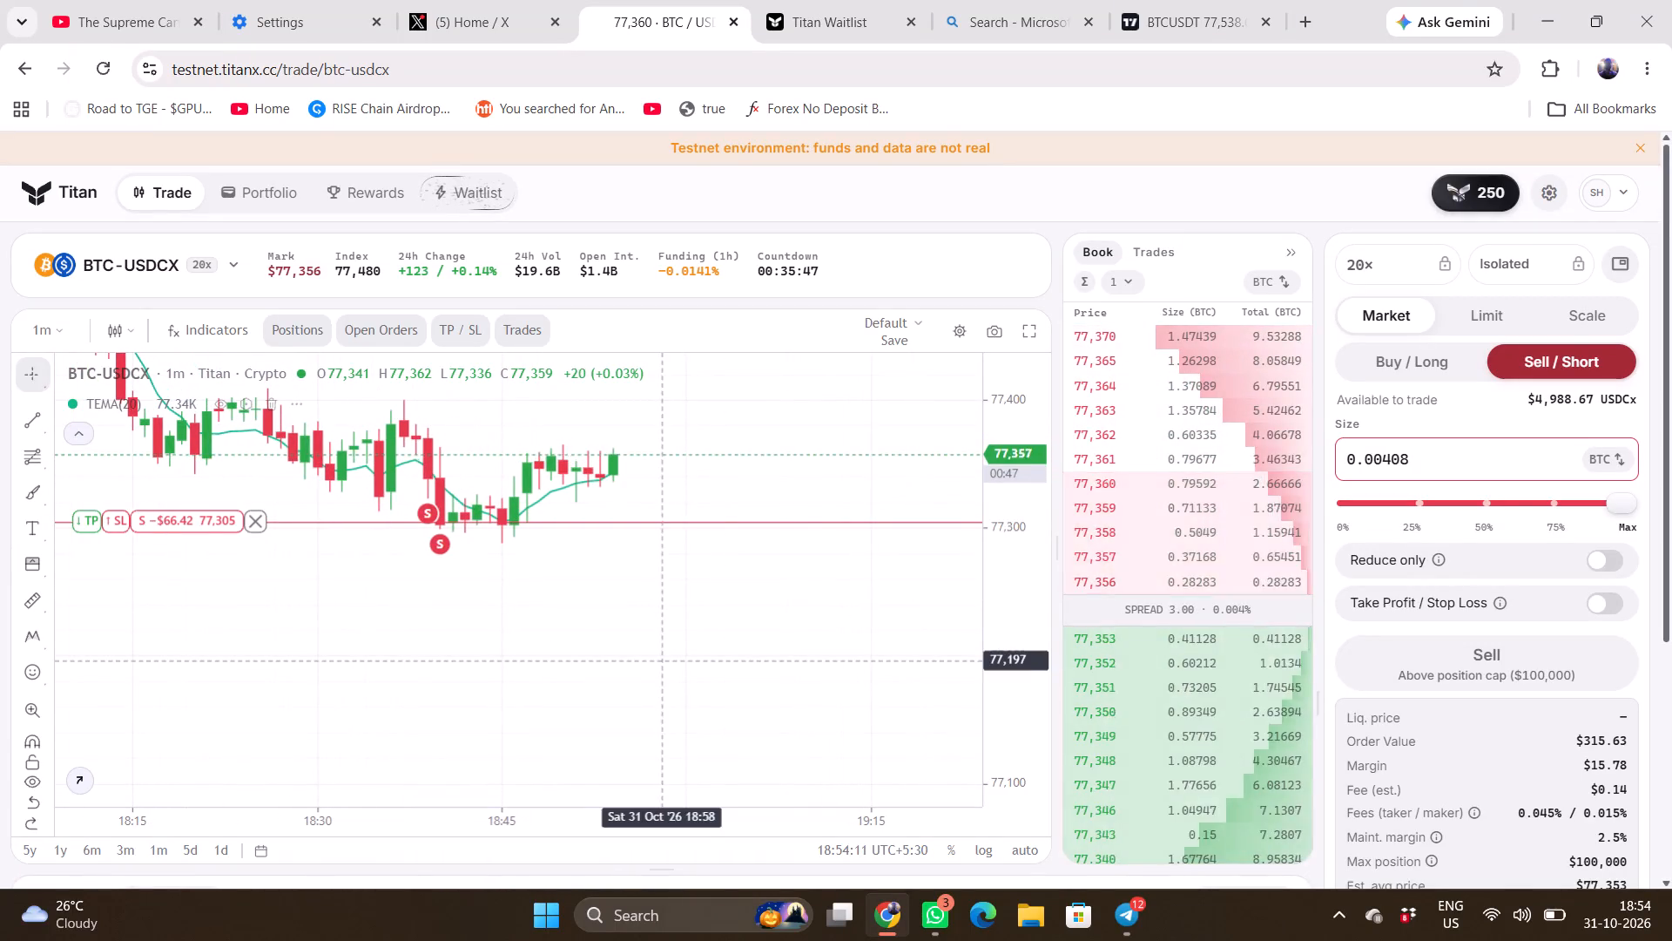
Examine the BTC-USDCX 1-minute price action from about 17:00 through the short's entries, including the earlier highs above the current price.
{"action": "left_click_drag", "start_coordinate": [651, 662], "coordinate": [667, 825]}
{"action": "scroll", "coordinate": [713, 710], "scroll_direction": "down", "scroll_amount": 2}
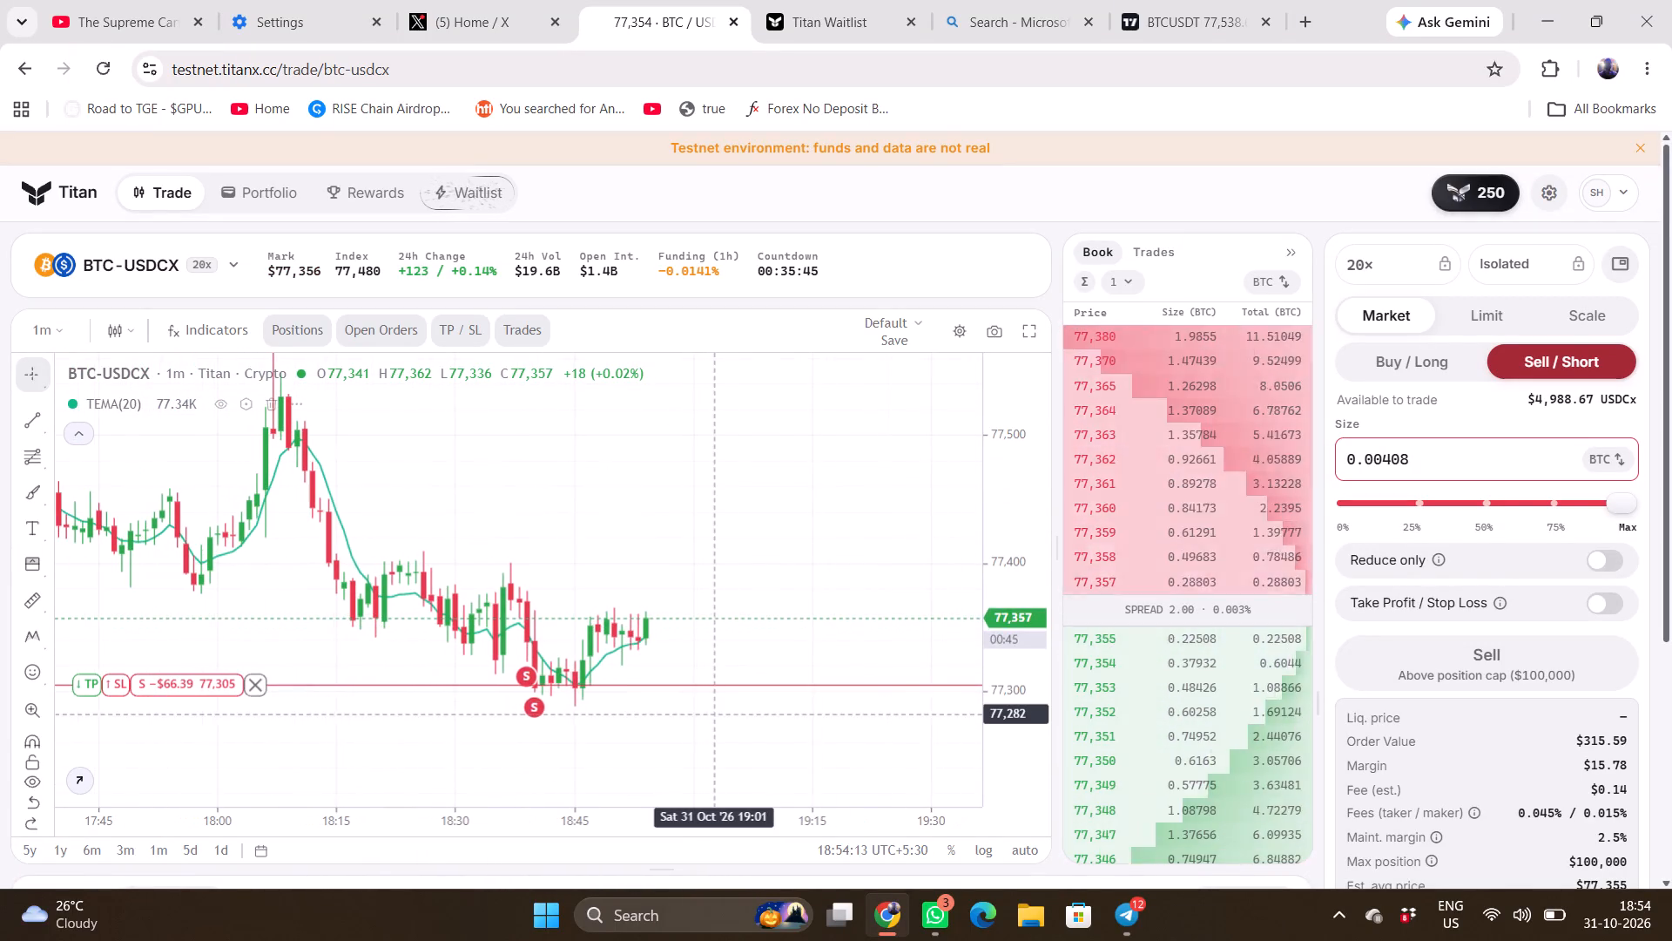
{"action": "scroll", "coordinate": [1018, 598], "scroll_direction": "up", "scroll_amount": 3}
{"action": "scroll", "coordinate": [699, 612], "scroll_direction": "down", "scroll_amount": 1}
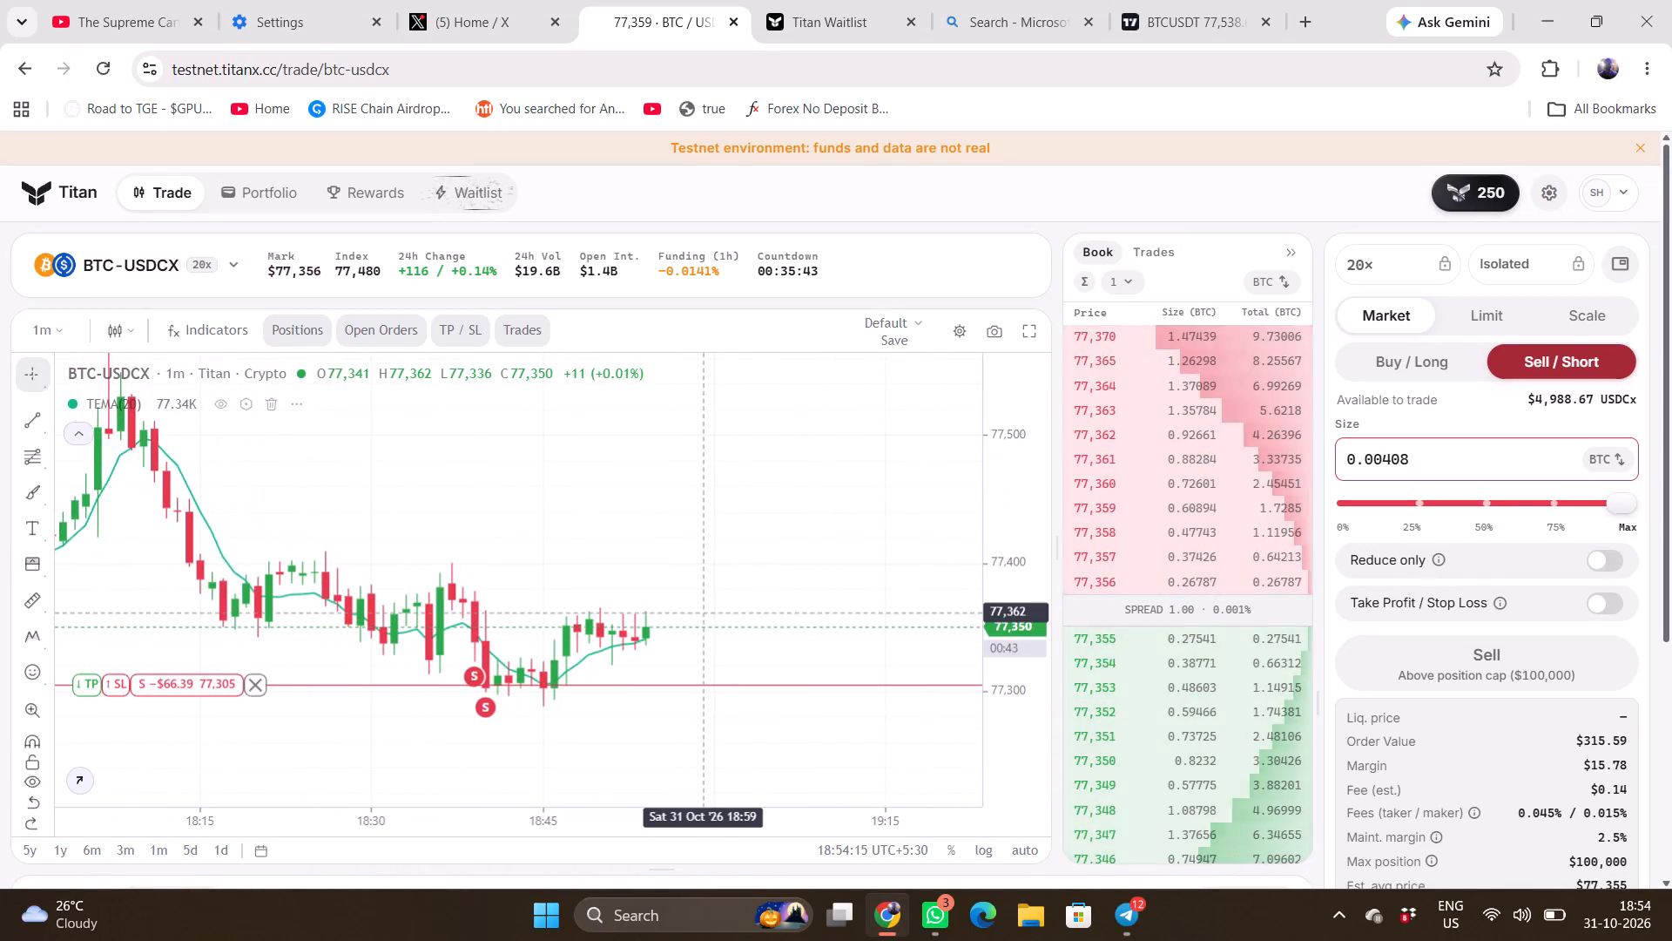
{"action": "scroll", "coordinate": [699, 612], "scroll_direction": "down", "scroll_amount": 2}
{"action": "left_click_drag", "start_coordinate": [748, 604], "coordinate": [760, 651]}
{"action": "left_click_drag", "start_coordinate": [773, 606], "coordinate": [792, 629]}
{"action": "left_click_drag", "start_coordinate": [749, 616], "coordinate": [761, 625]}
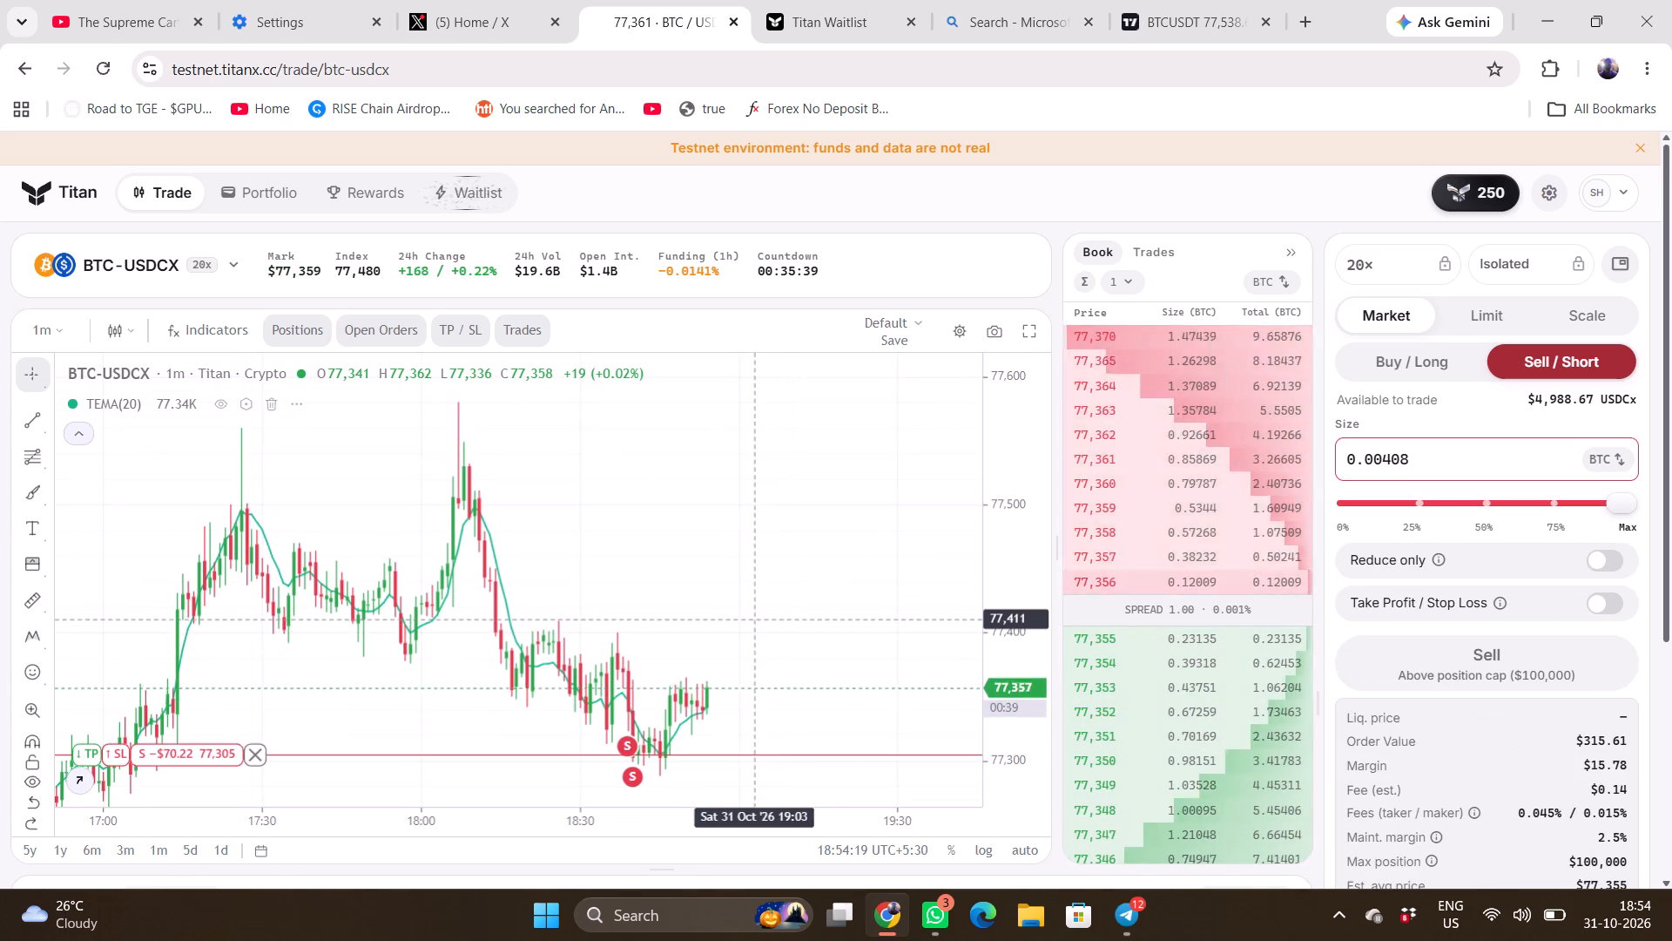
{"action": "left_click_drag", "start_coordinate": [761, 625], "coordinate": [781, 637]}
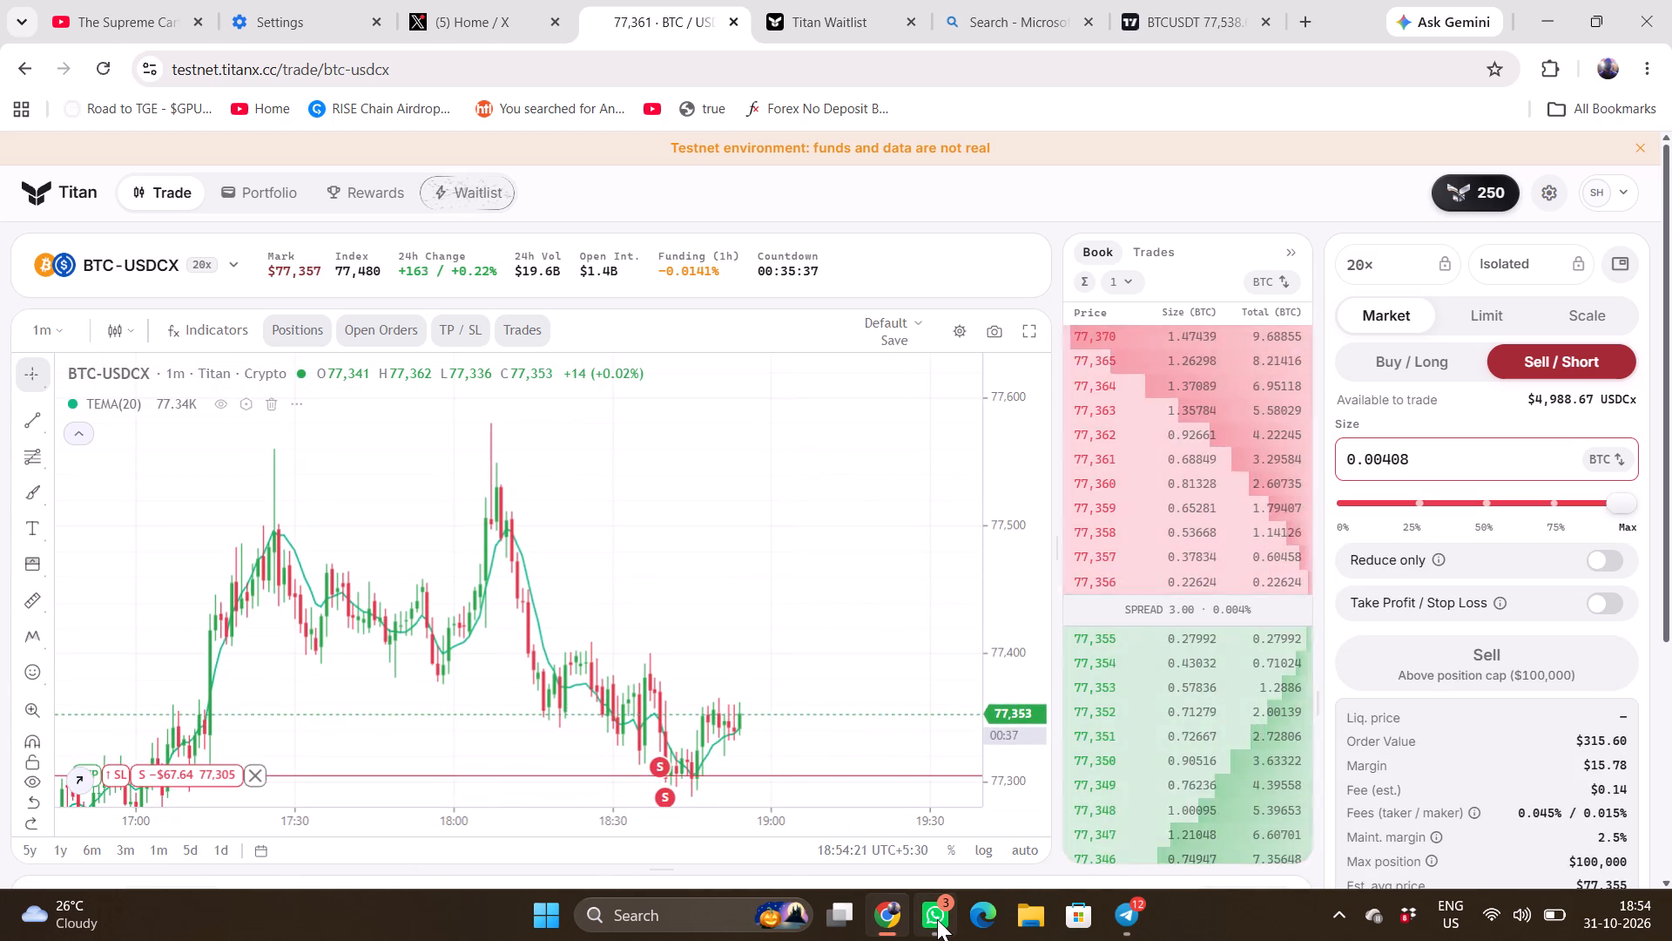
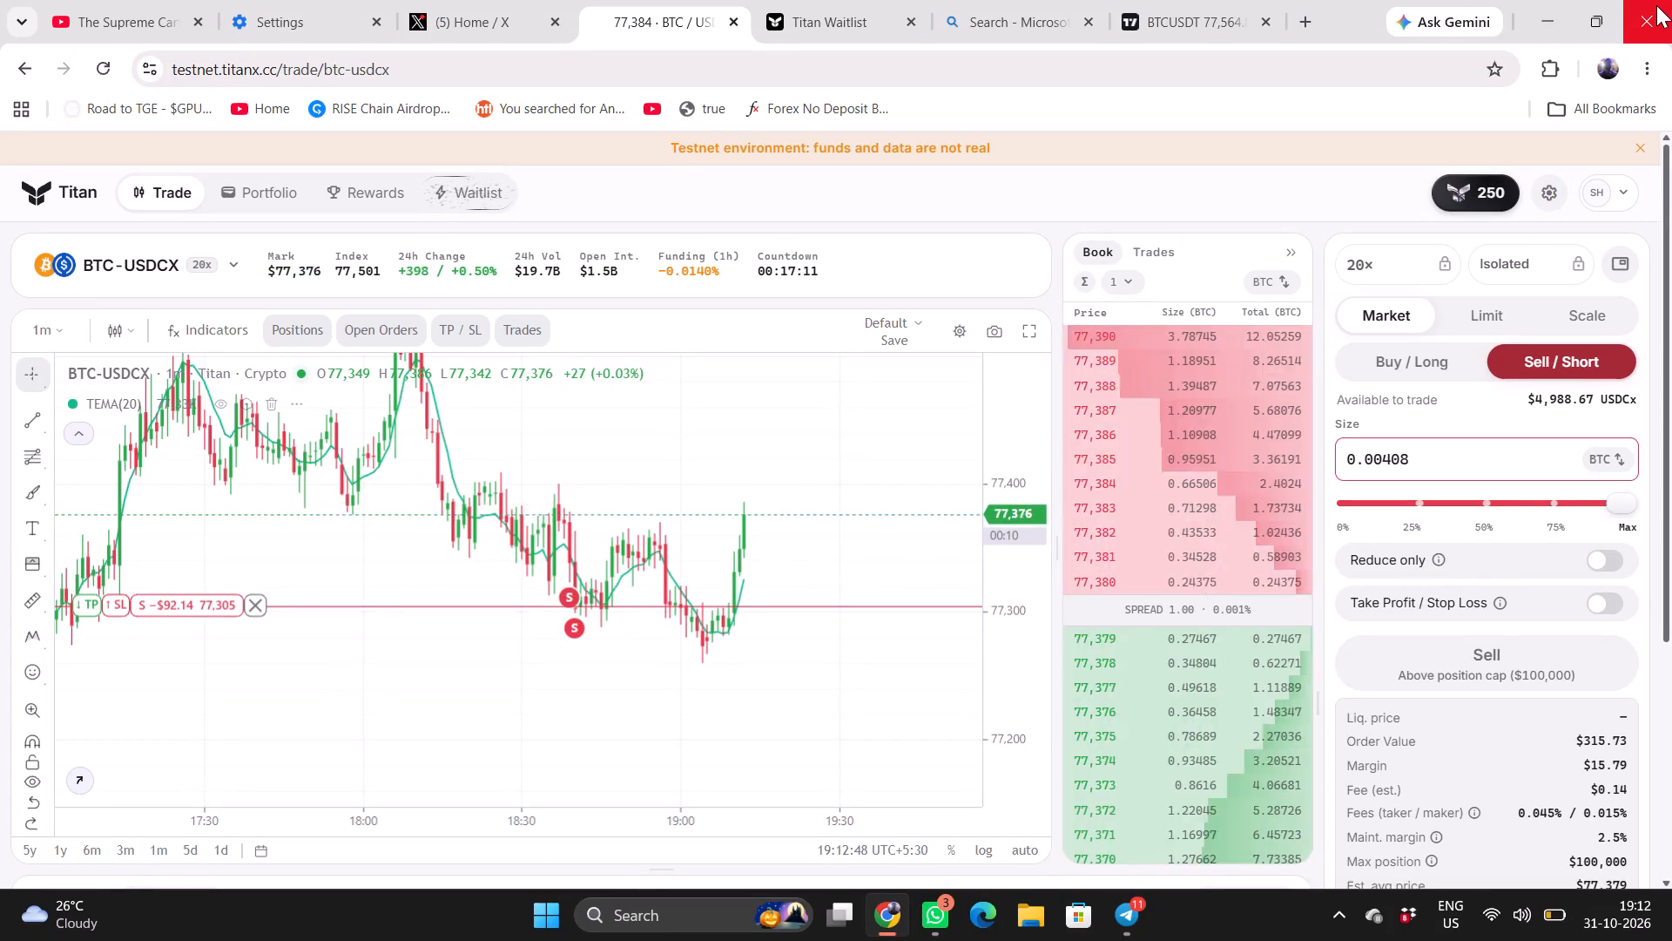
{"action": "left_click", "coordinate": [1656, 5]}
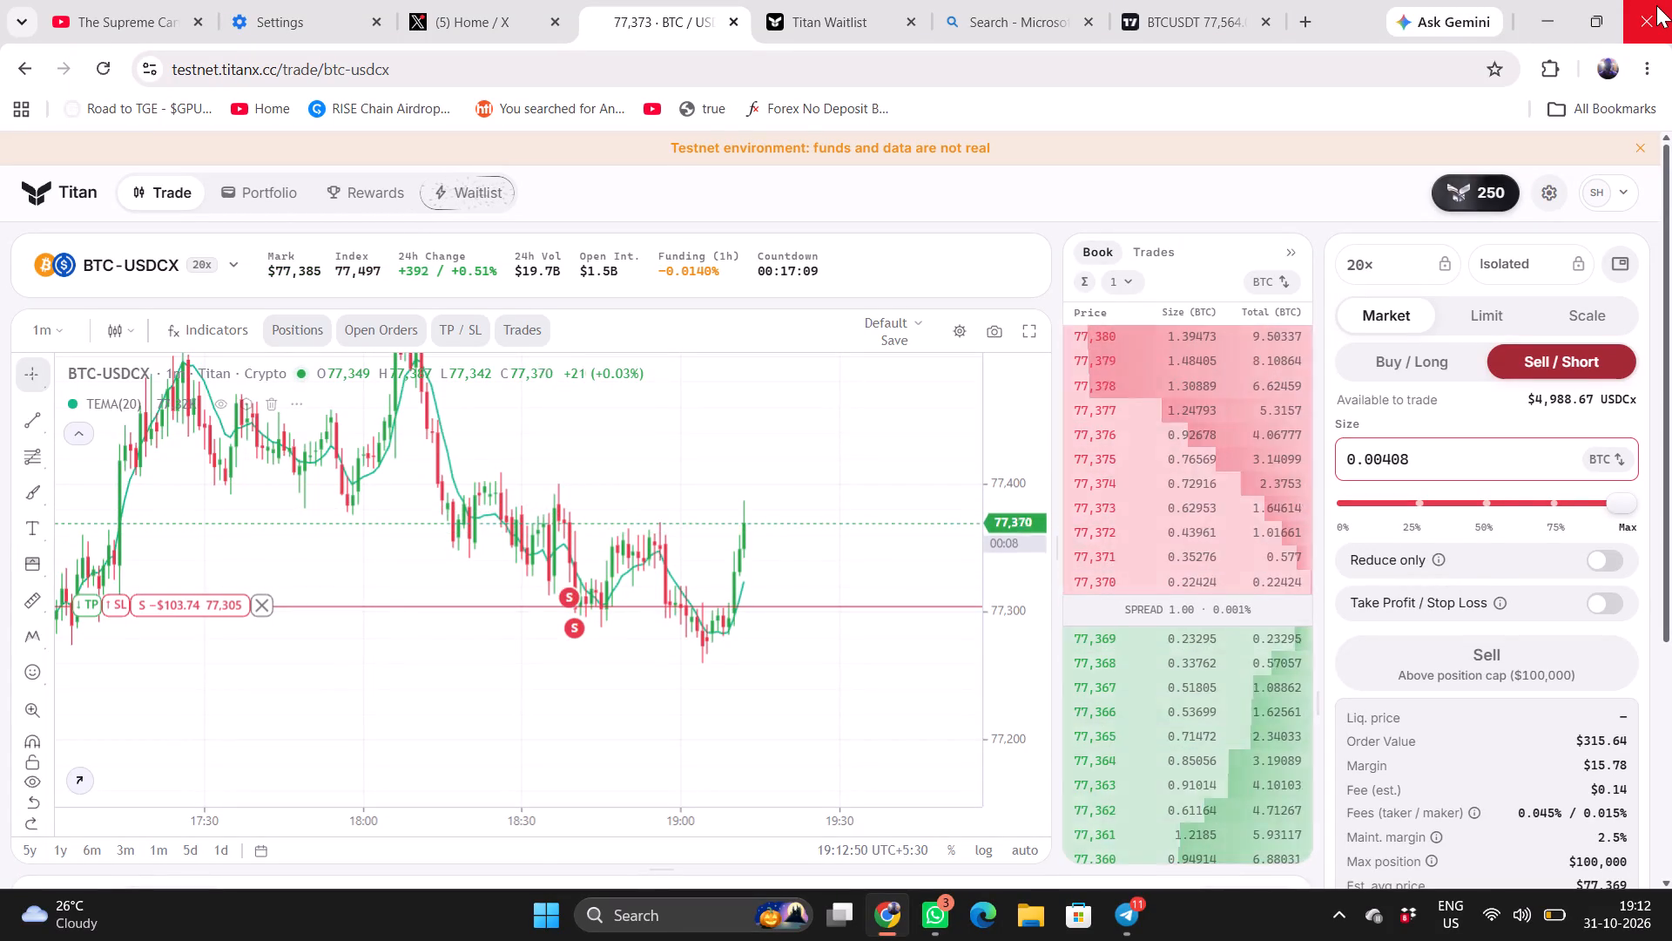
{"action": "left_click", "coordinate": [1657, 10]}
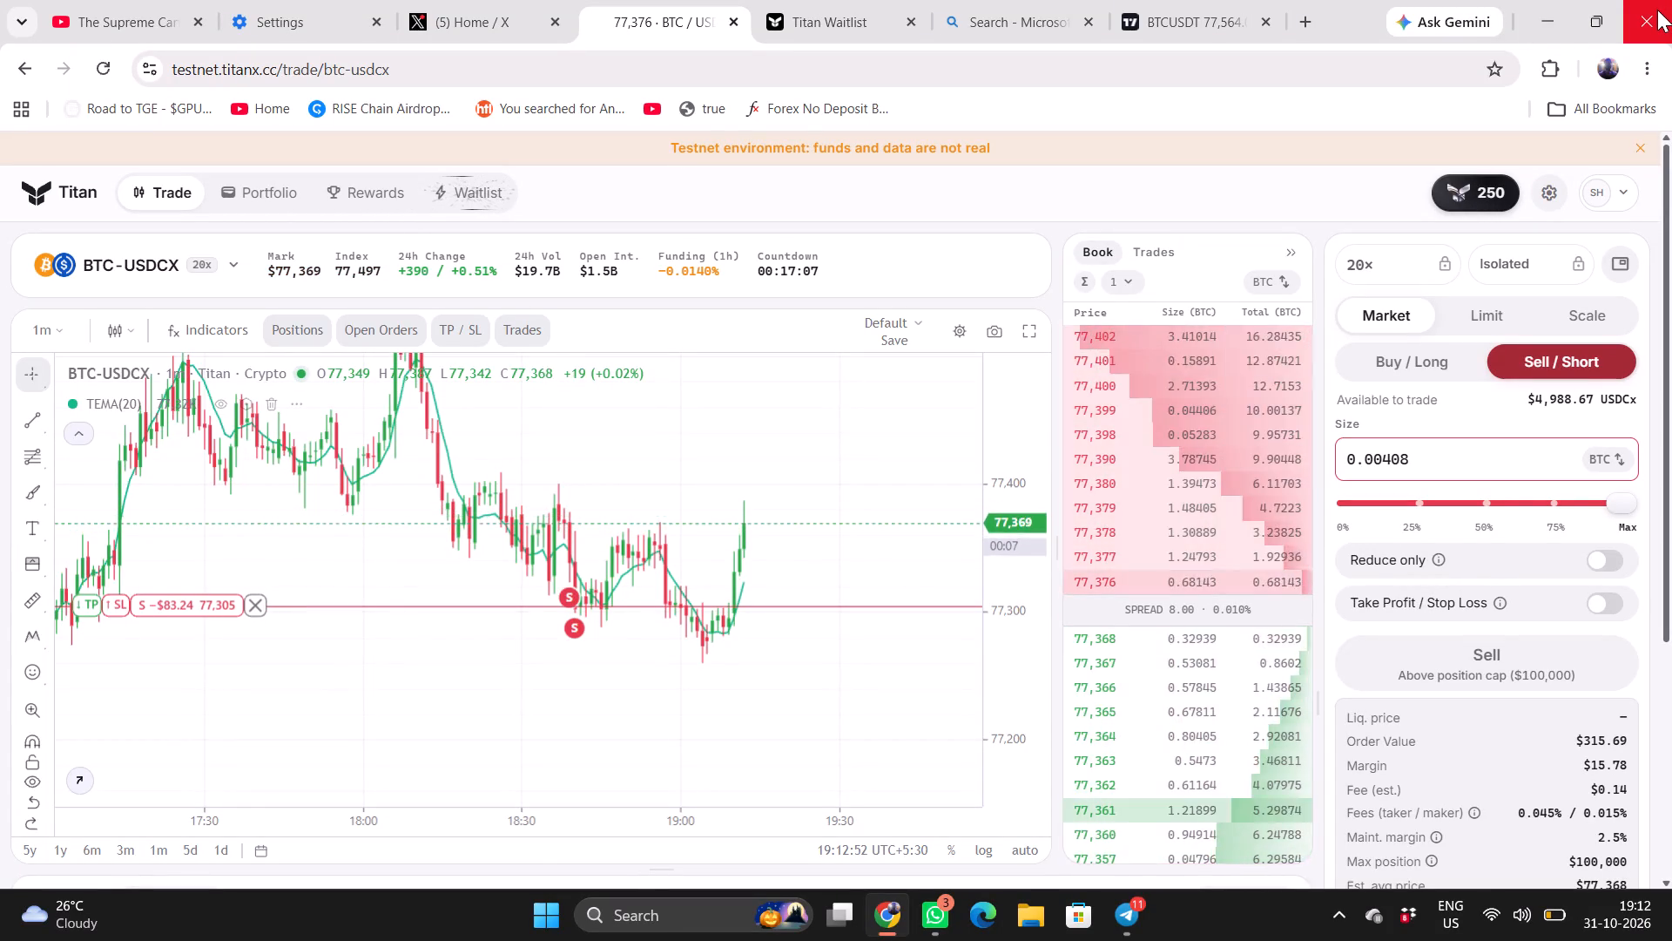